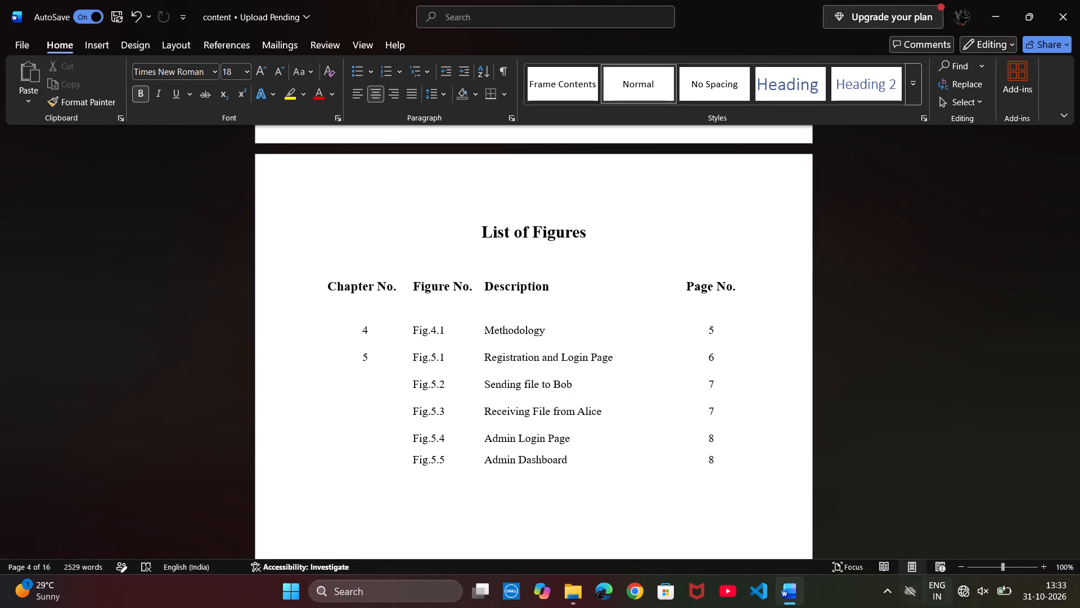
Connect the computer to the Wi-Fi network Mine and return to the List of Figures page in the document.
click(958, 607)
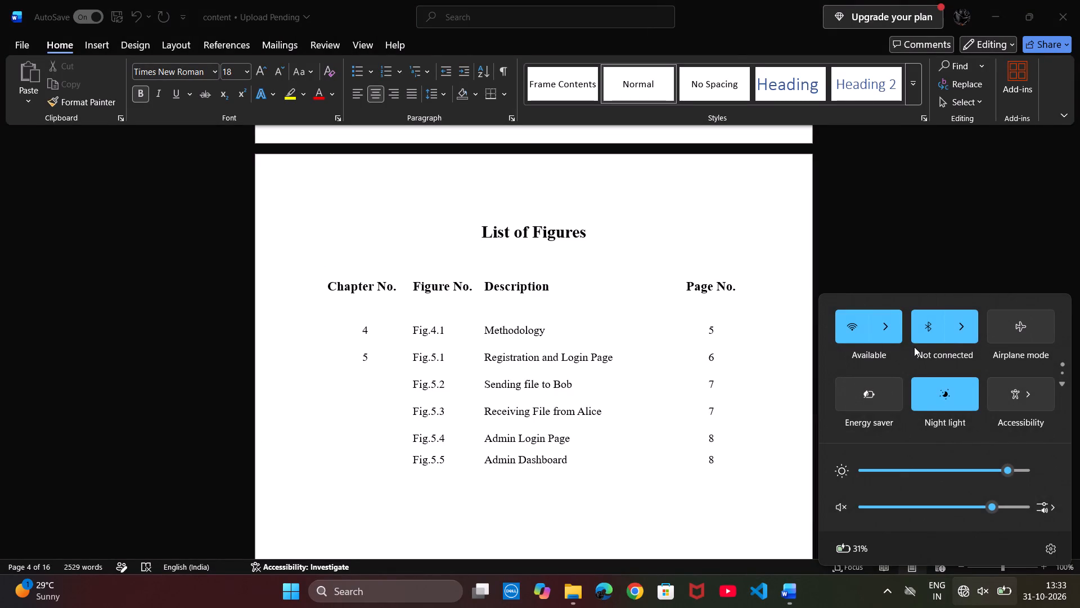
click(894, 336)
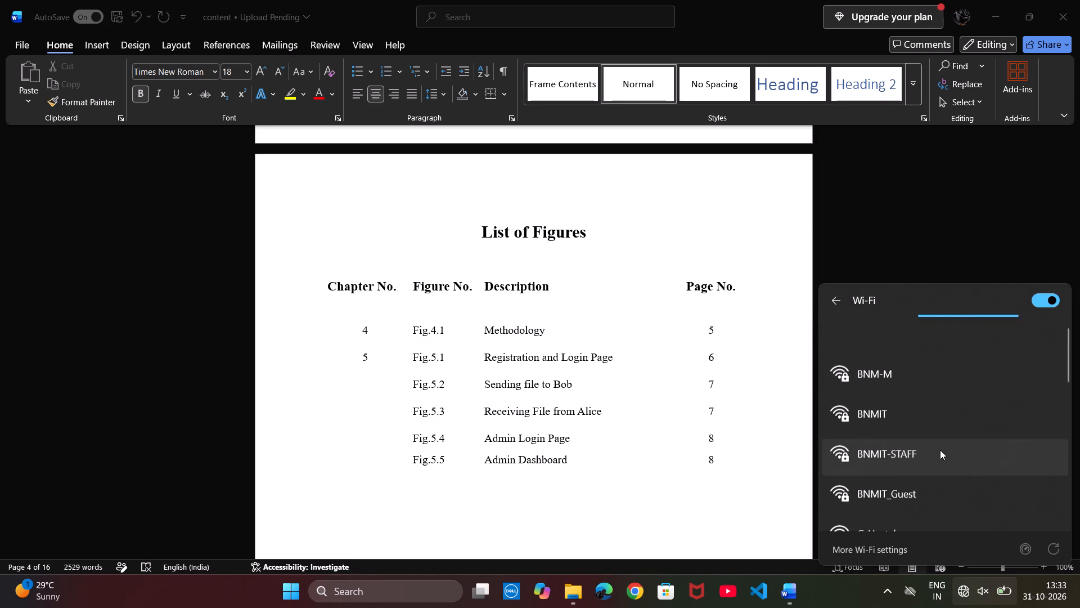
click(908, 350)
click(975, 394)
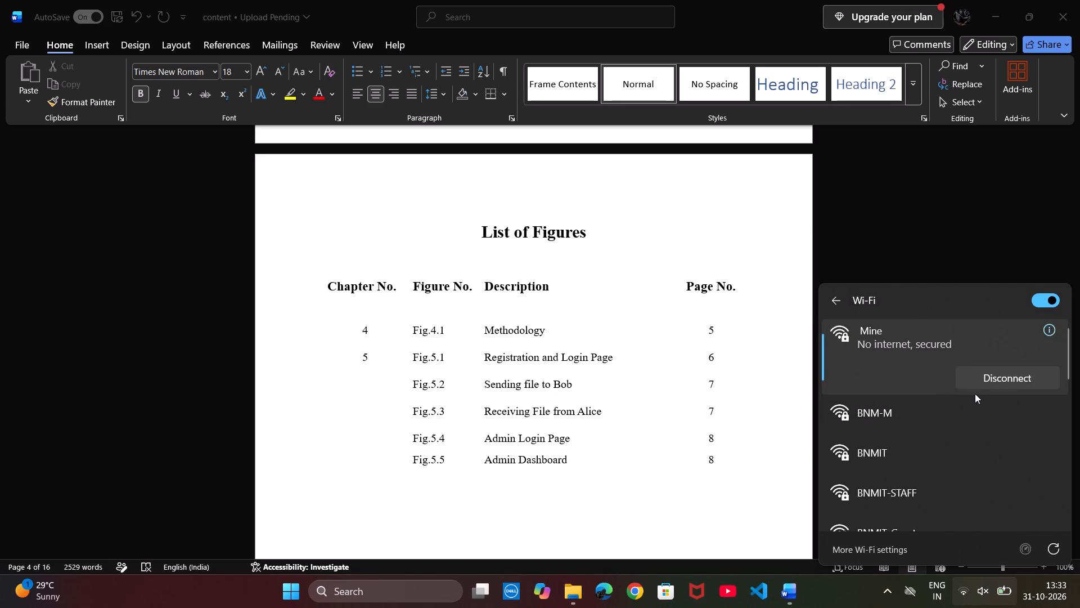
click(953, 436)
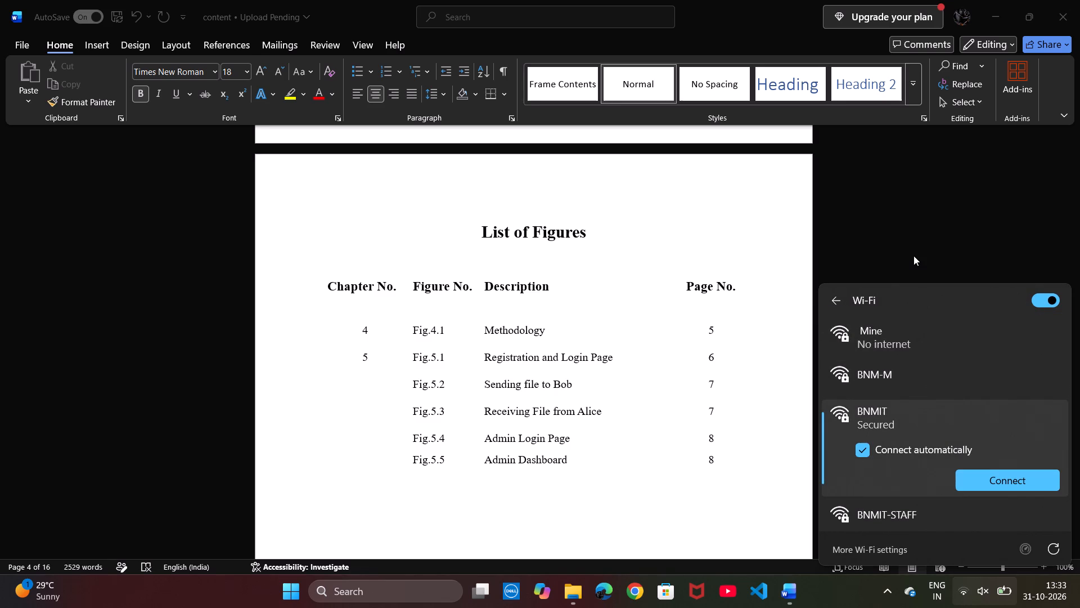
click(913, 256)
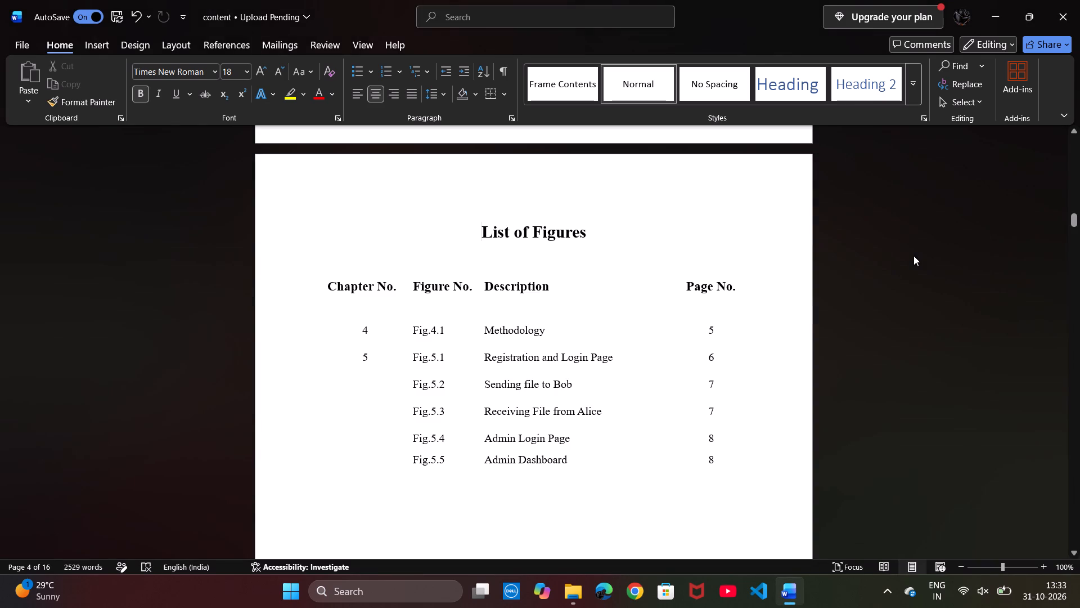
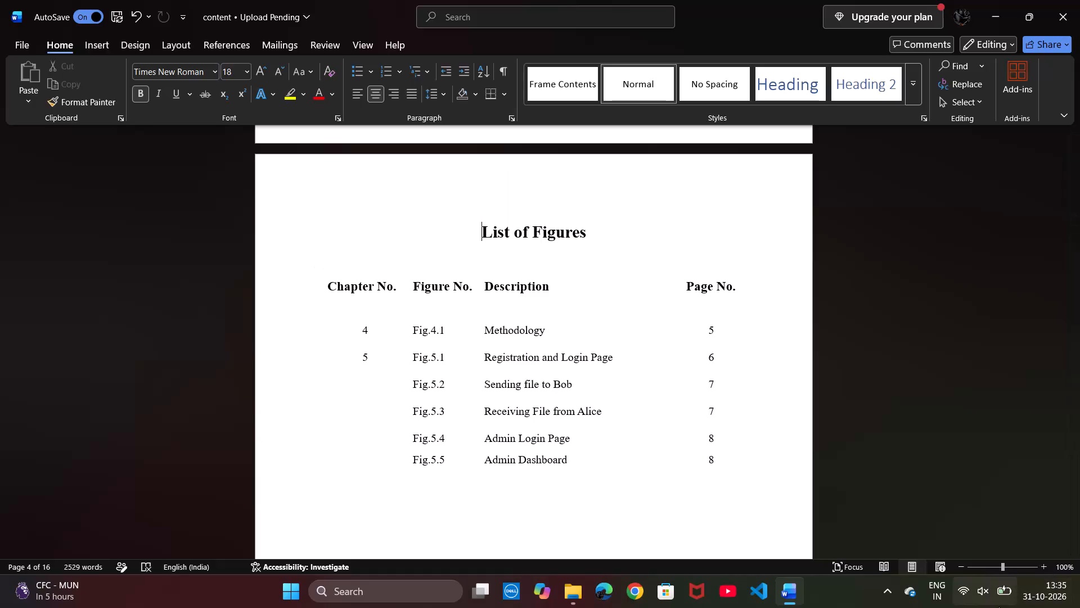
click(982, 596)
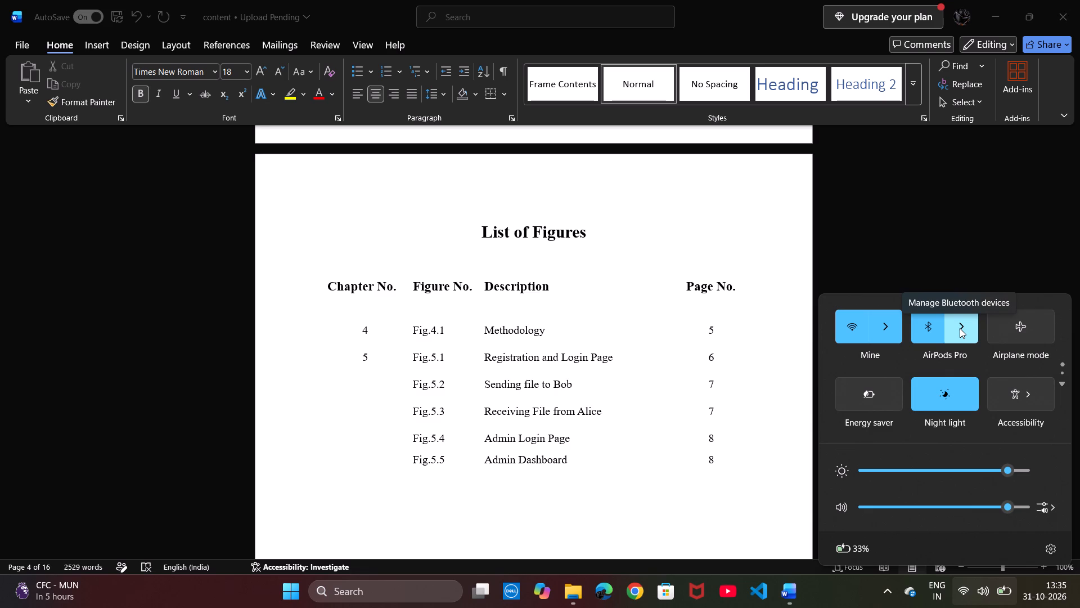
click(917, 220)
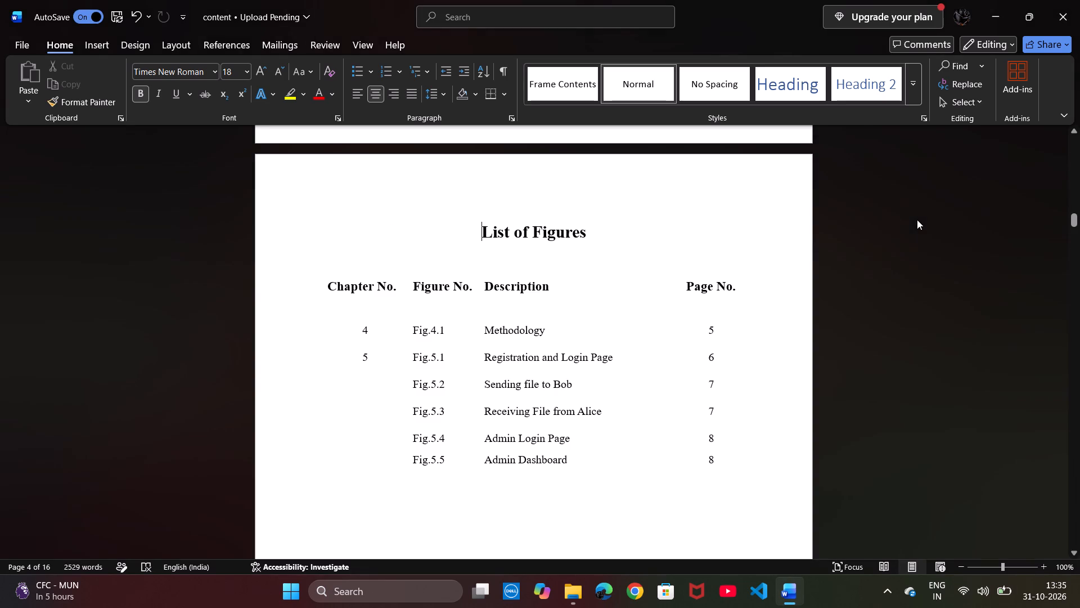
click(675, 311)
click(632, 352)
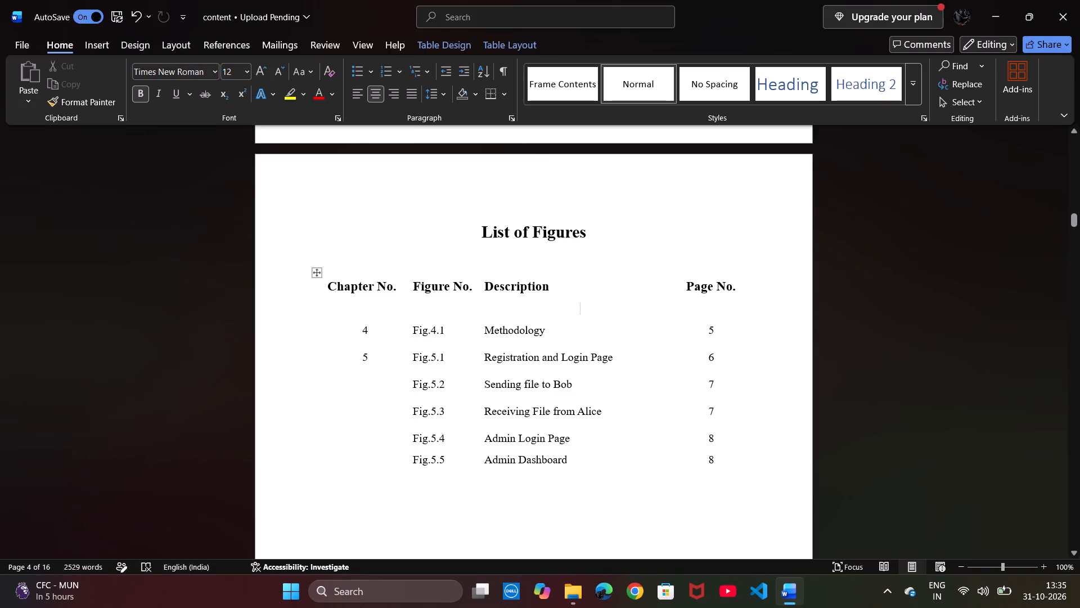
Search the computer for "wh" and launch the WhatsApp app.
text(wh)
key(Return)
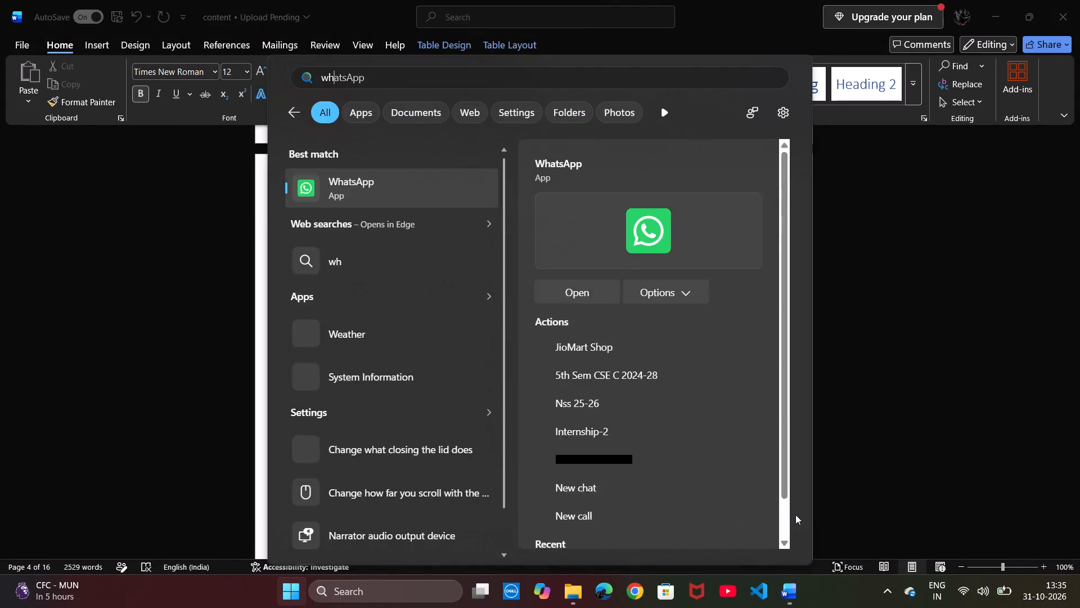
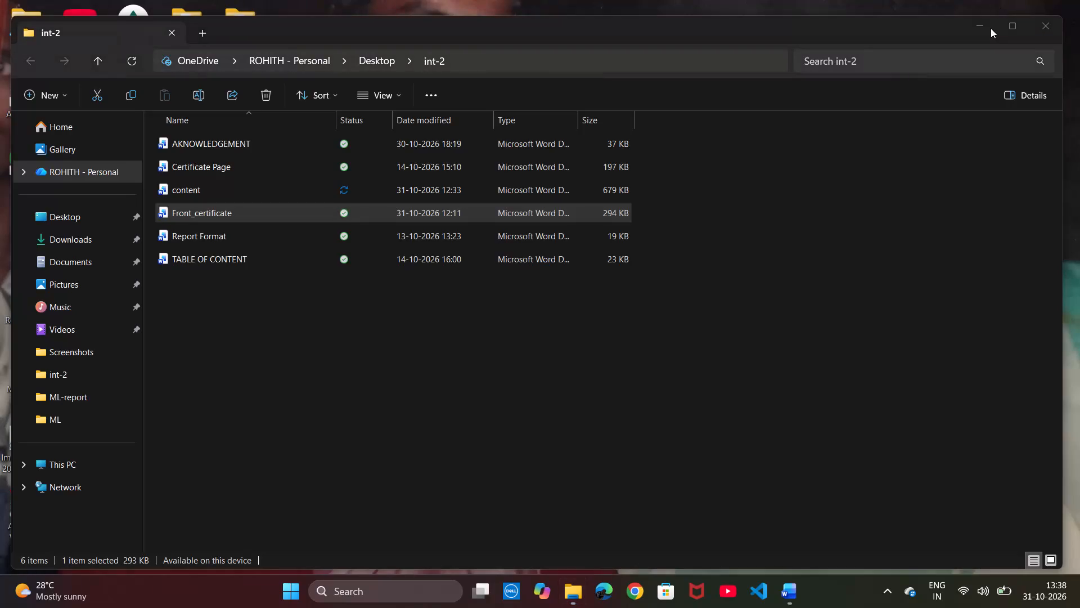
Minimize the int-2 folder window to show the desktop.
click(989, 30)
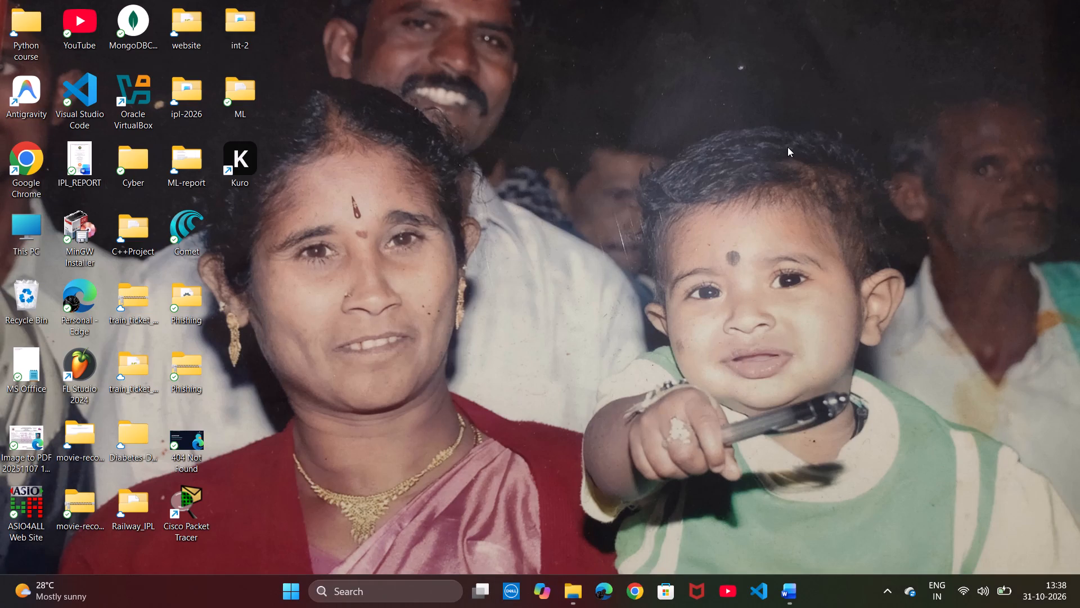
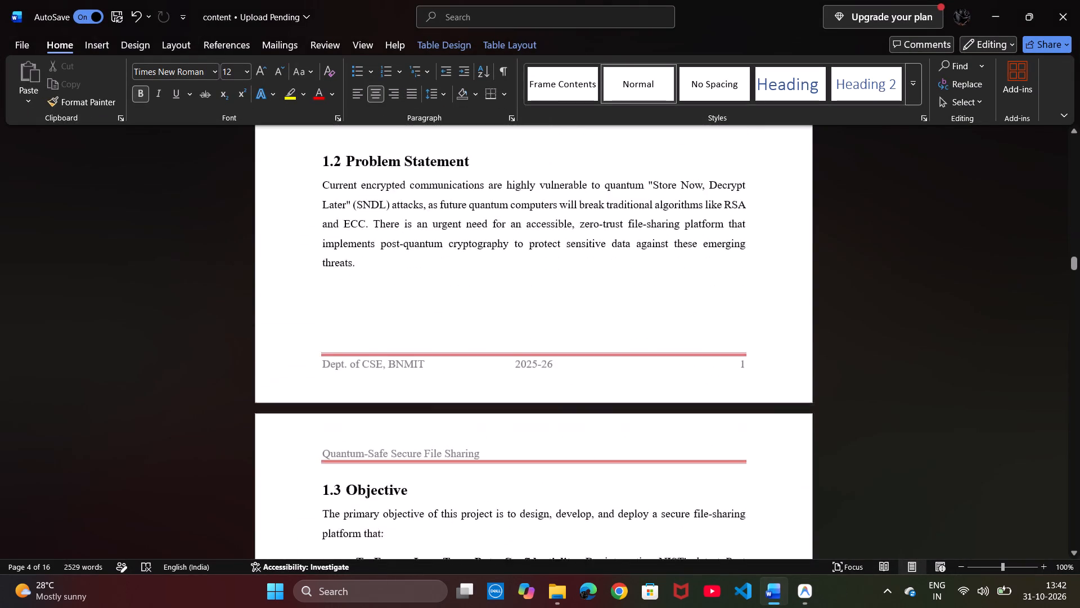
scroll(544, 263, down, 8)
scroll(544, 263, up, 3)
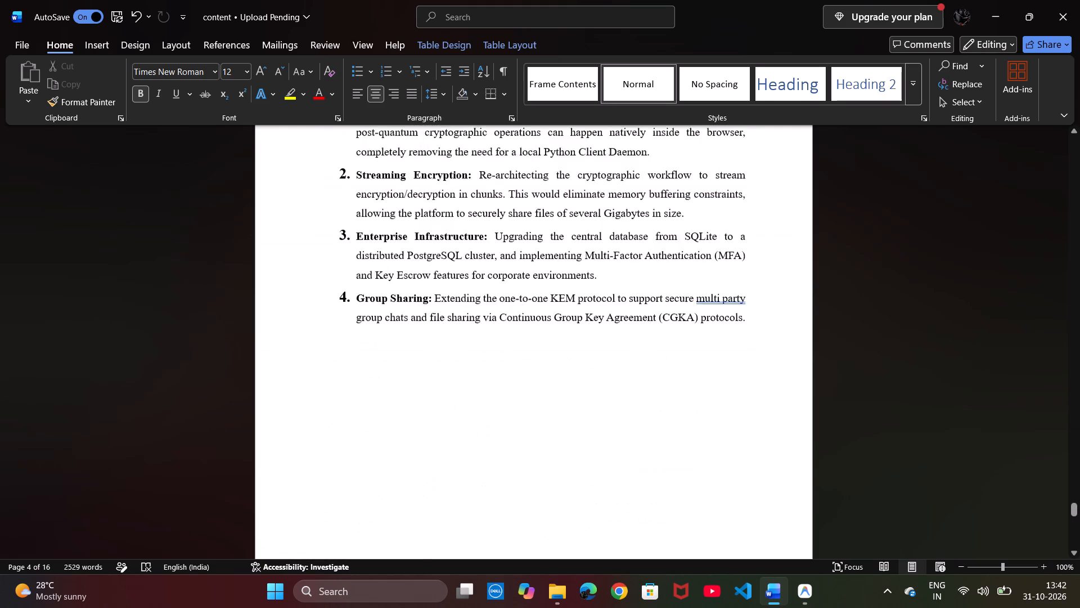
scroll(544, 263, up, 8)
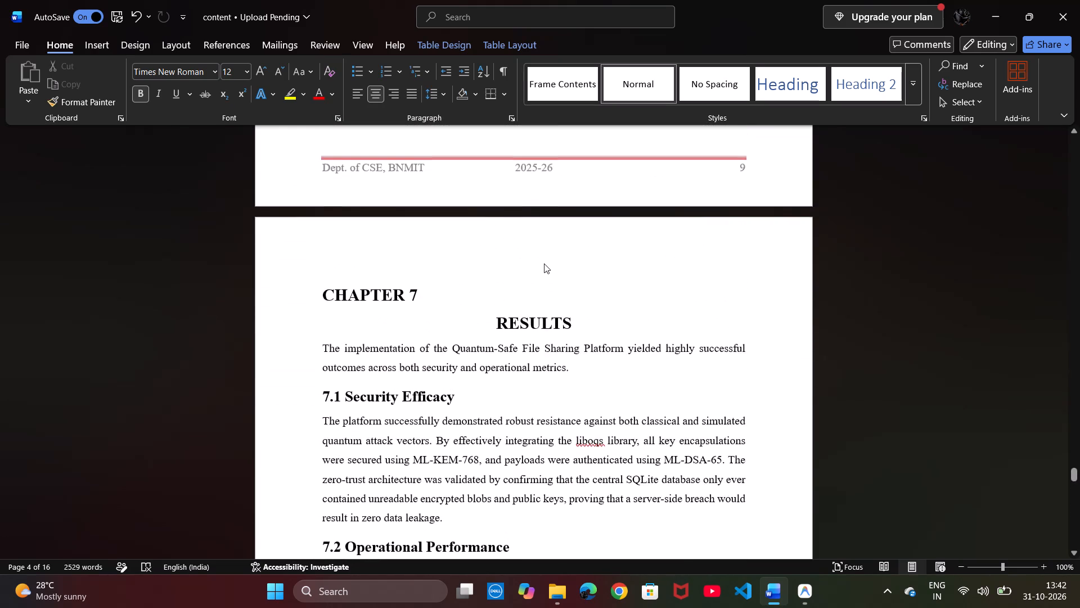
scroll(544, 263, up, 3)
scroll(544, 263, down, 2)
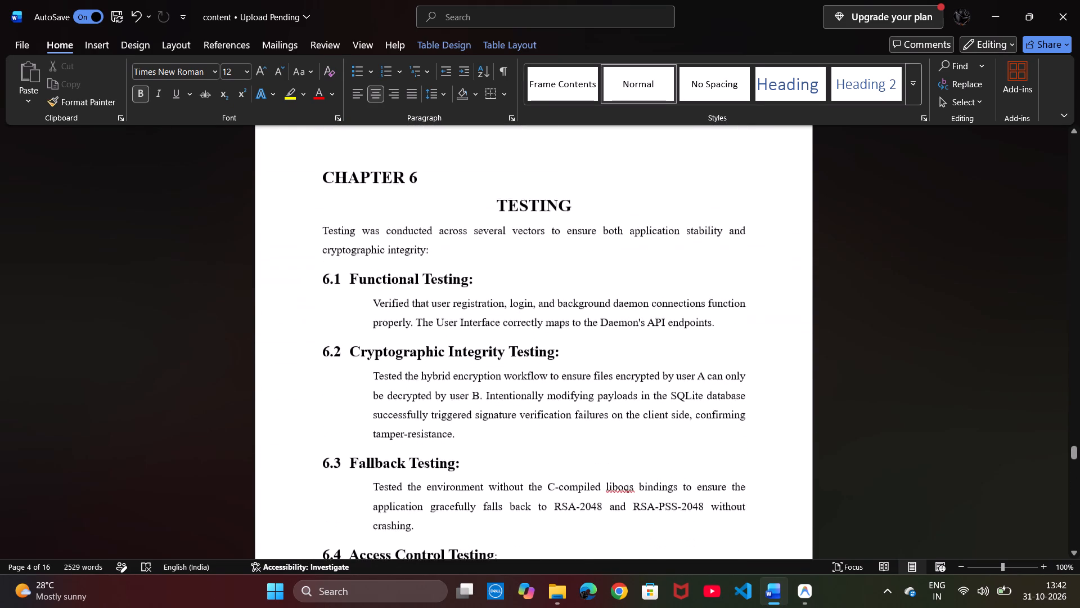
scroll(544, 263, down, 2)
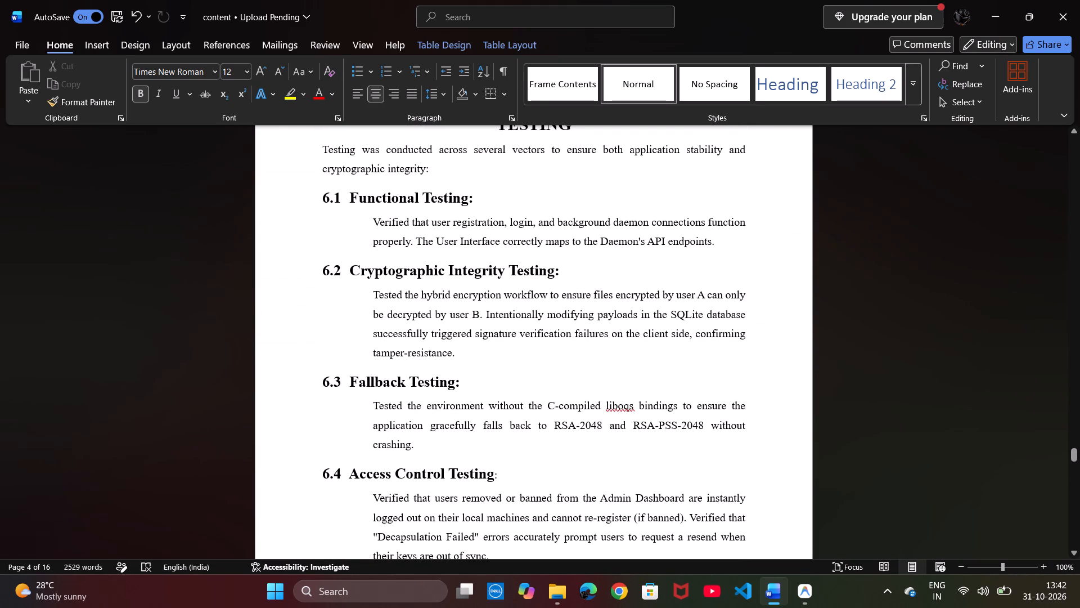
click(648, 254)
click(723, 246)
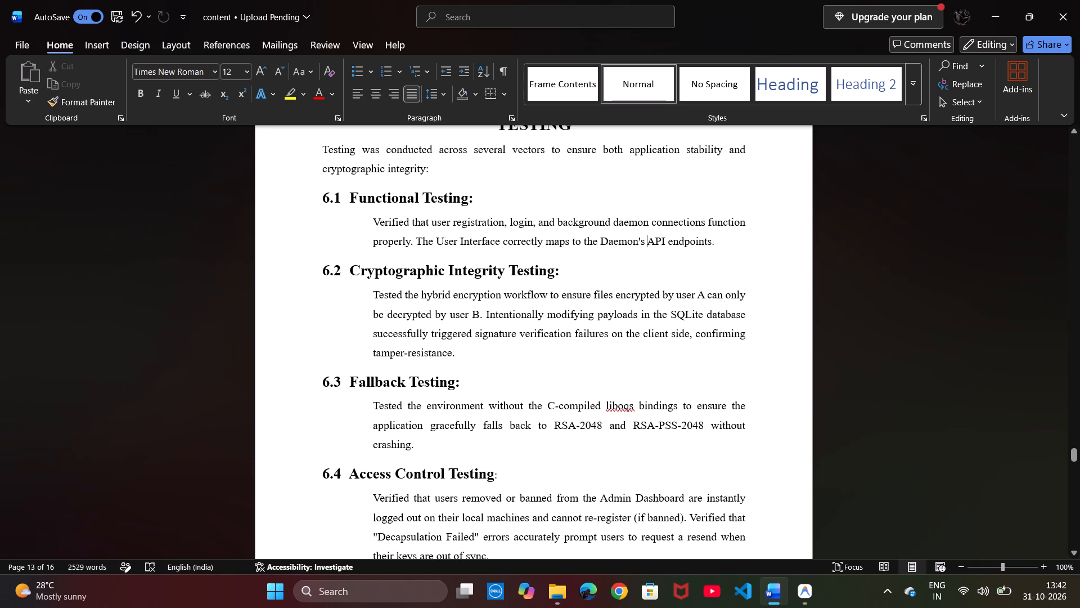
key(Return)
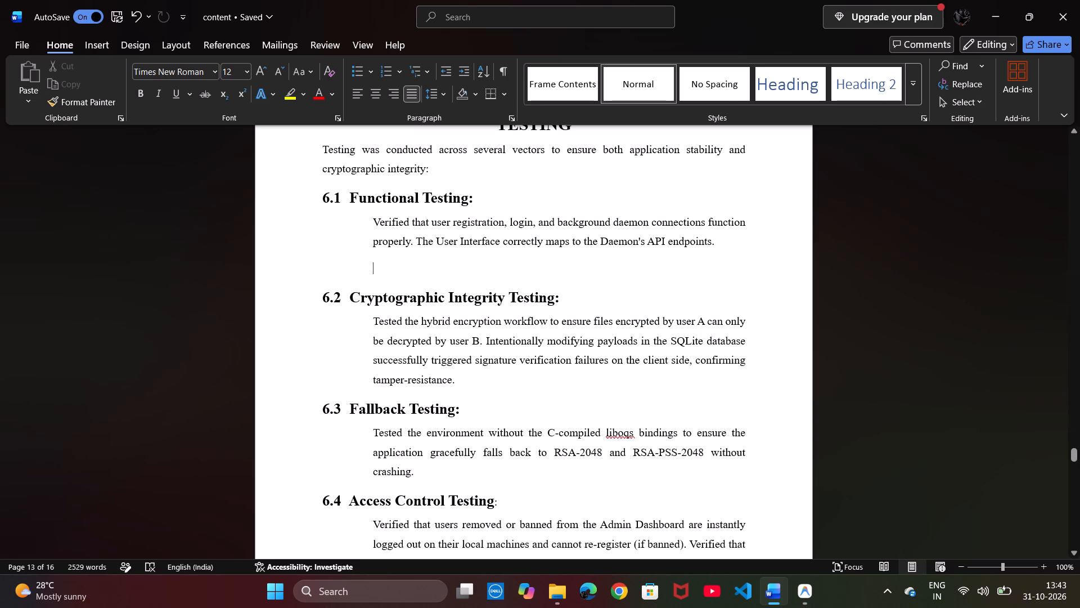
click(490, 311)
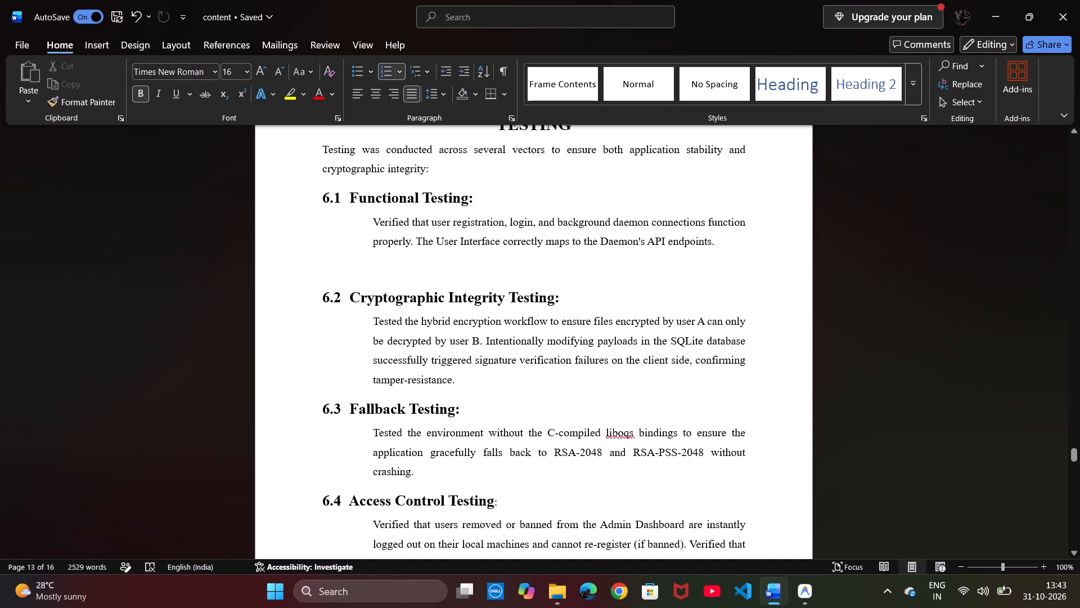
click(557, 322)
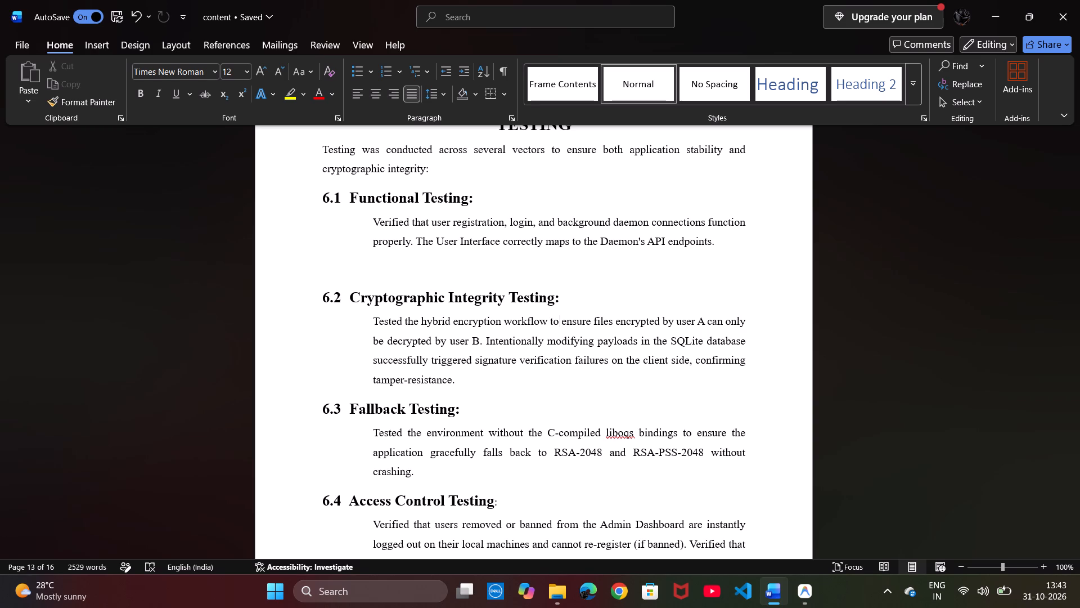
click(433, 326)
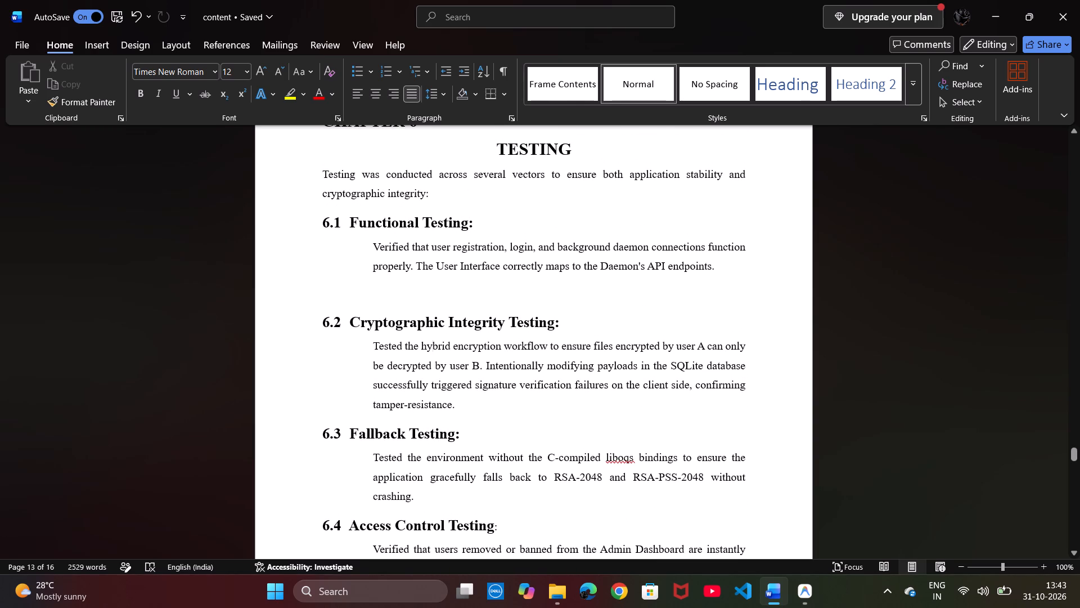
click(434, 300)
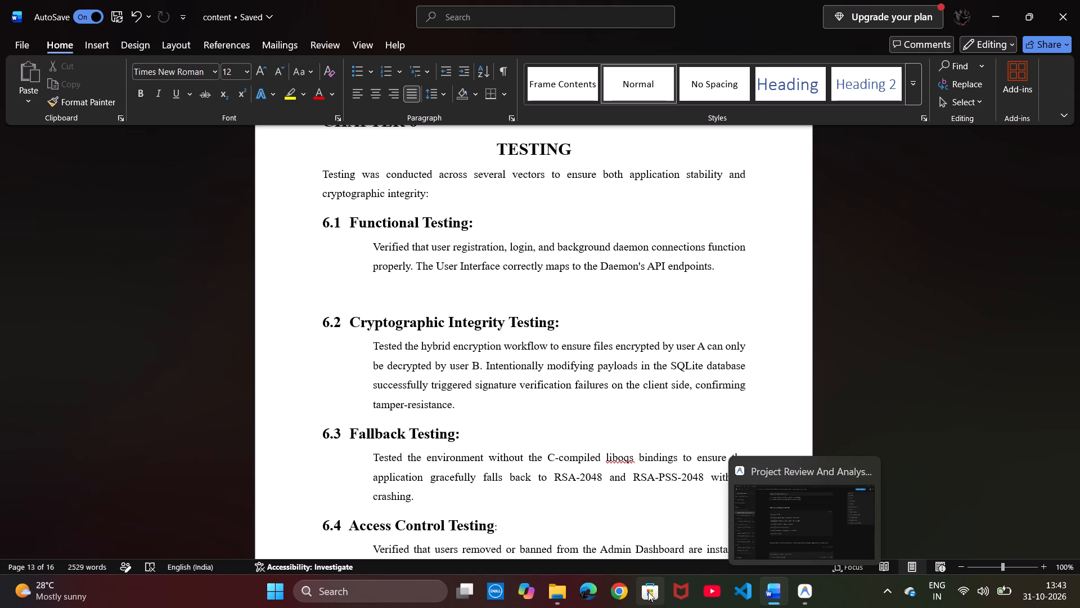
click(626, 591)
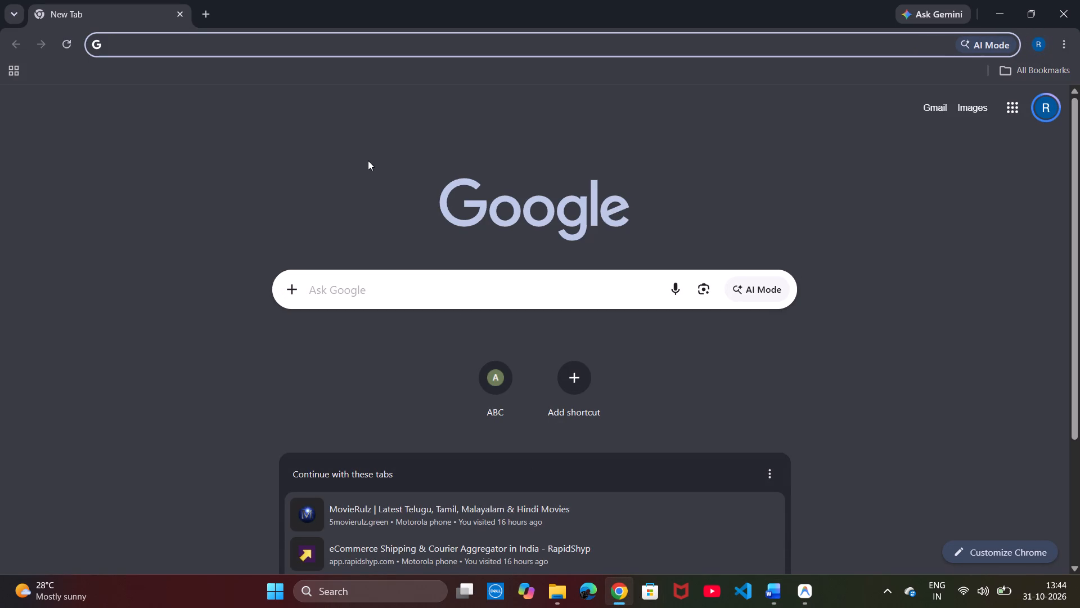
text(cha')
key(BackSpace)
key(Return)
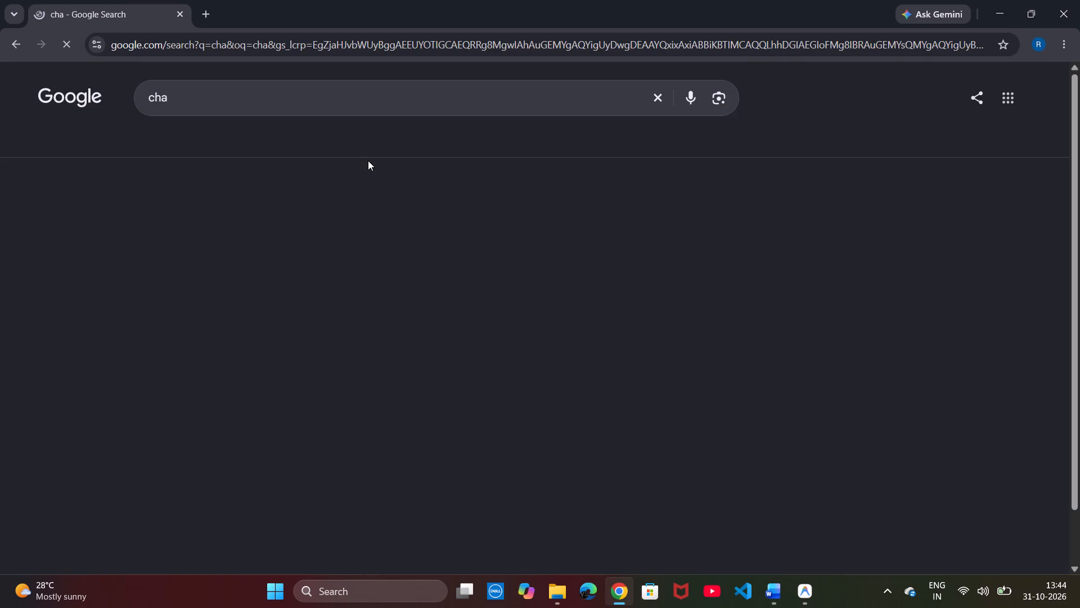
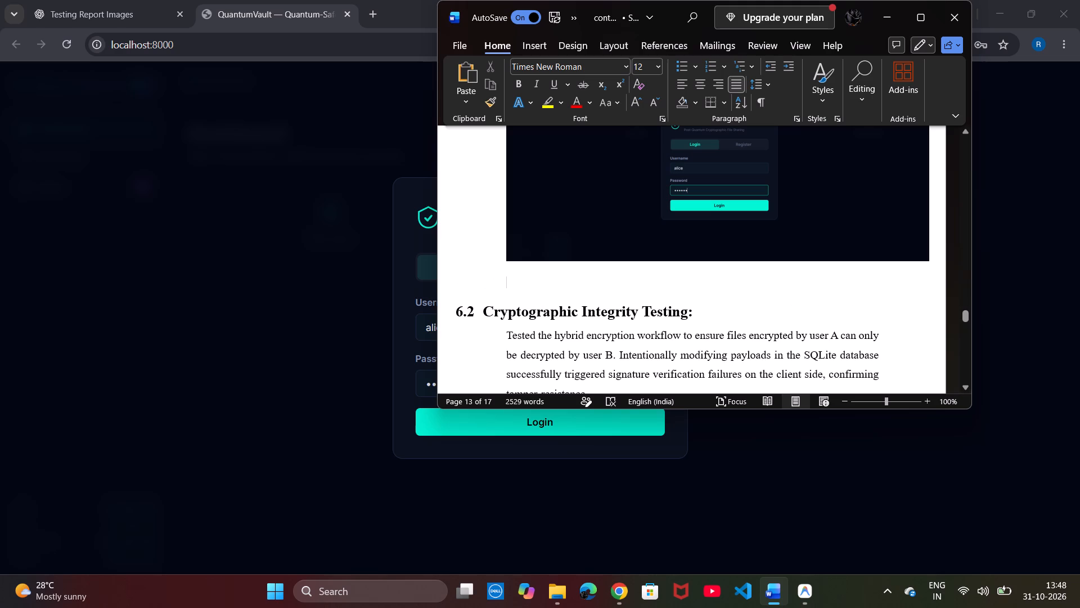
Start a caption below the login page screenshot in section 6.1 with the label "Fig 6.1: ".
text(Fig)
key(shift+greater)
key(BackSpace)
key(shift+colon)
scroll(685, 216, up, 3)
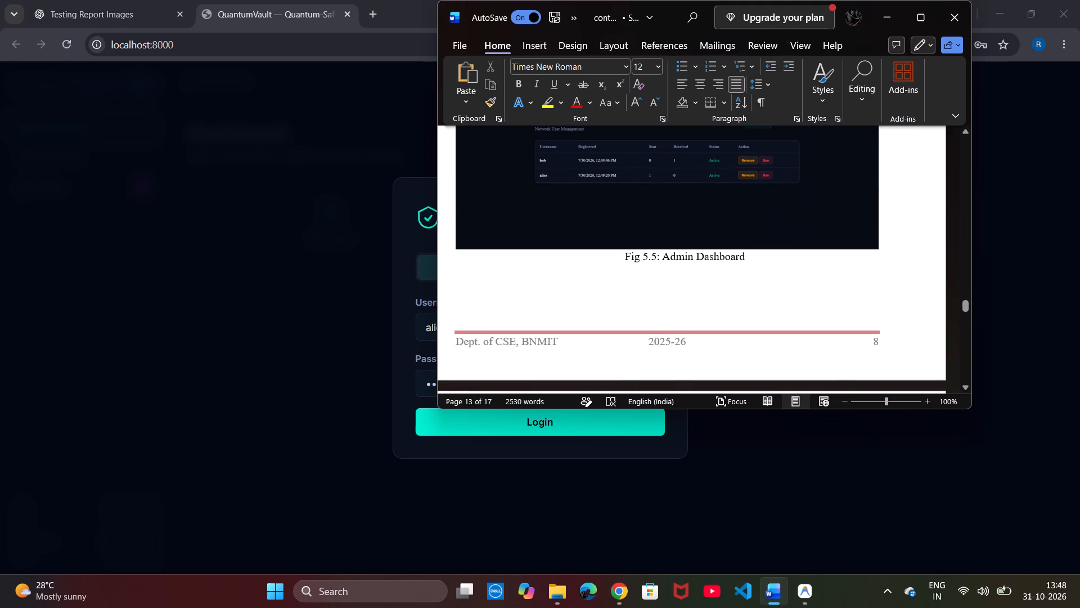
scroll(685, 216, down, 4)
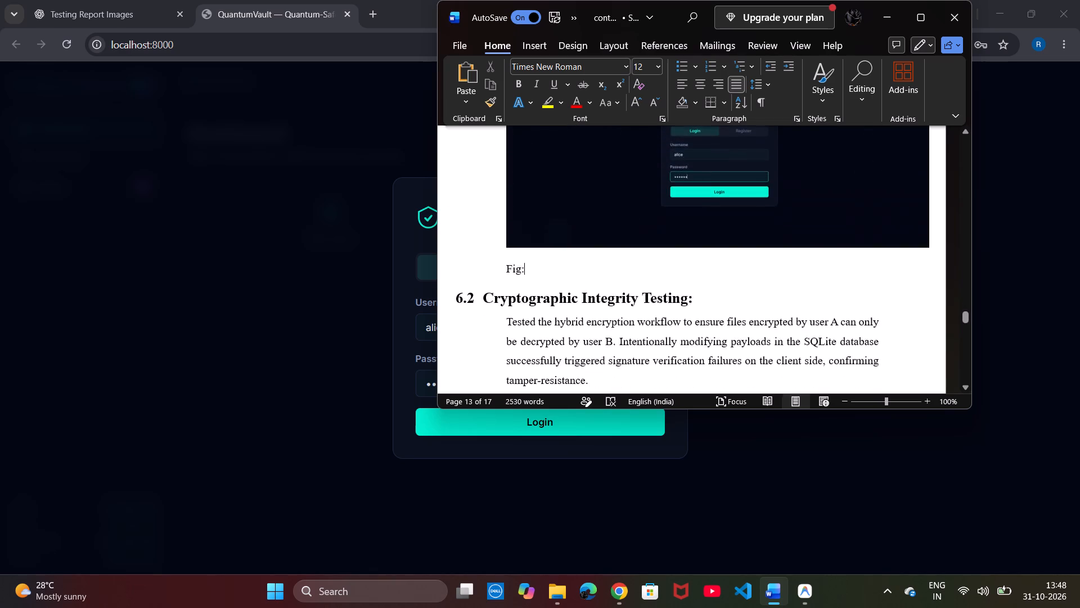
key(BackSpace)
key(space)
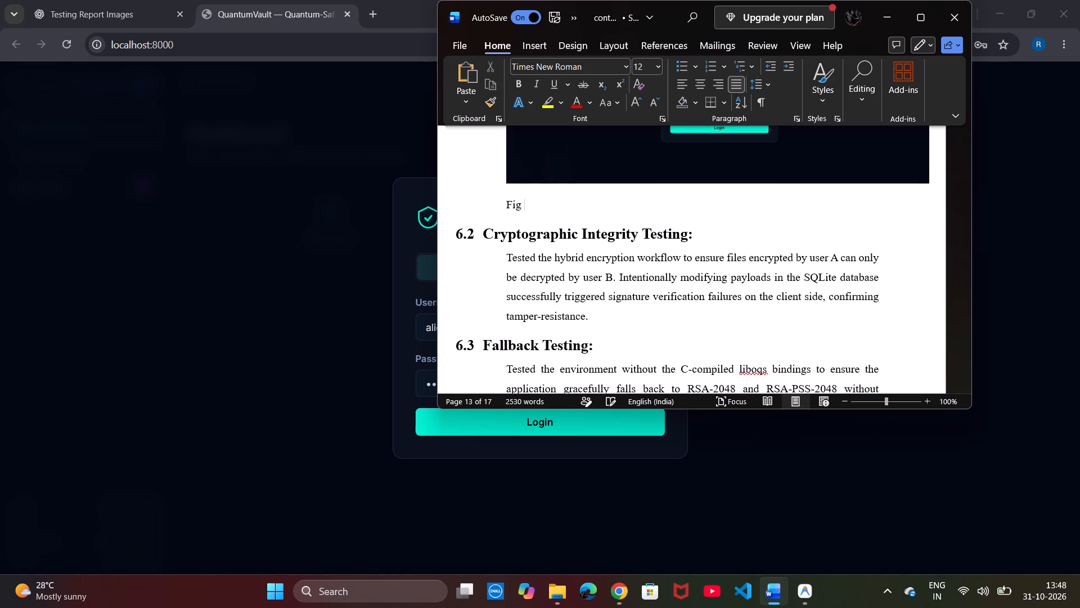
text(6.1)
key(space)
text(:)
key(space)
key(BackSpace)
key(BackSpace)
key(BackSpace)
text(:)
key(space)
Complete the Fig 6.1 caption with the text "User Login and Registration".
scroll(660, 237, up, 1)
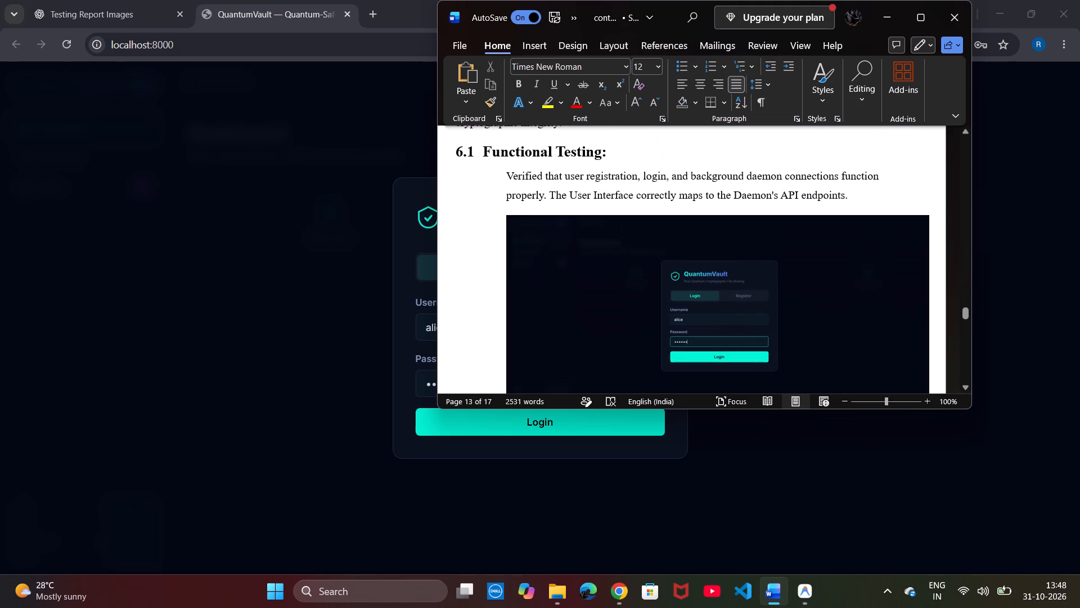
scroll(660, 237, down, 1)
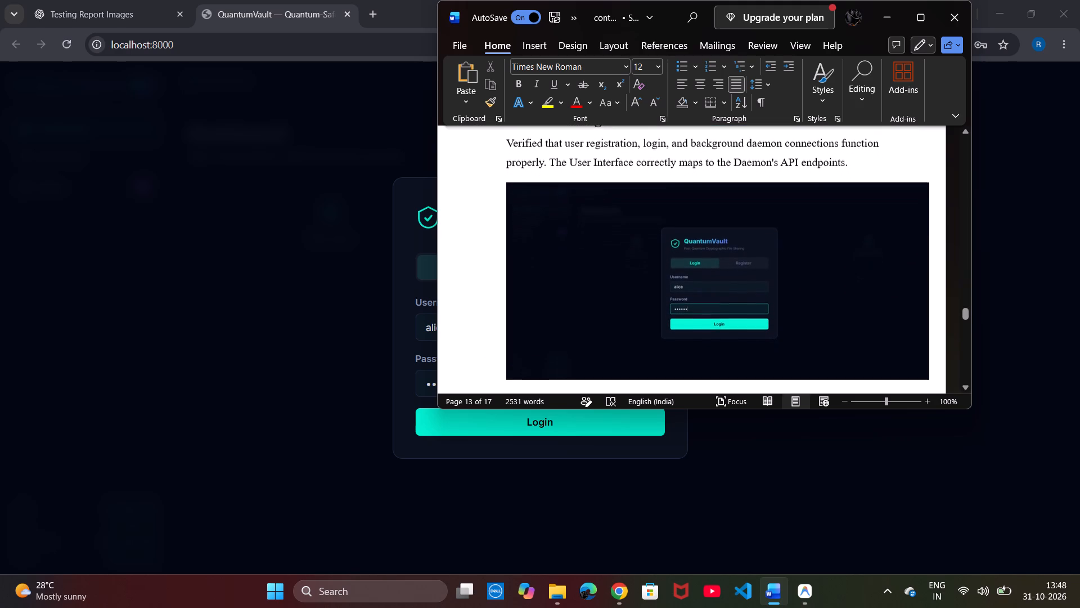
scroll(660, 237, down, 2)
ctrl+scroll(660, 237, down, 1)
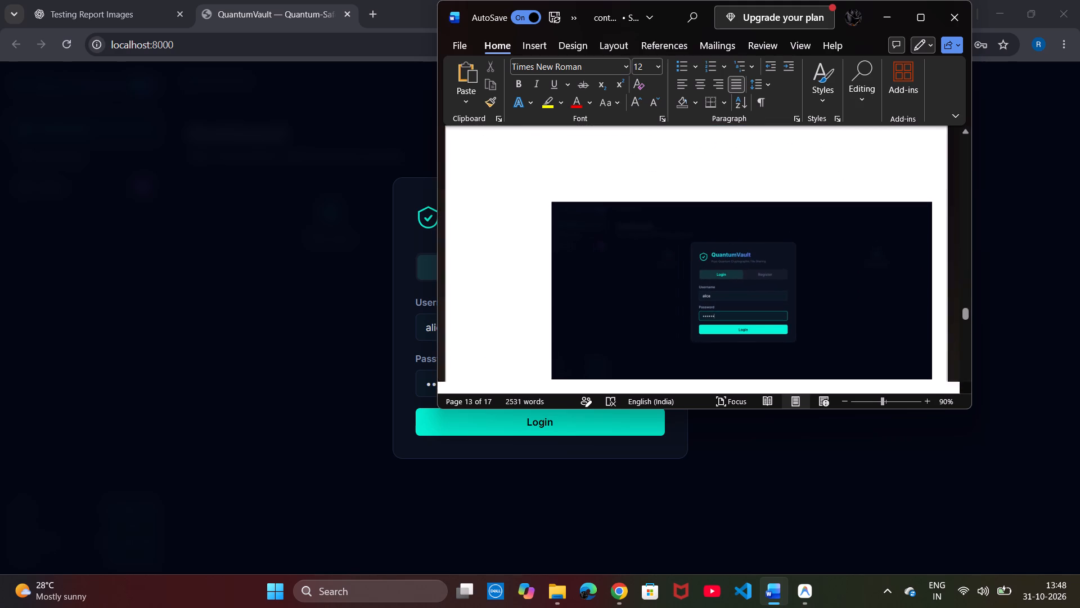
scroll(660, 237, down, 1)
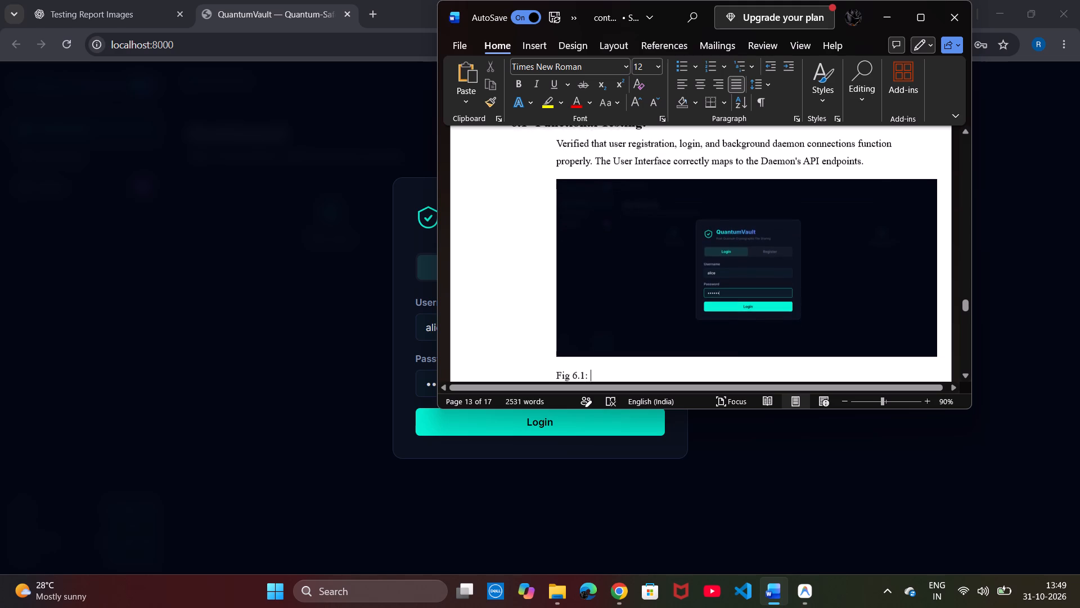
scroll(660, 237, down, 1)
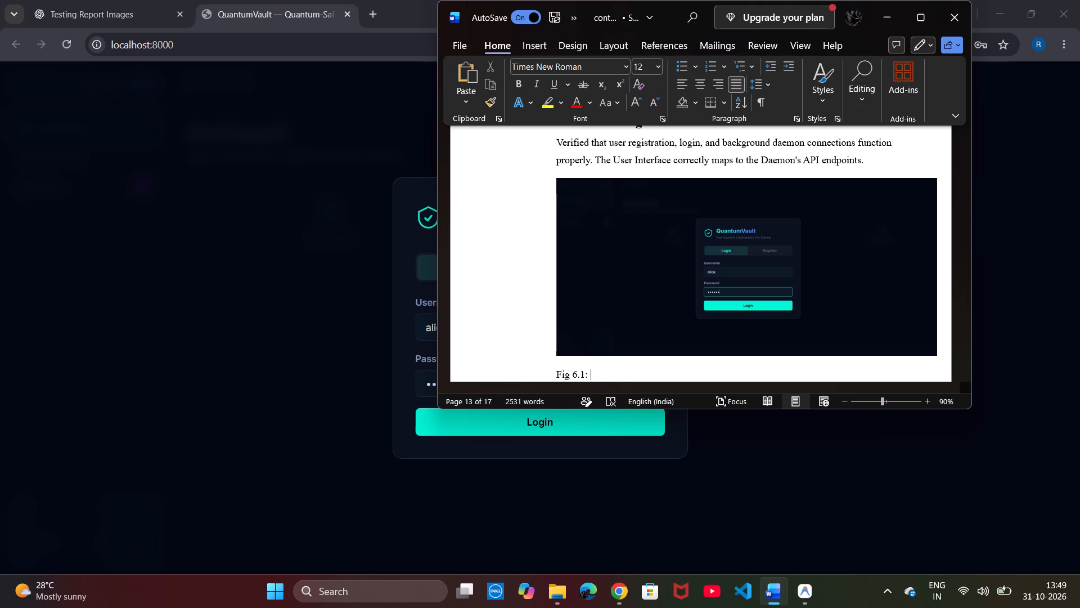
text(user)
key(BackSpace)
key(BackSpace)
key(BackSpace)
key(BackSpace)
text(User)
key(space)
text(Login and Registration)
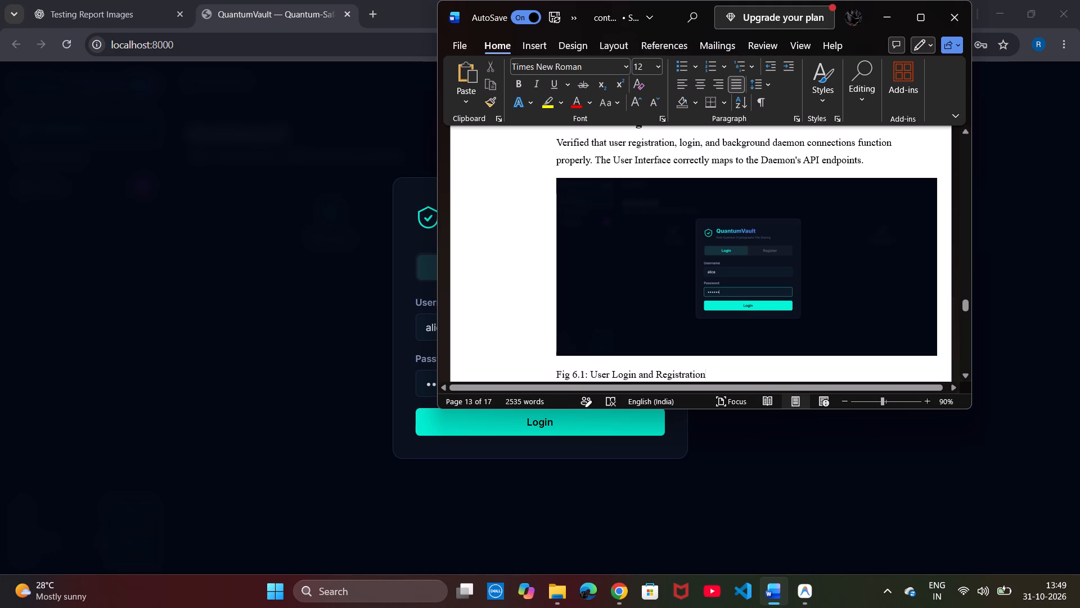
Center the Fig 6.1 caption and set its line spacing to 1.0.
click(703, 87)
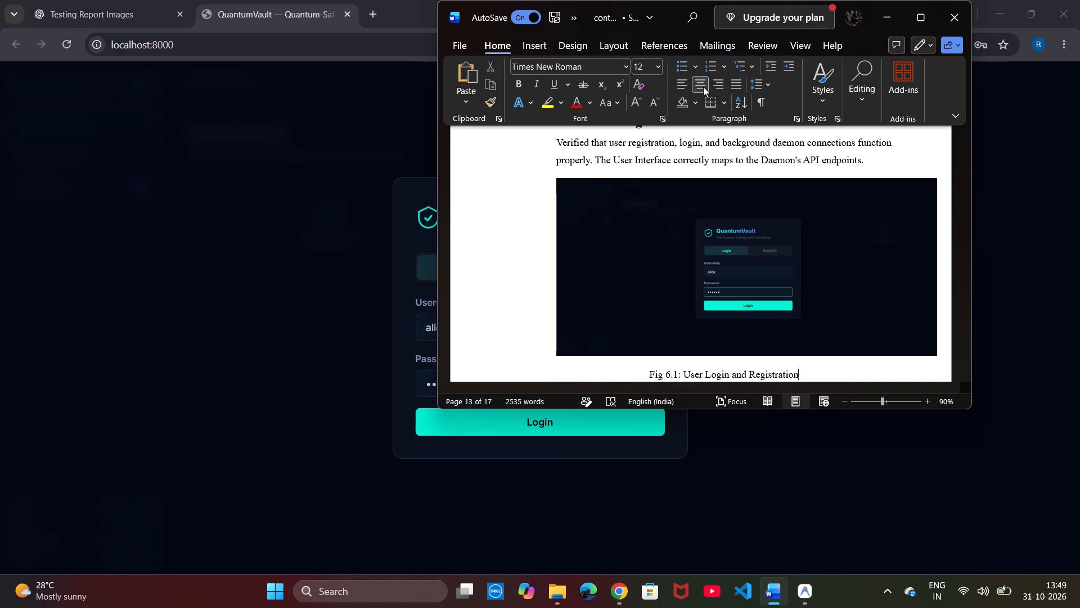
click(768, 82)
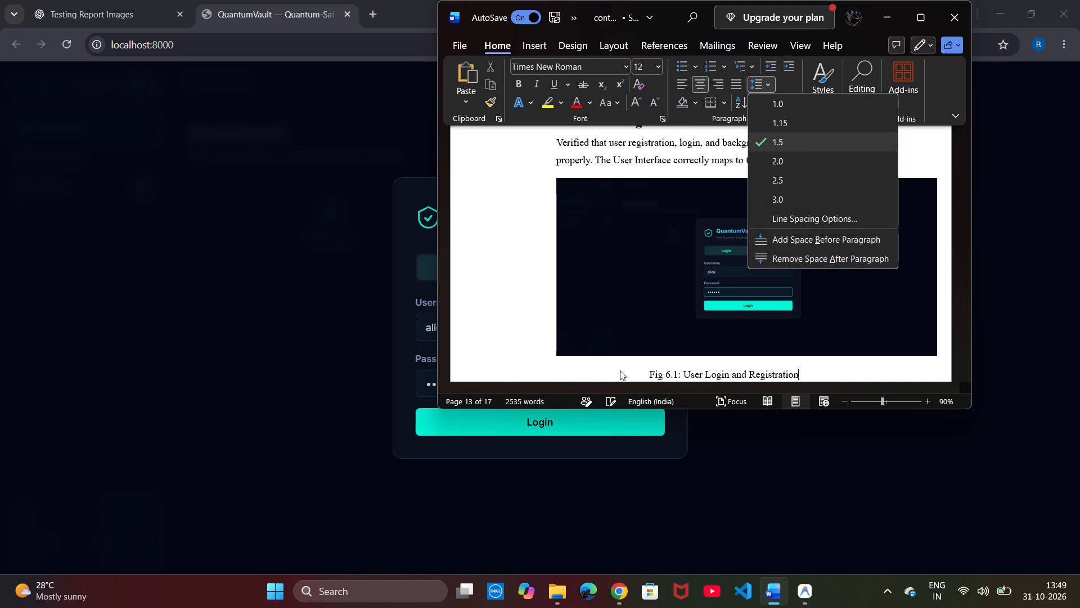
click(803, 367)
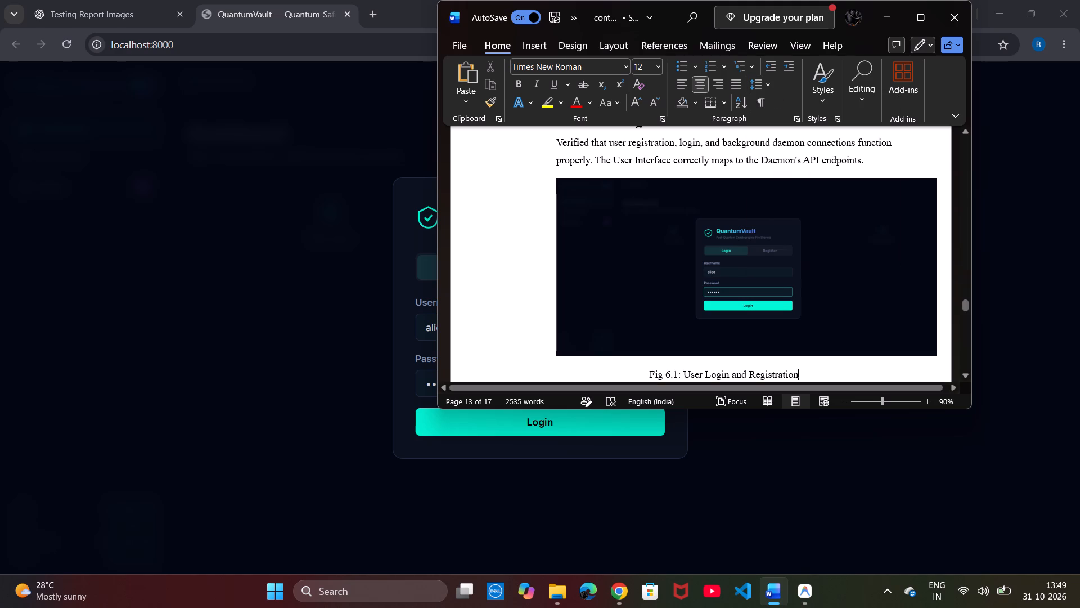
drag(800, 372, 750, 316)
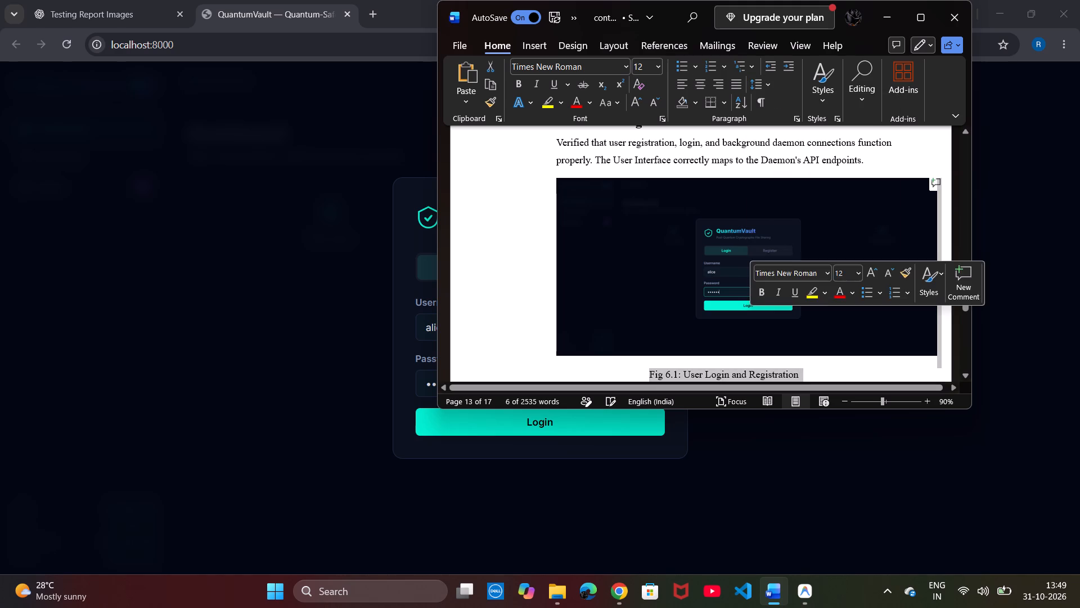
click(760, 81)
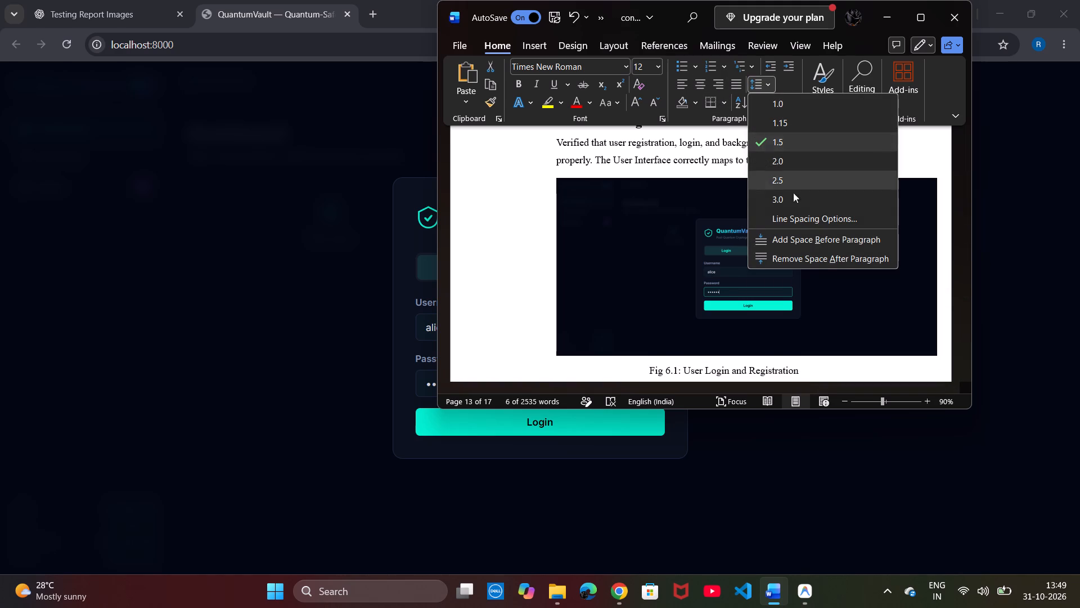
click(781, 107)
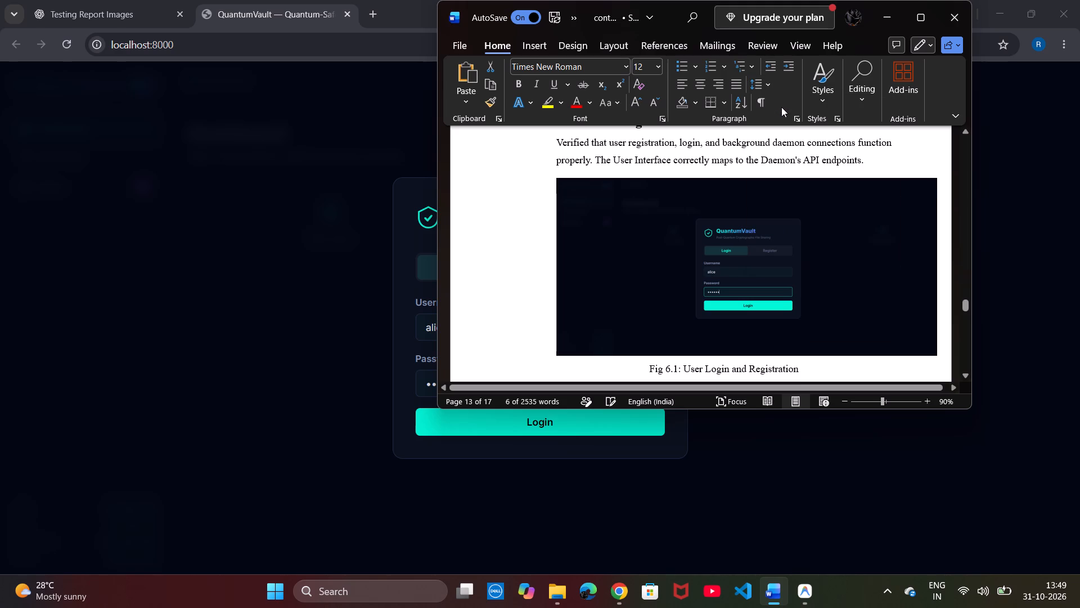
Add an empty line after the section 6.2 Cryptographic Integrity Testing paragraph, ending in "tamper-resistance.".
click(691, 263)
scroll(691, 263, down, 2)
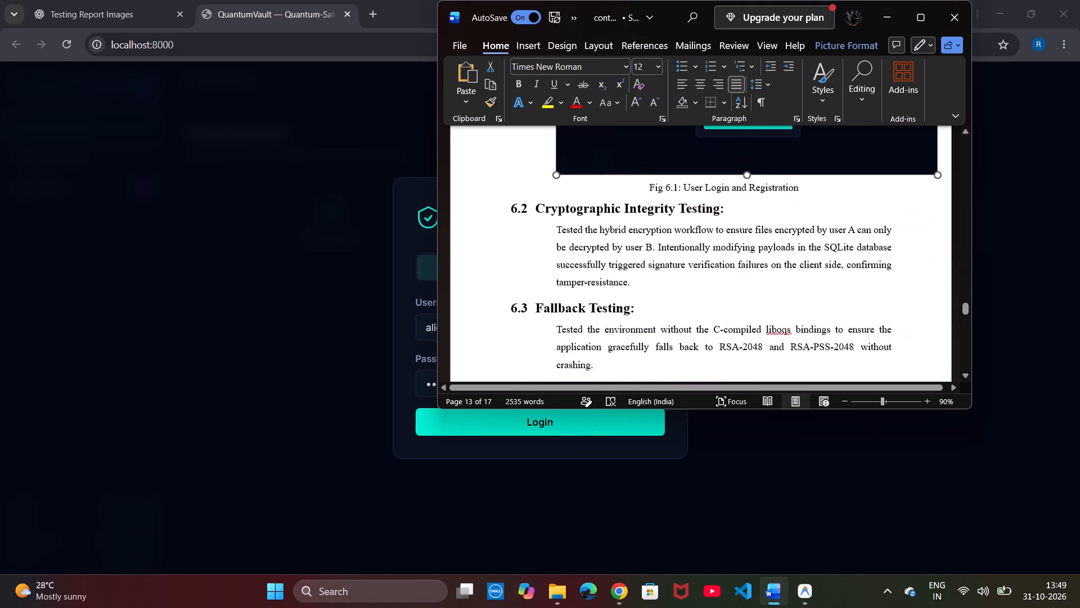
click(673, 280)
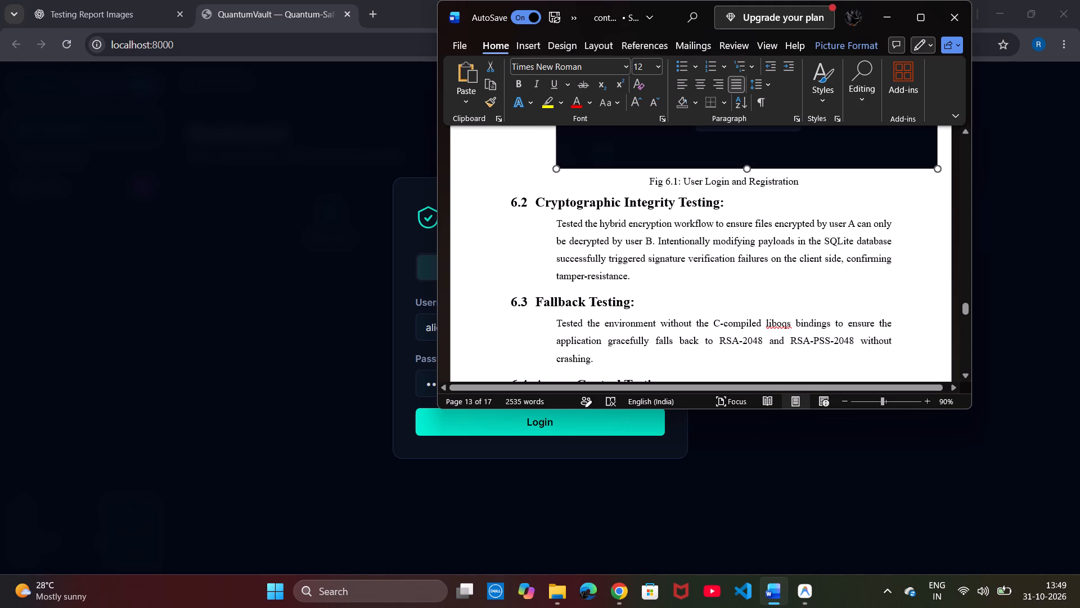
key(Return)
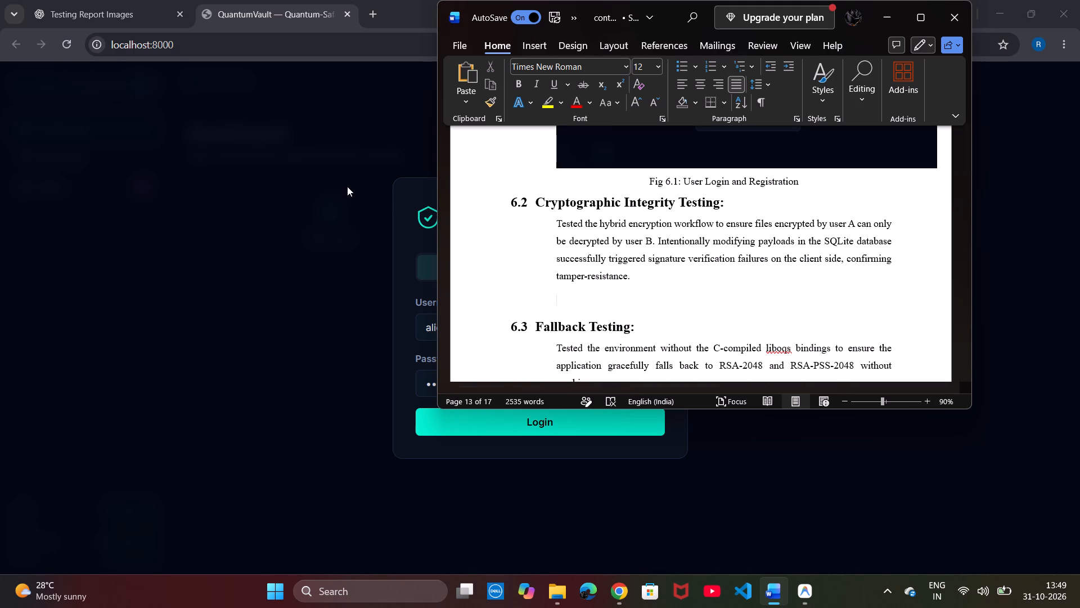
Review the captioned login figure in section 6.1 and the text of sections 6.2 and 6.3.
scroll(631, 210, up, 1)
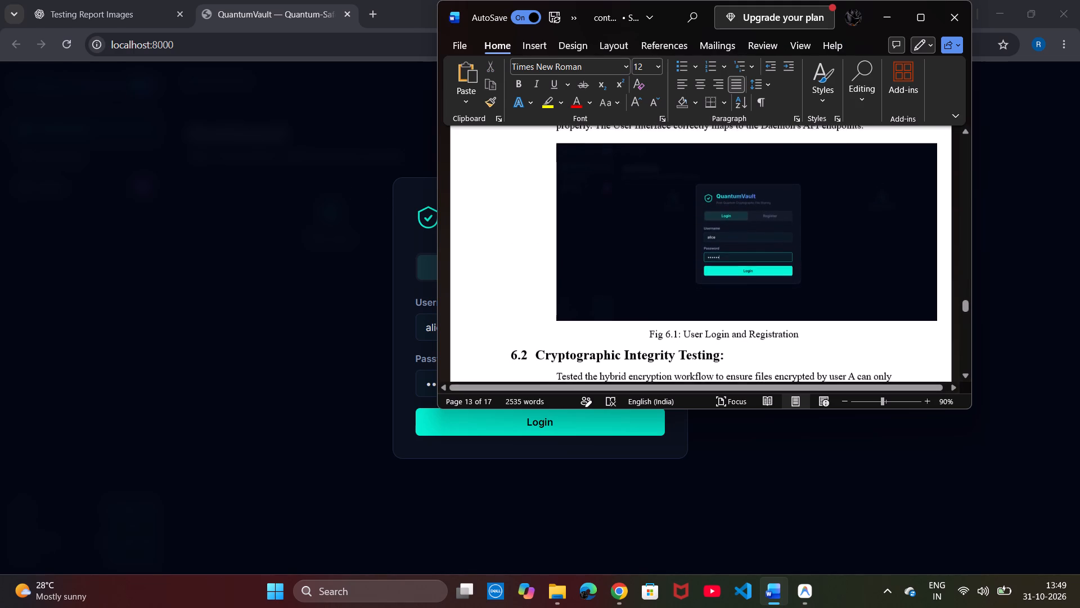
scroll(631, 210, up, 1)
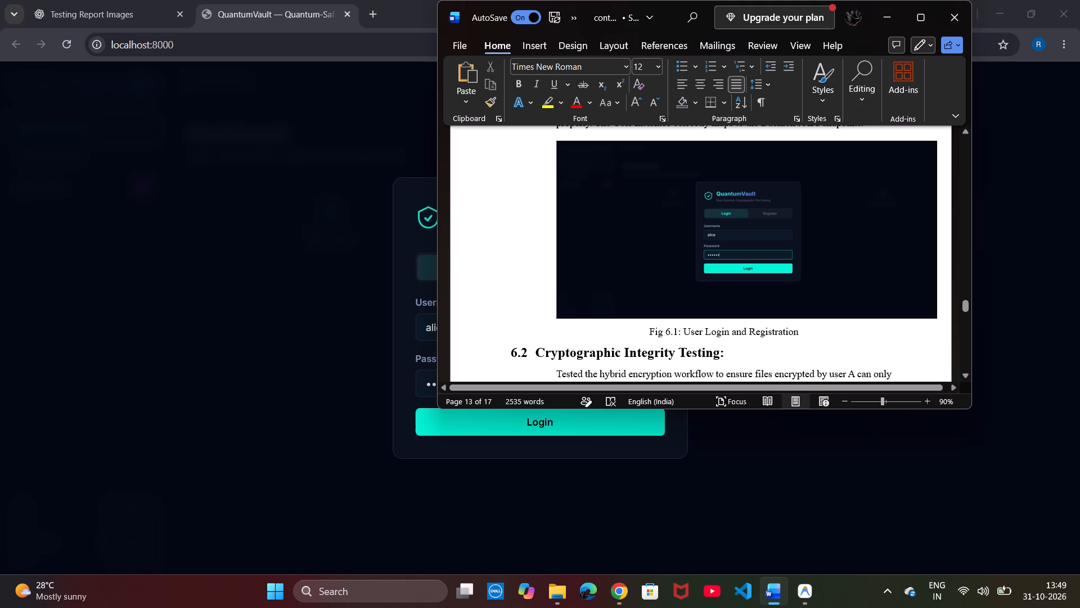
drag(798, 332, 718, 332)
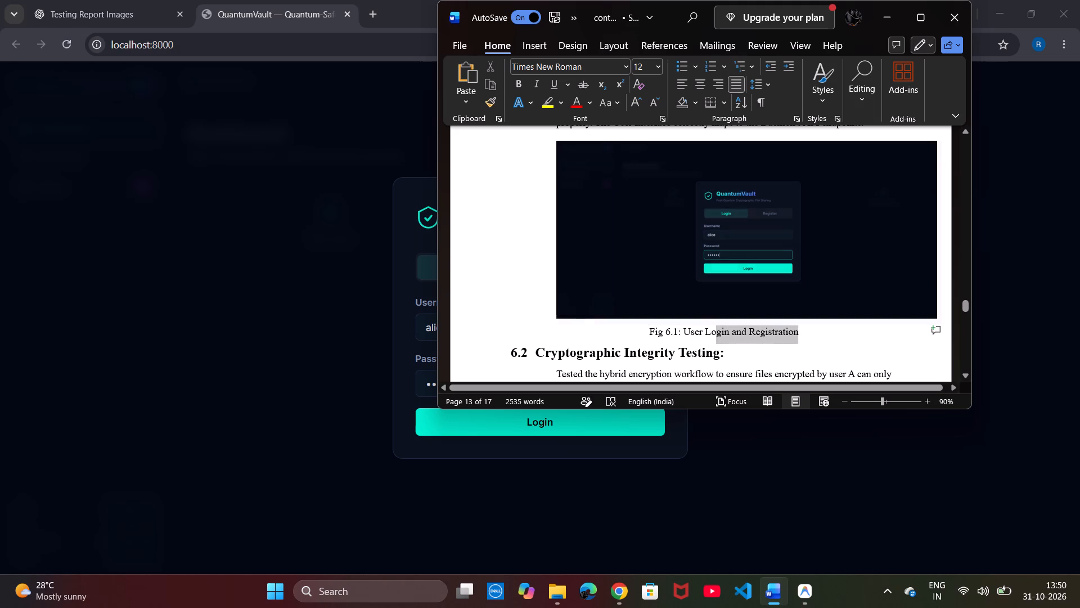
drag(718, 332, 719, 333)
click(705, 342)
scroll(705, 342, down, 1)
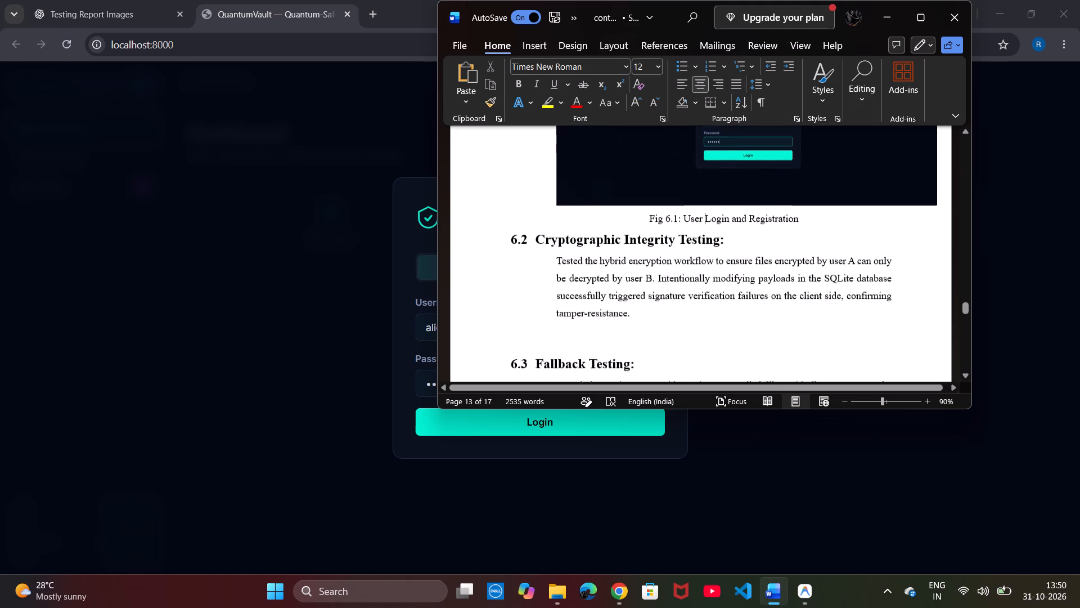
scroll(705, 342, up, 1)
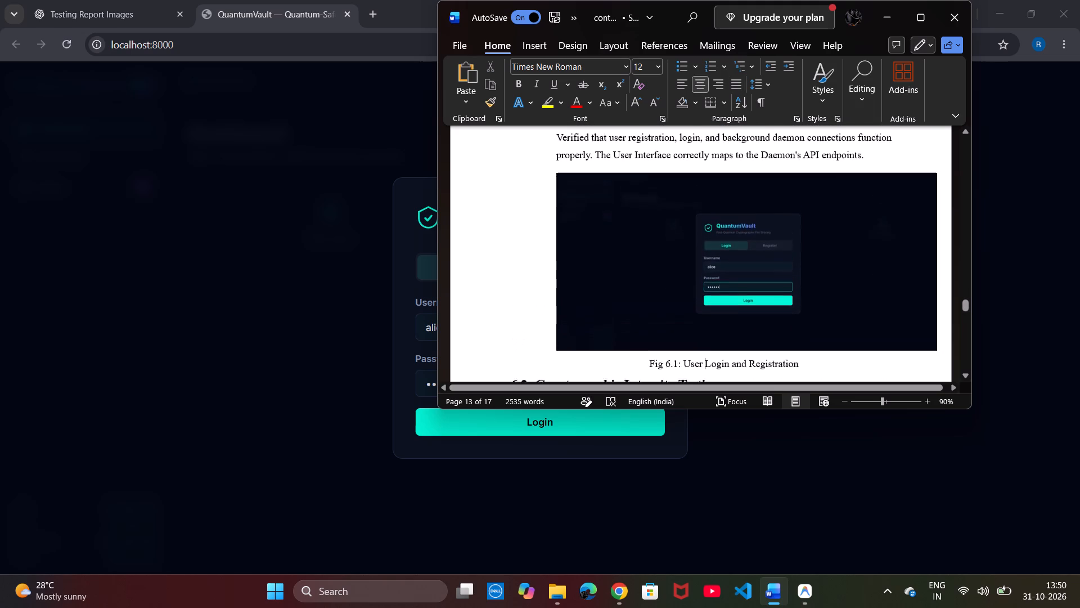
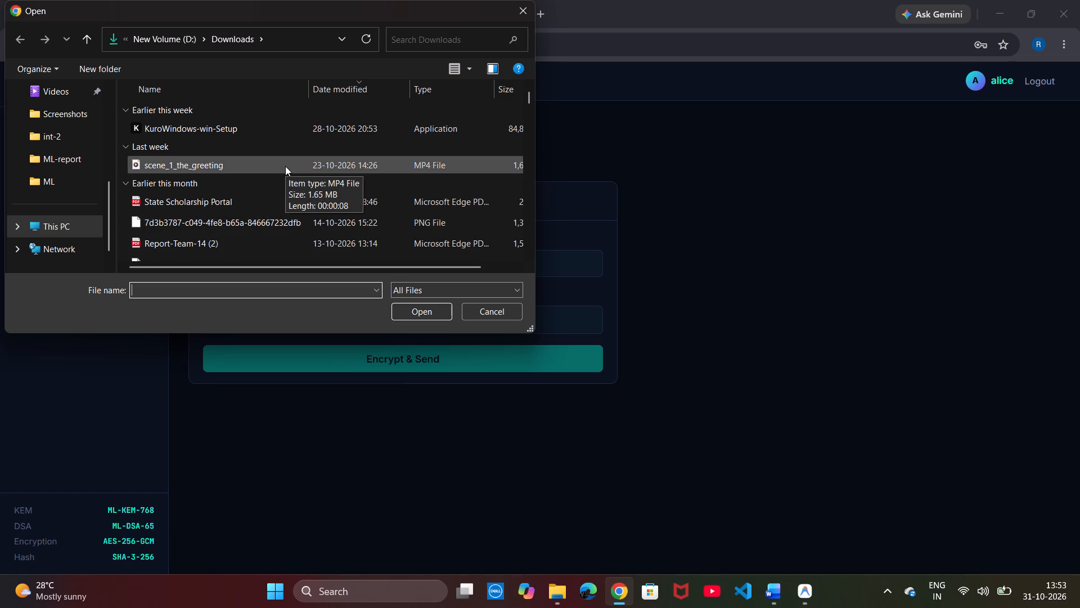
Select 6aad8515ecf4e_acm_marketsphere_6ps_1.docx from Downloads, then encrypt and send it to bob.
click(260, 209)
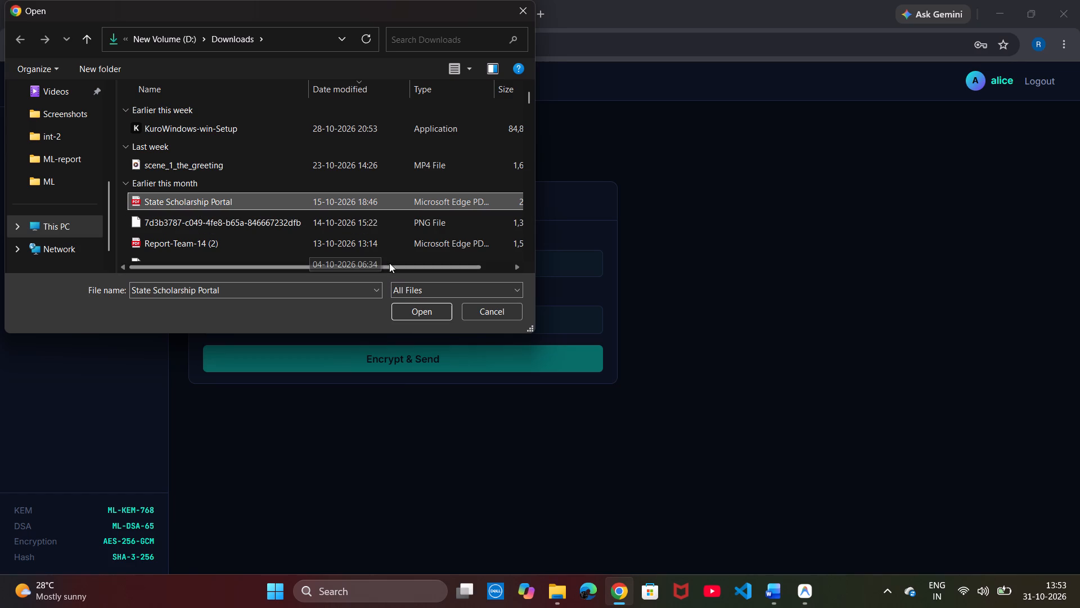
scroll(364, 195, down, 2)
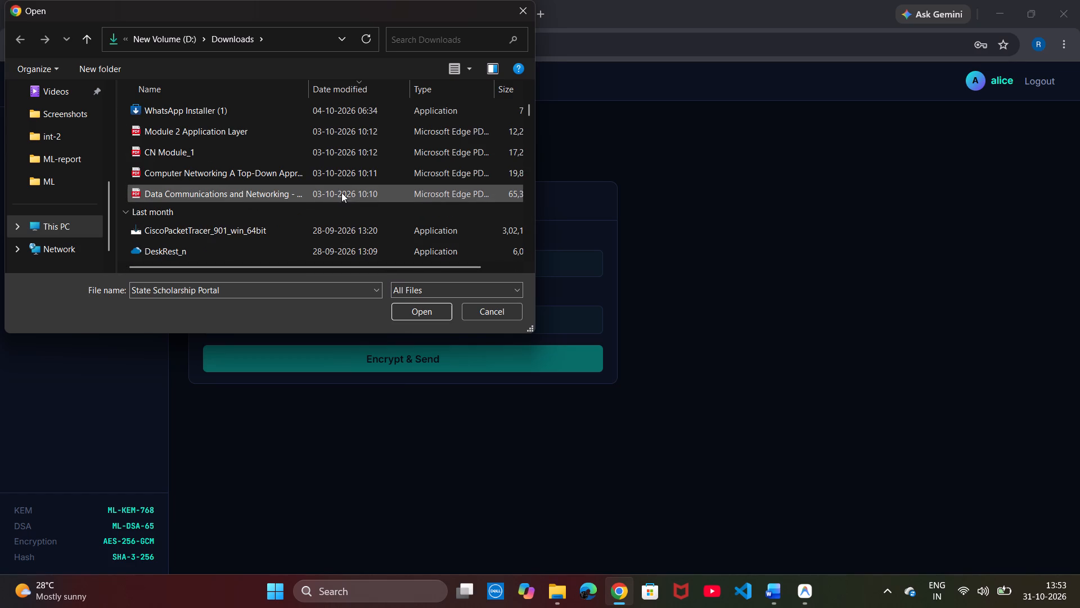
scroll(322, 213, down, 1)
click(322, 213)
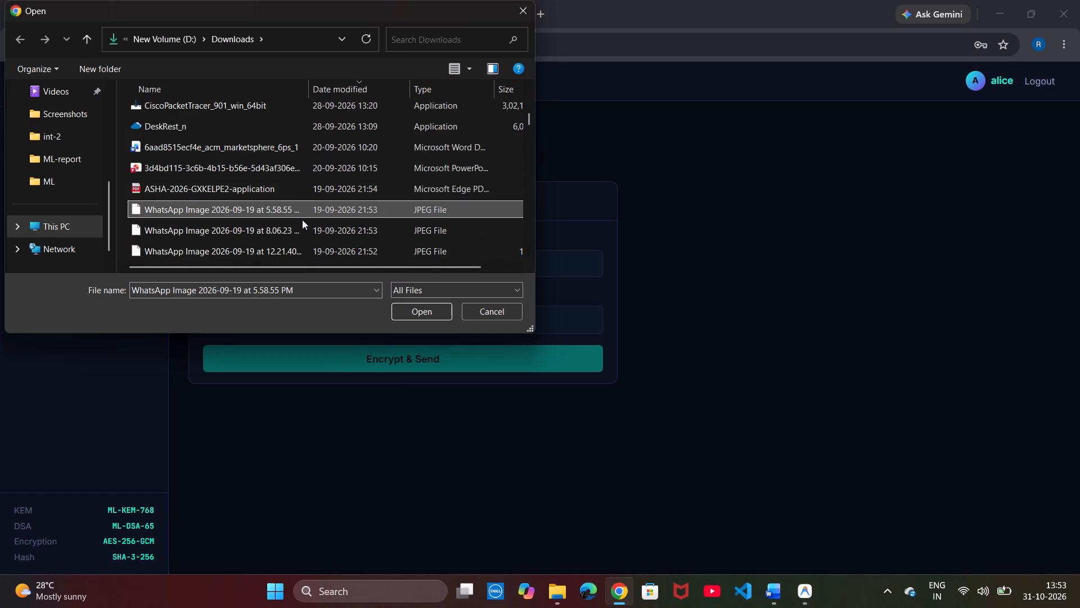
click(280, 154)
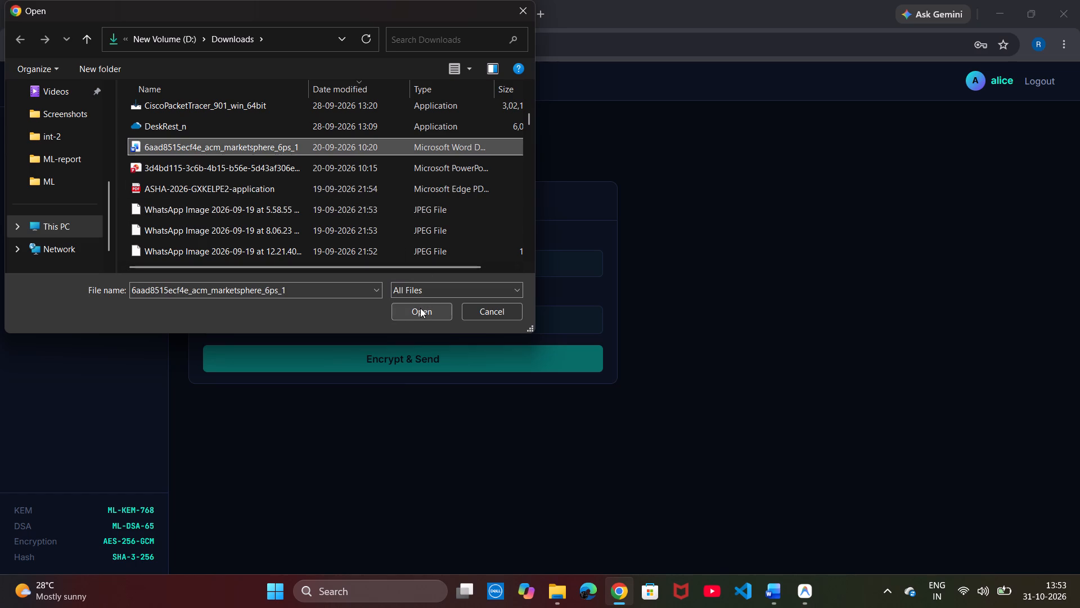
click(420, 308)
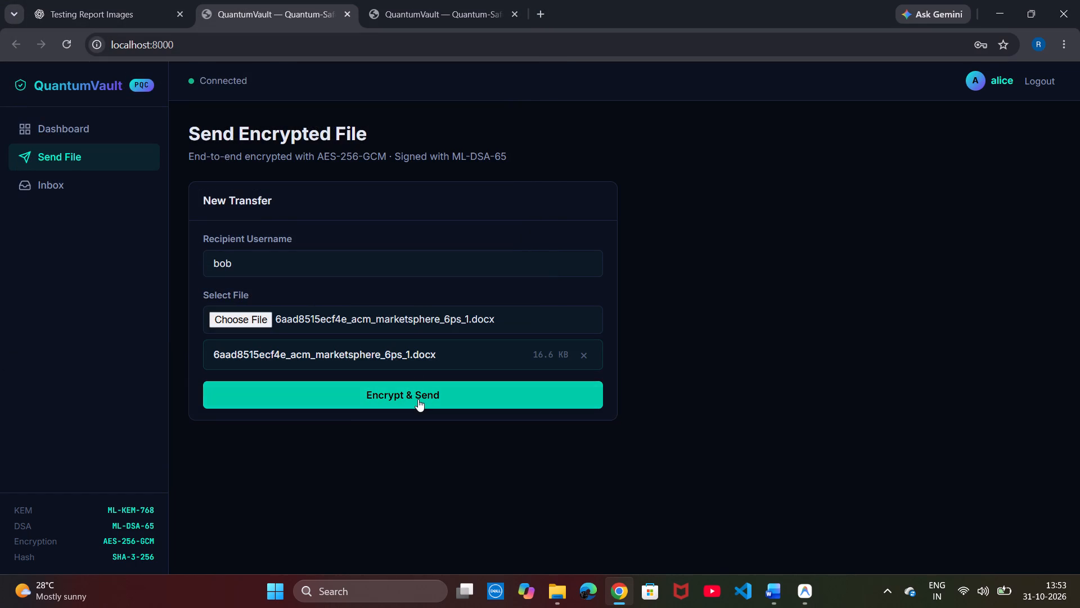
click(418, 399)
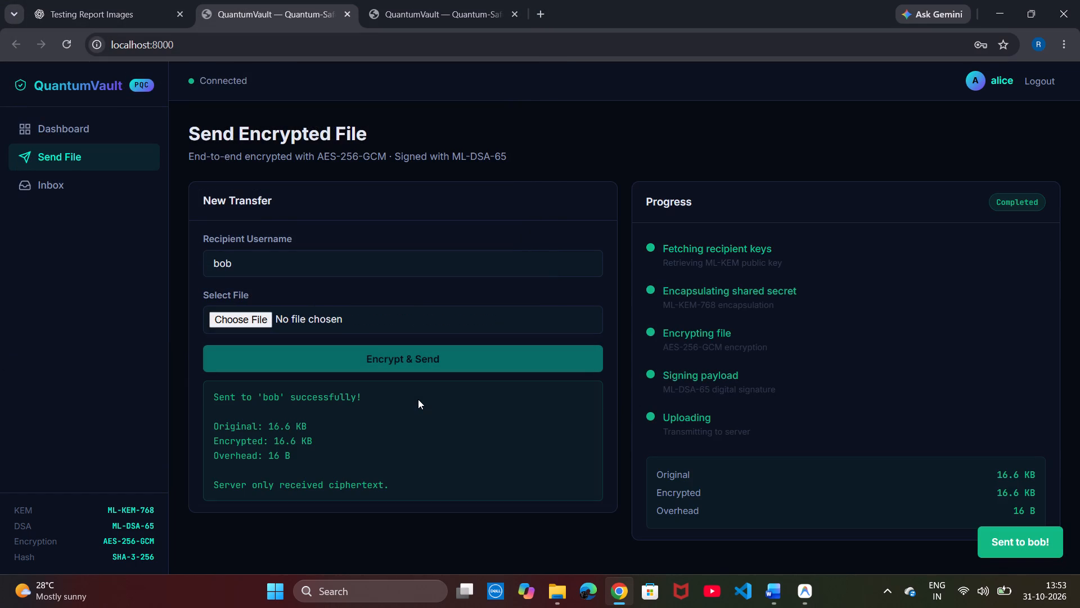
Switch to bob's QuantumVault session and reload the Inbox to check for the file from alice.
click(439, 17)
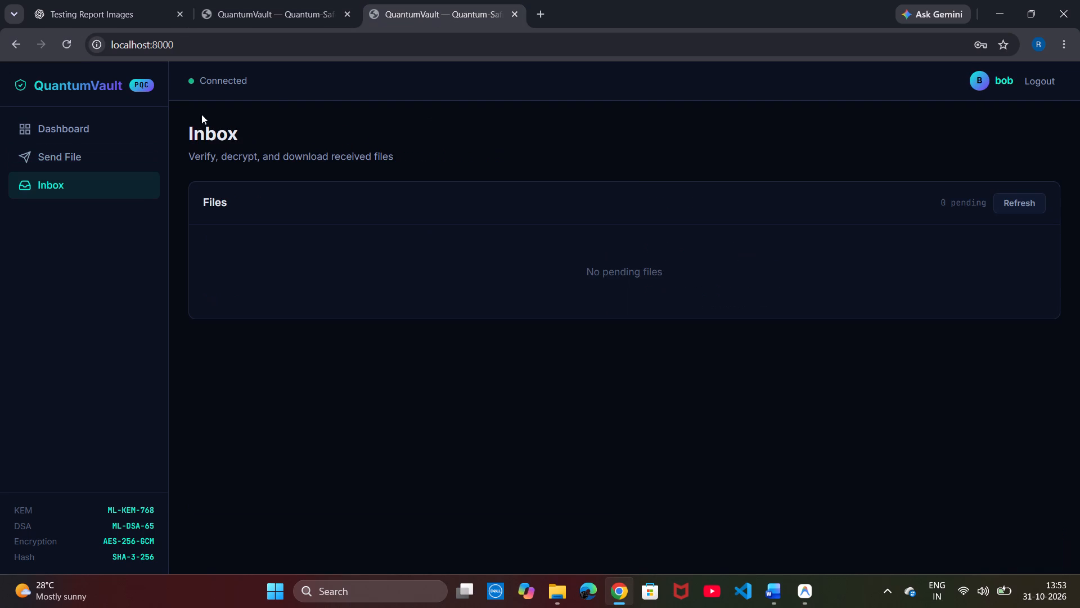
click(128, 151)
click(106, 187)
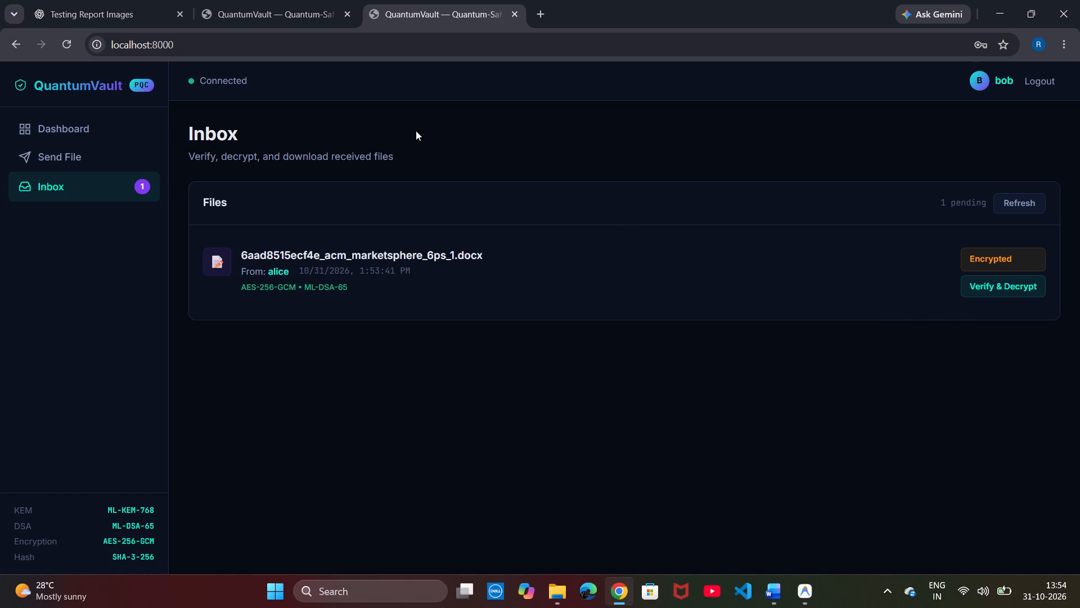
Return to alice's session, capture the whole Send Encrypted File page with its transfer progress, and copy the screenshot.
click(314, 0)
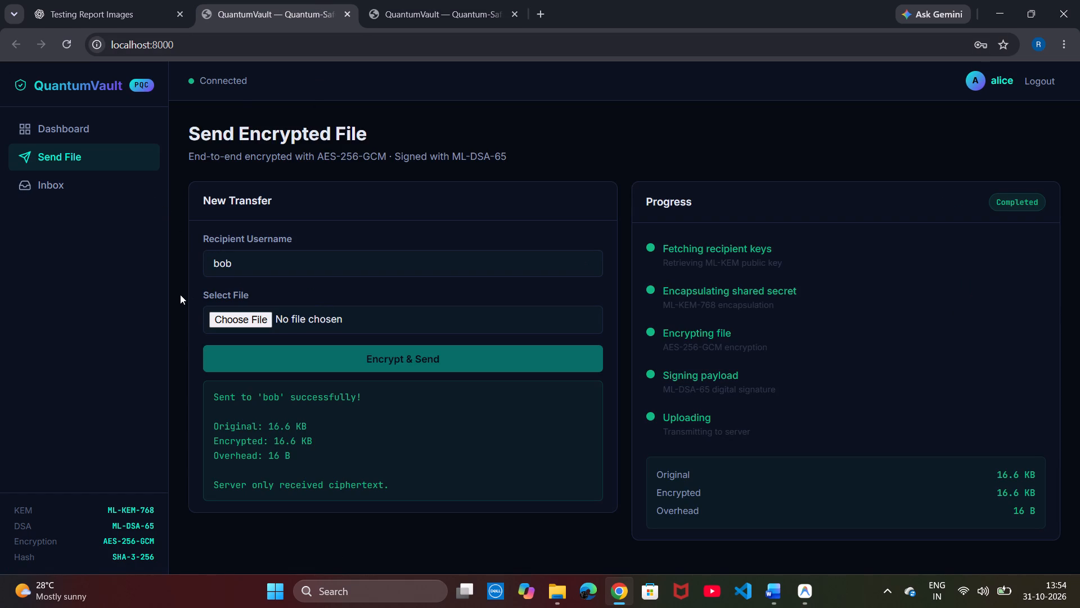
key(Print)
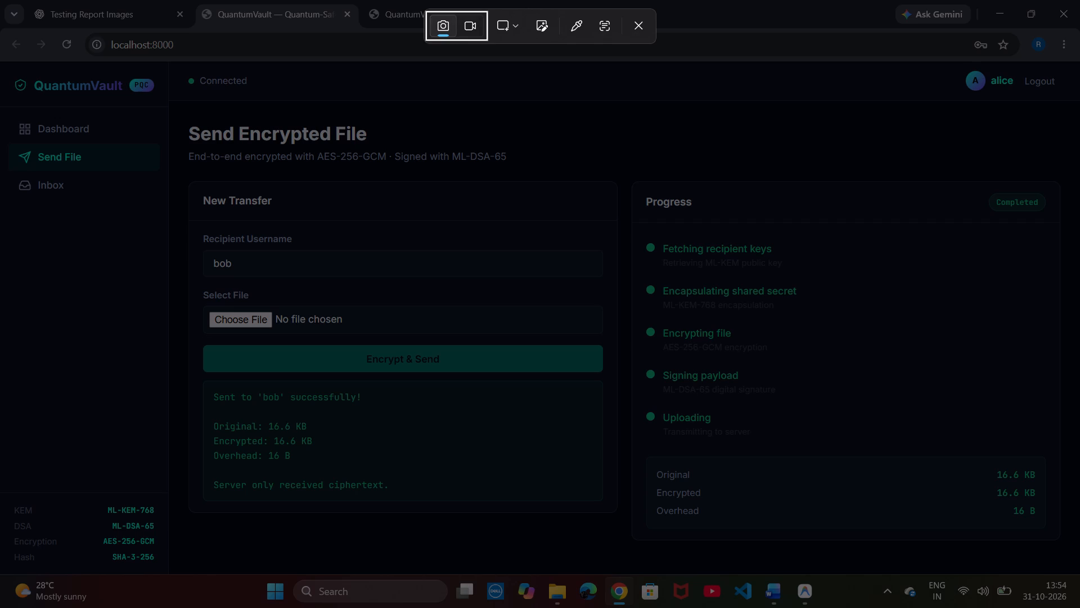
drag(1, 67, 693, 414)
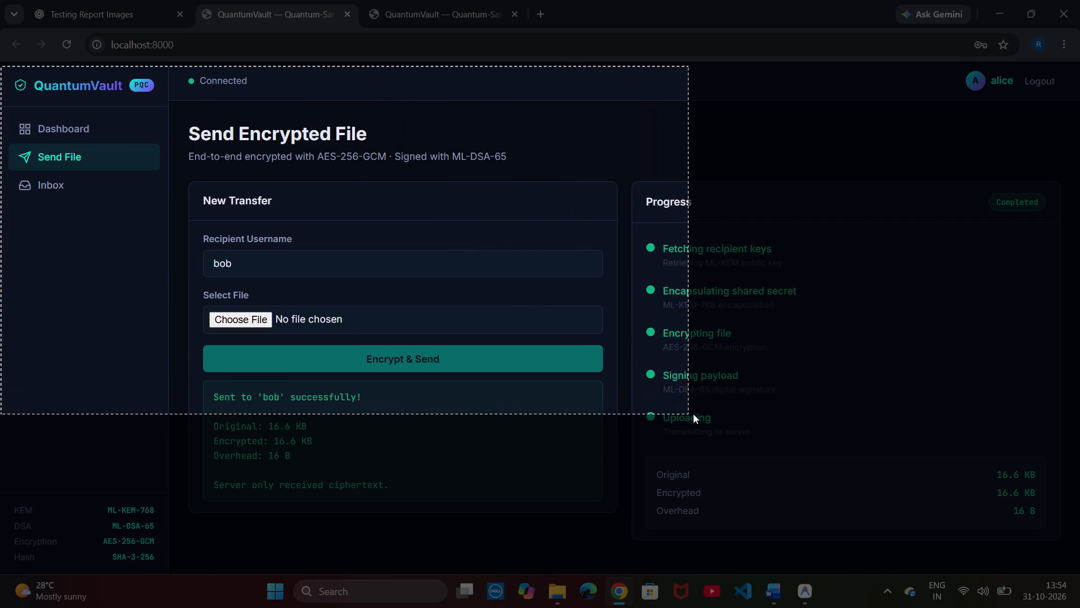
drag(693, 414, 956, 585)
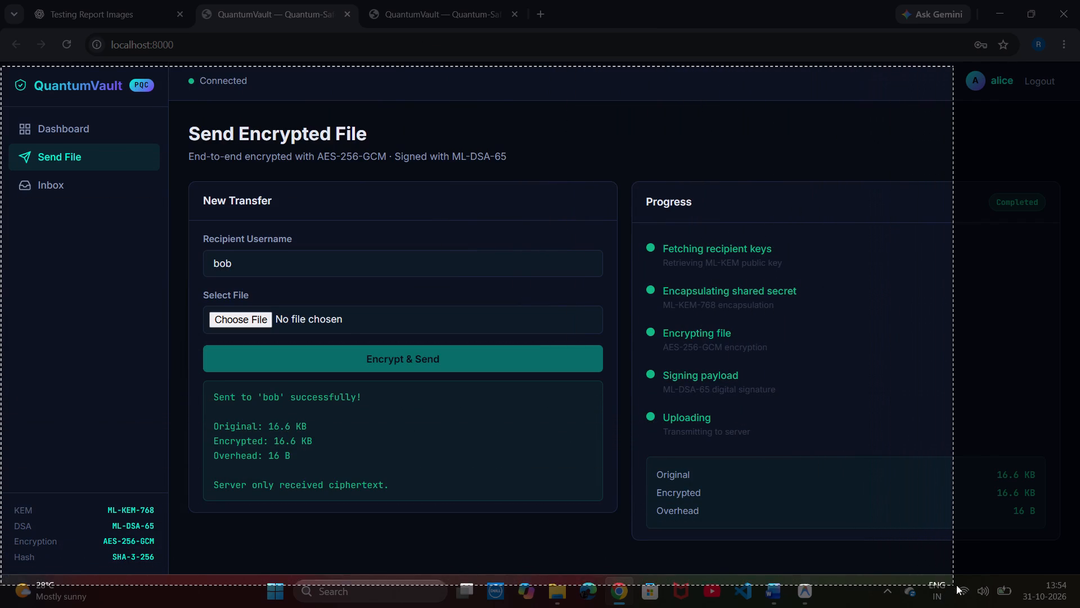
drag(956, 585, 1074, 567)
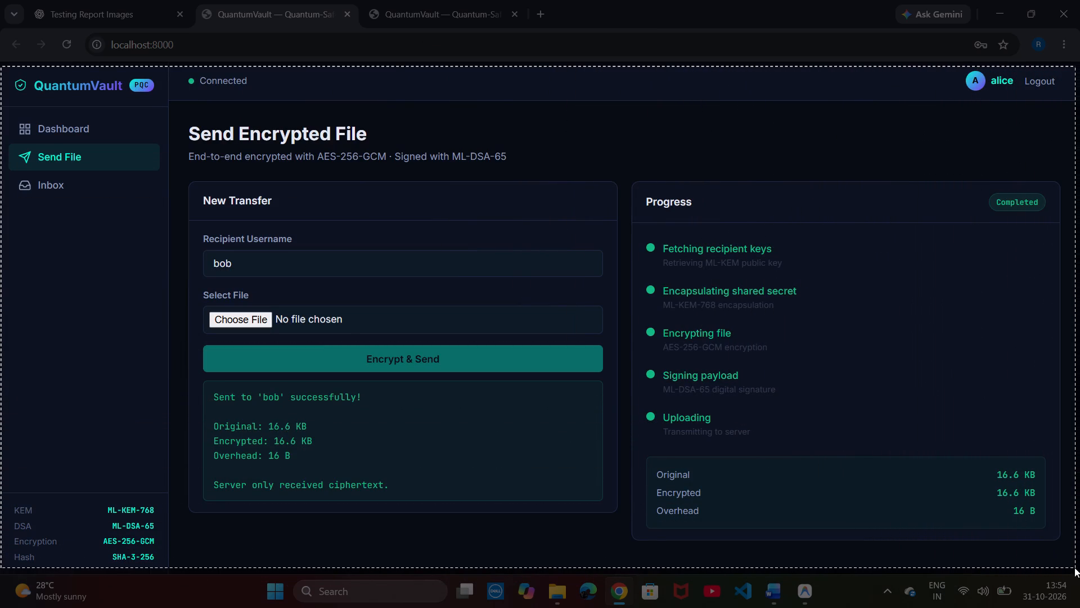
drag(1074, 567, 1071, 566)
click(912, 392)
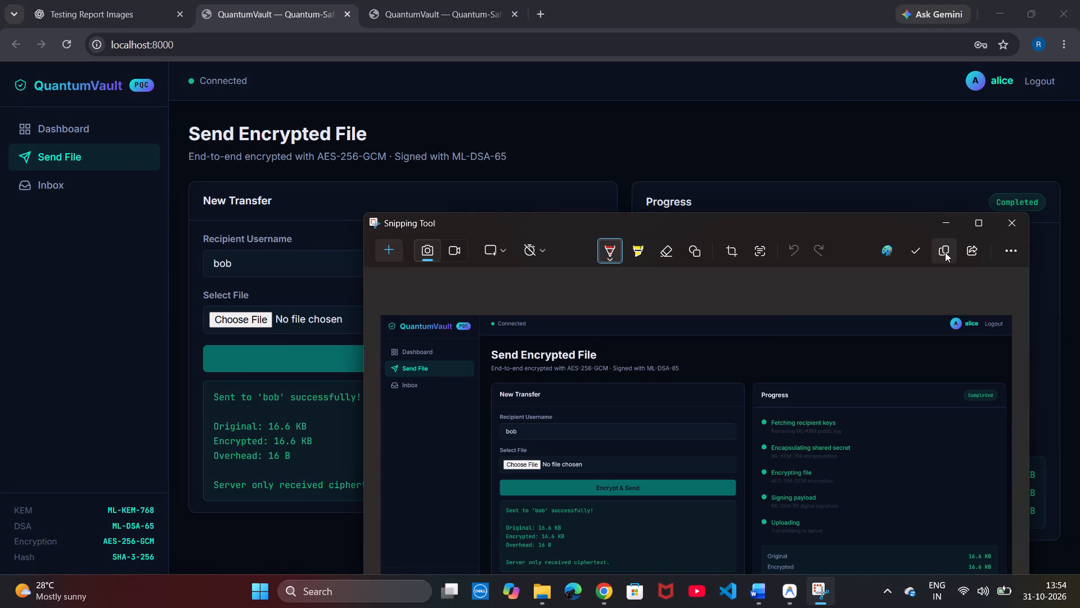
click(944, 252)
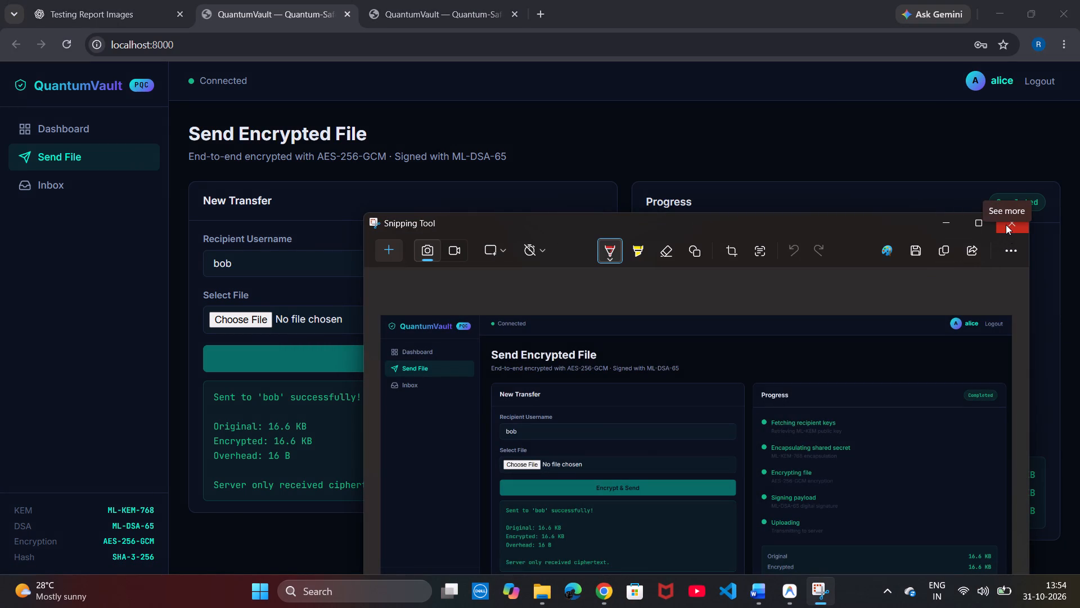
click(1006, 225)
Switch to the Word report and paste the screenshot below the section 6.2 Cryptographic Integrity Testing paragraph.
click(783, 581)
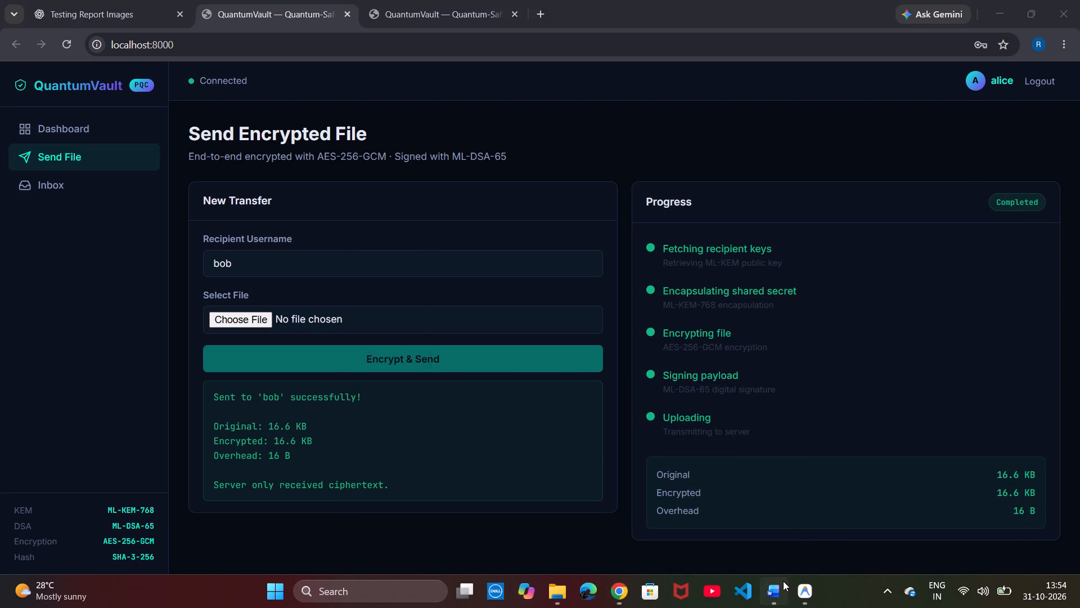
click(689, 268)
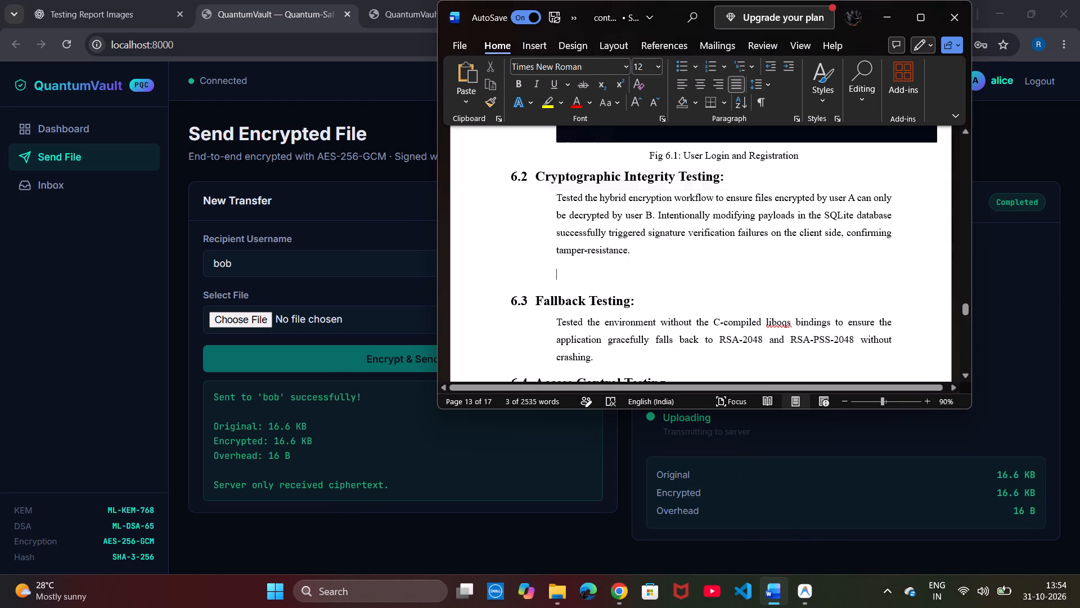
key(ctrl+v)
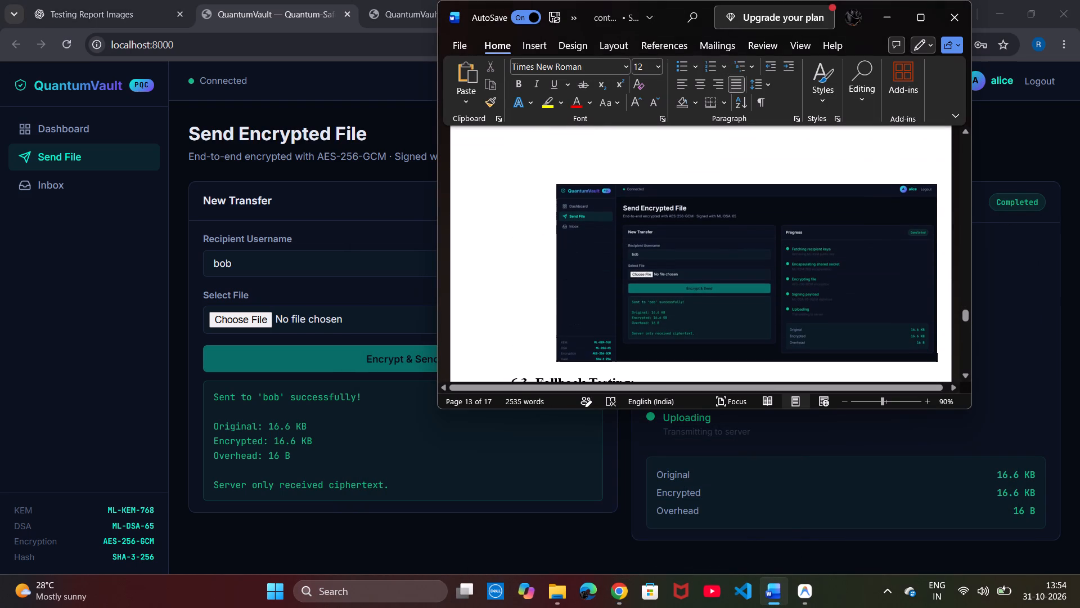
Maximize the report window, set the Fig 6.1 login image's wrapping to Top and Bottom, and align it between the page margins.
click(932, 24)
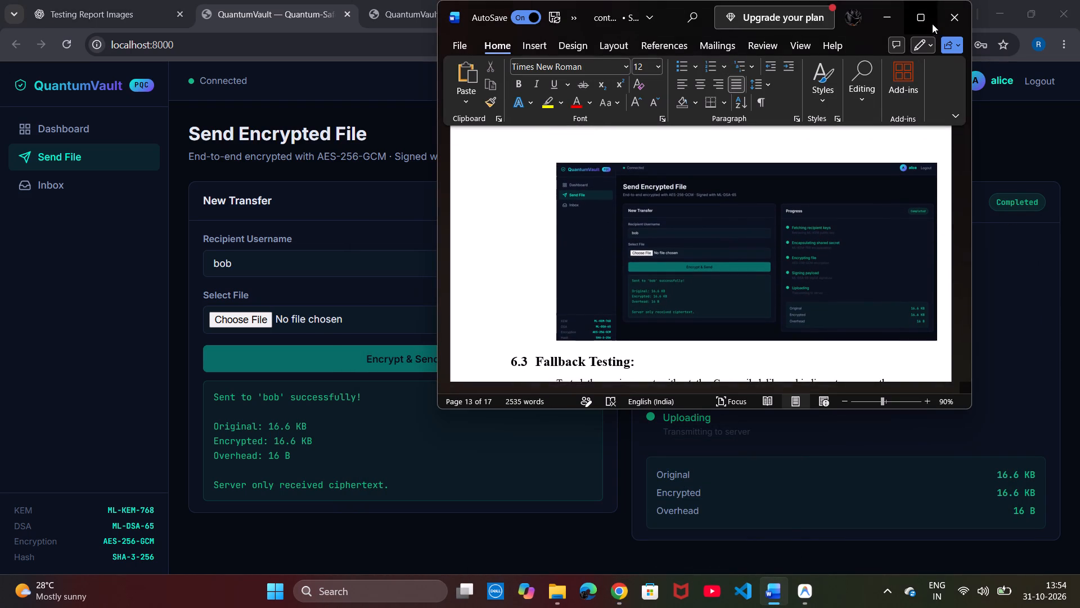
scroll(394, 351, down, 2)
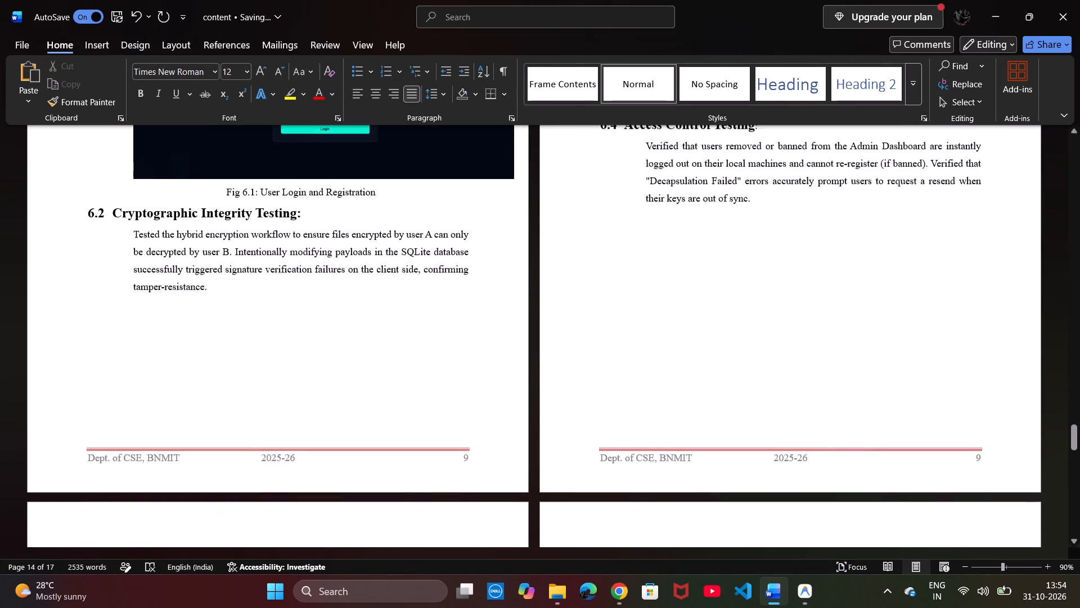
scroll(394, 351, up, 1)
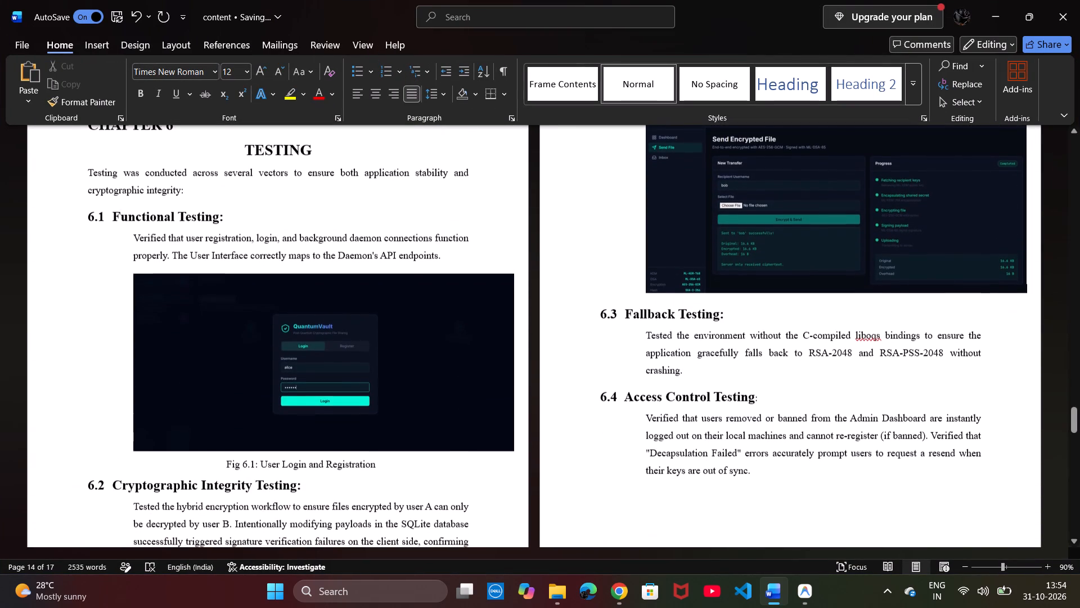
click(350, 359)
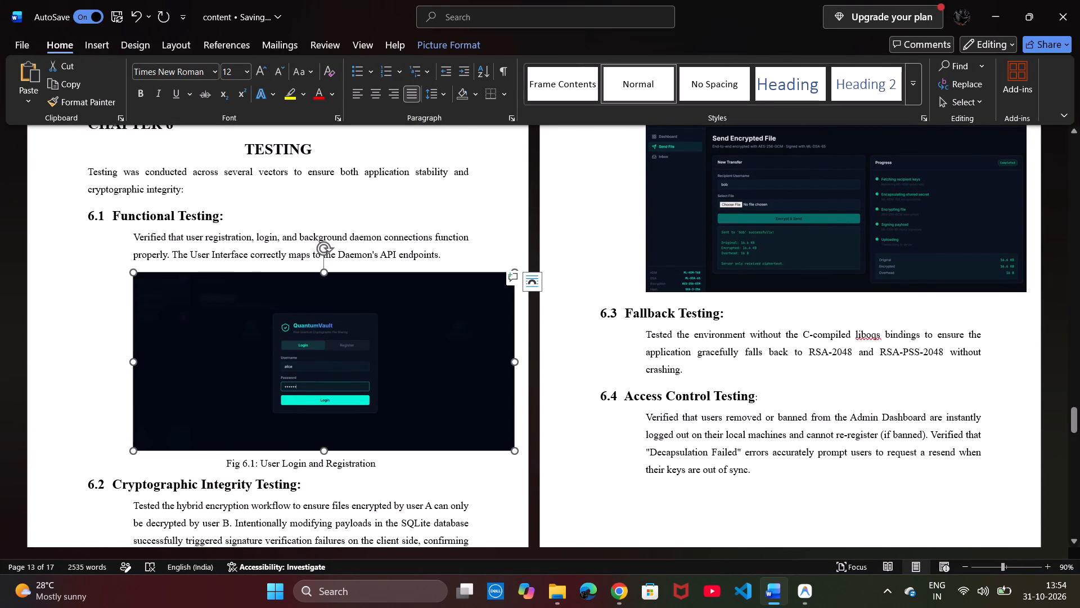
ctrl+scroll(420, 356, up, 2)
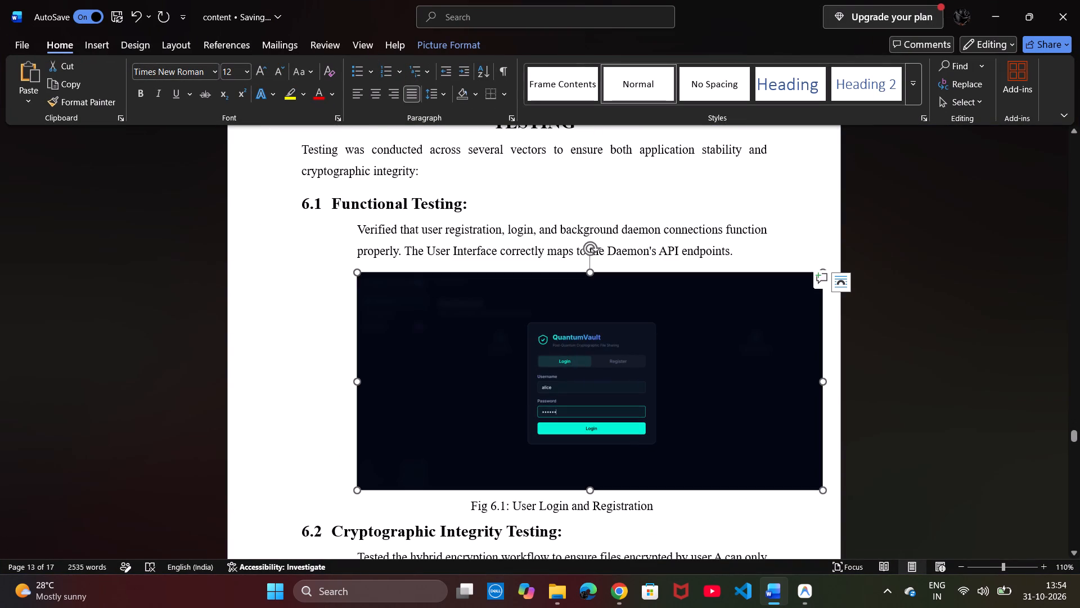
click(562, 341)
drag(562, 341, 525, 349)
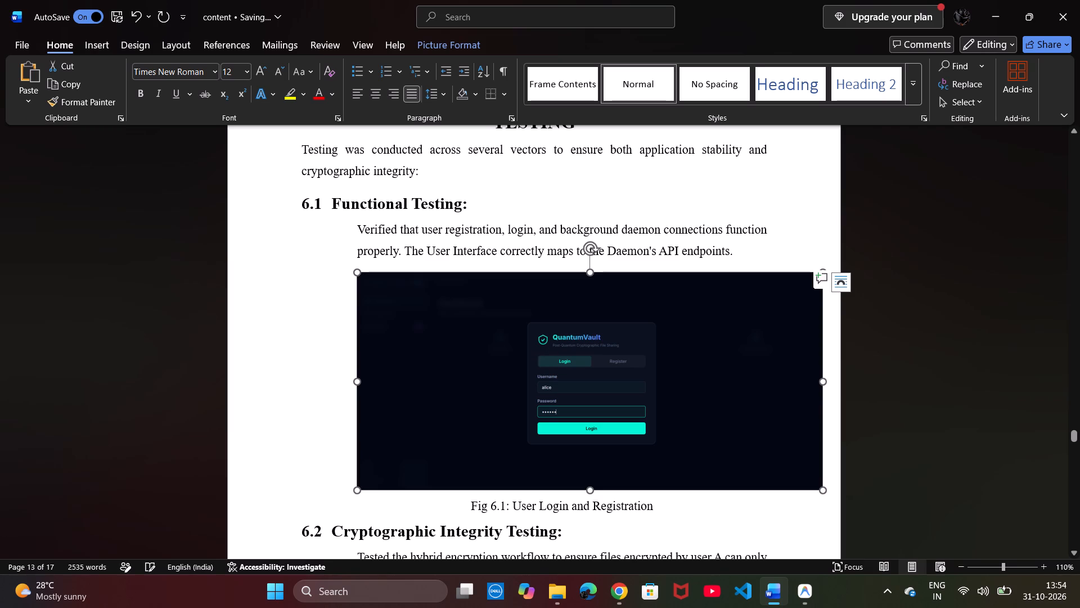
click(840, 279)
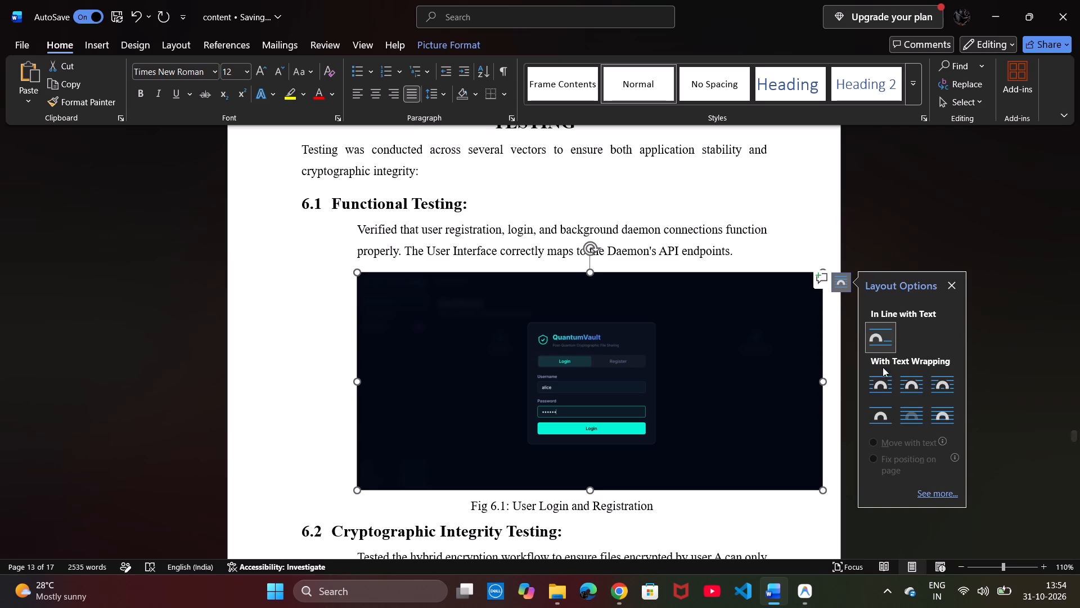
click(875, 419)
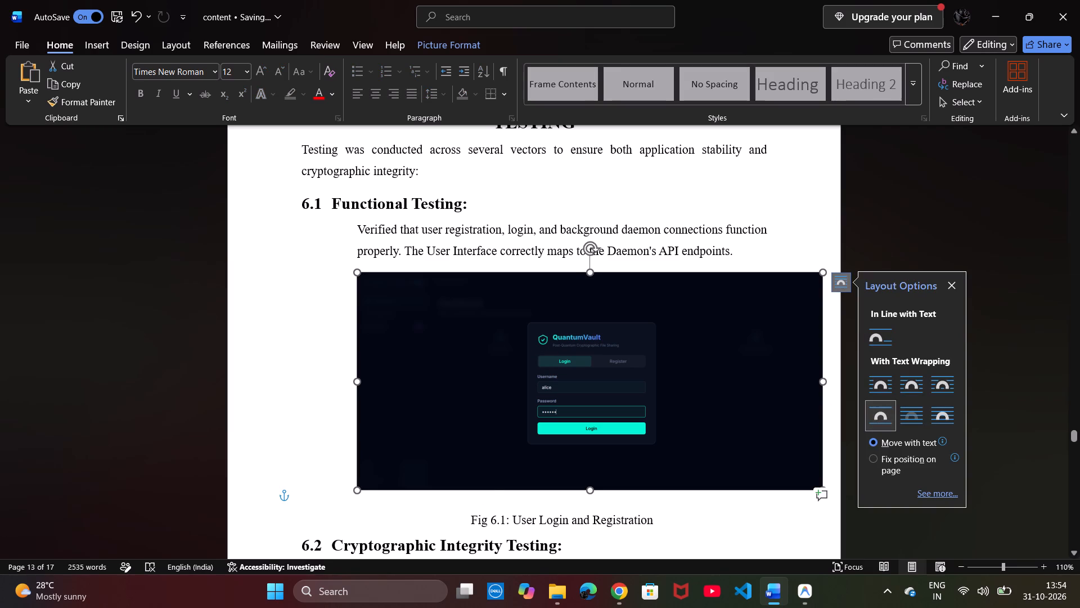
drag(587, 319, 524, 323)
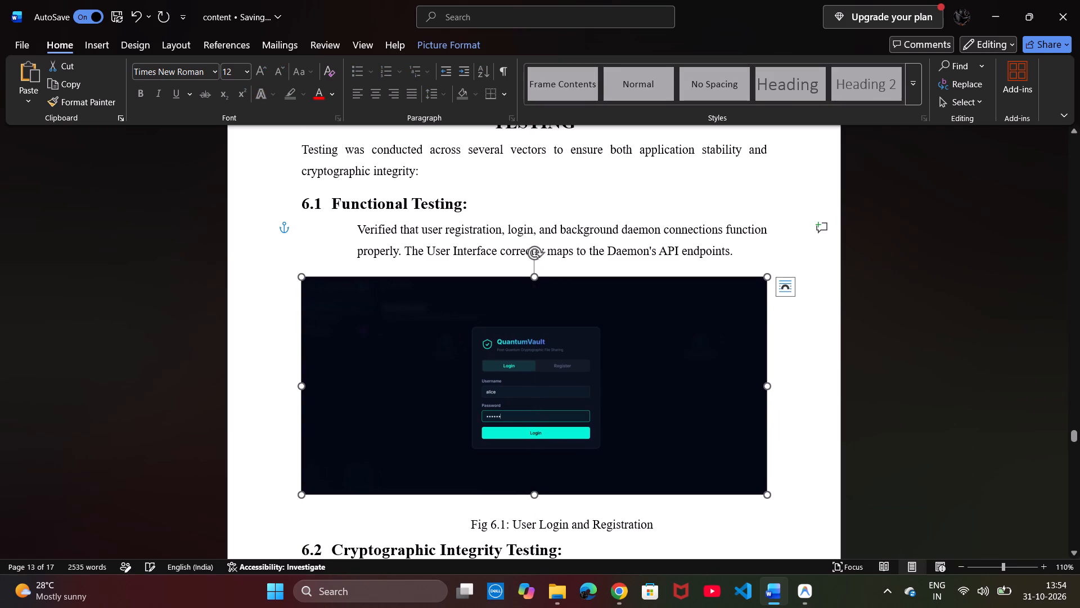
Remove the extra blank space between the login image and its Fig 6.1 caption.
scroll(543, 408, down, 1)
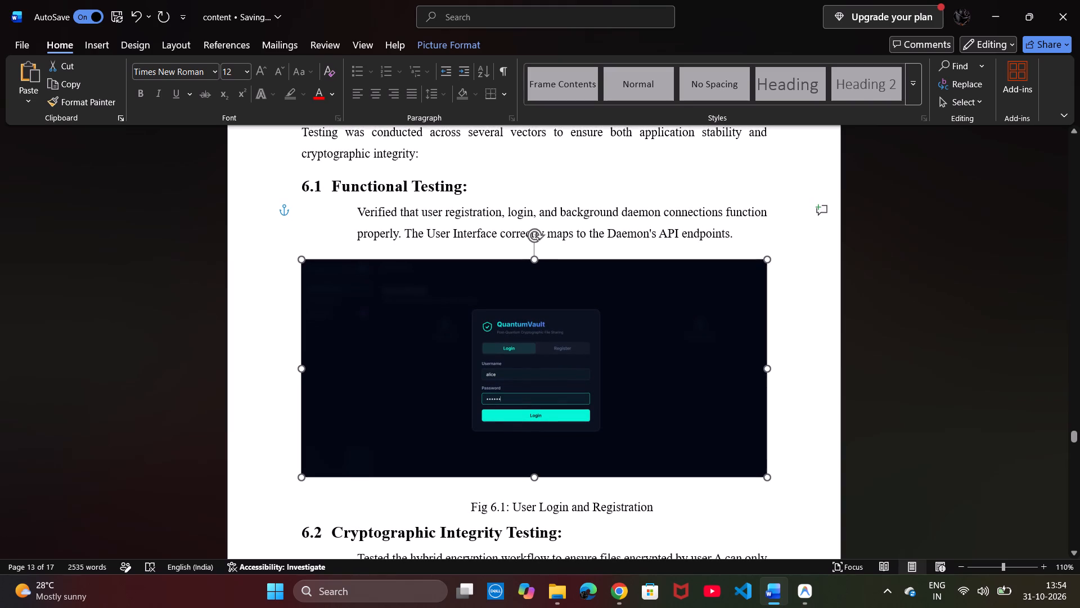
click(471, 503)
key(BackSpace)
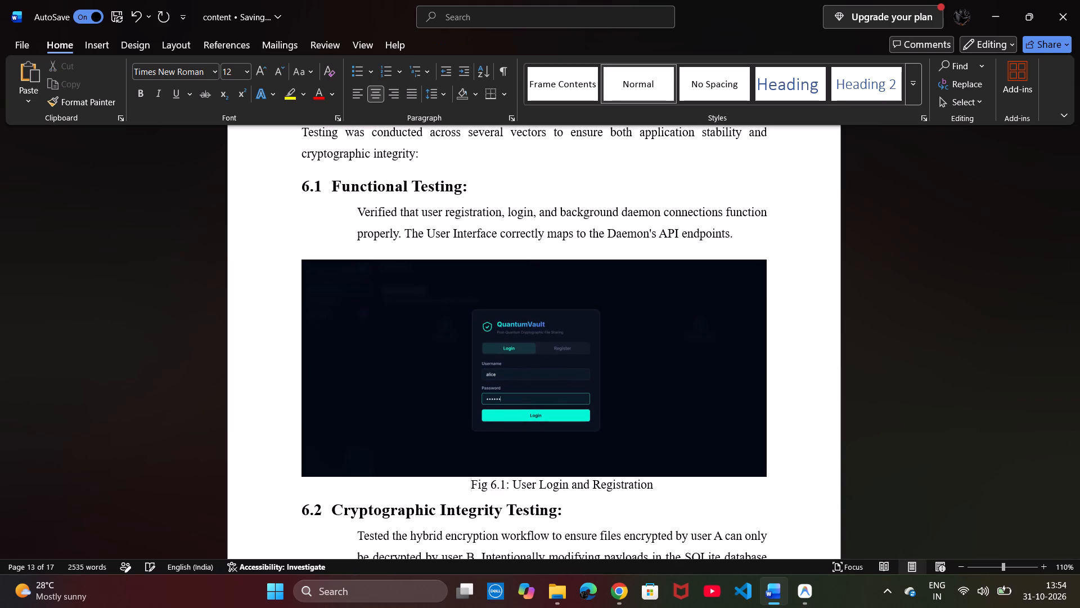
Set the Send Encrypted File screenshot's text wrapping to Top and Bottom and reduce its height.
scroll(499, 476, down, 2)
scroll(499, 476, up, 1)
scroll(499, 476, down, 1)
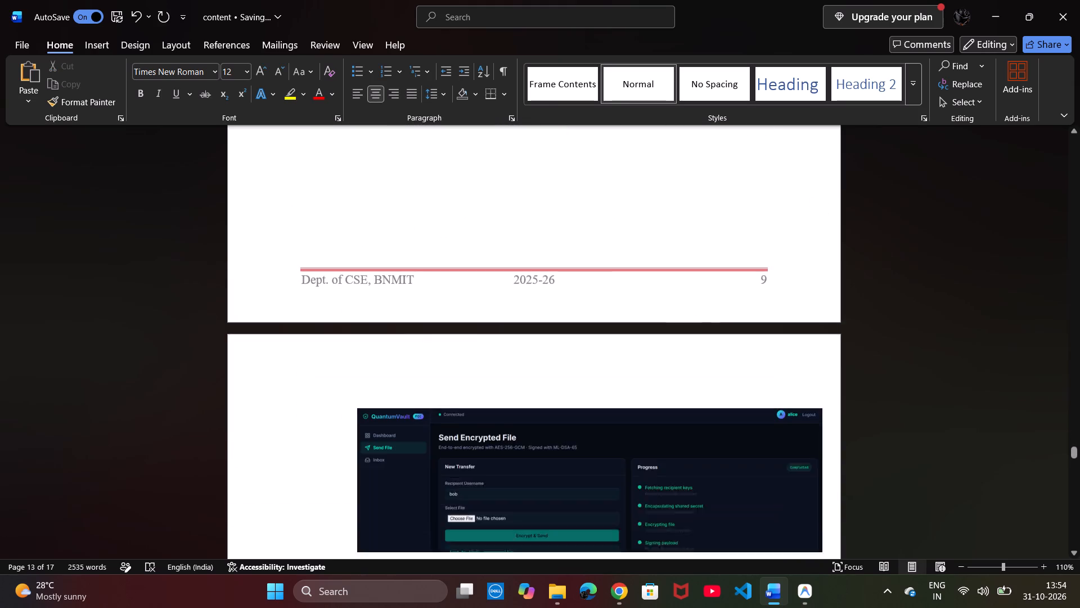
scroll(499, 476, down, 1)
click(499, 476)
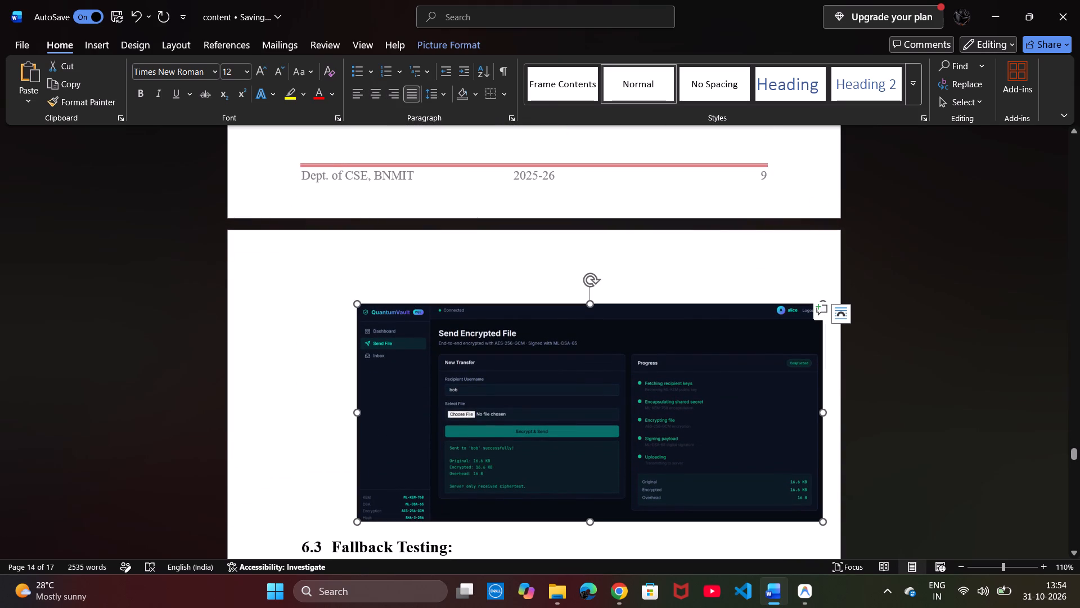
click(847, 309)
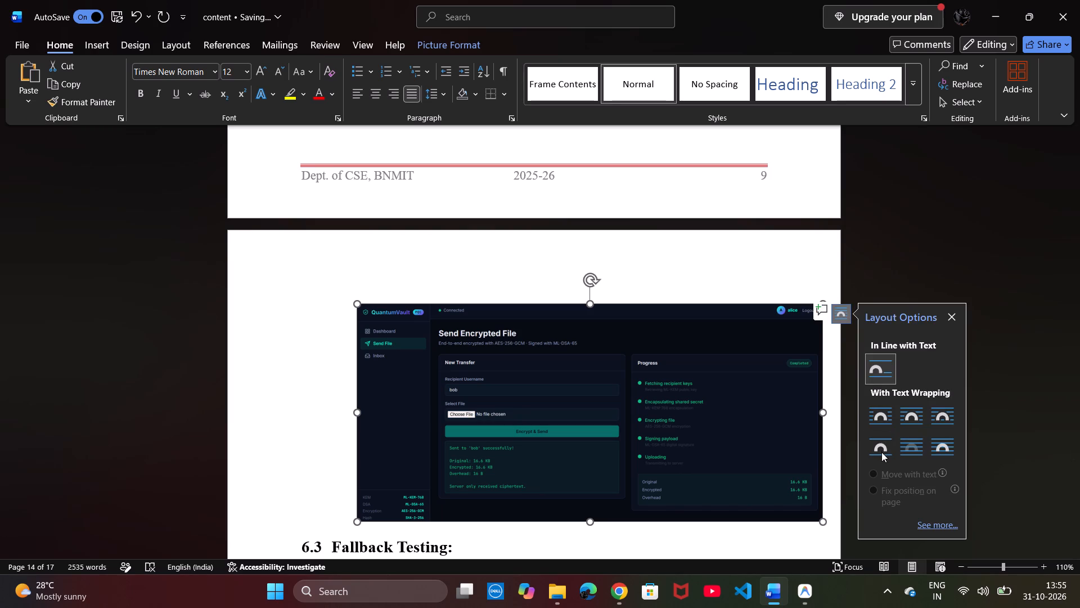
click(881, 452)
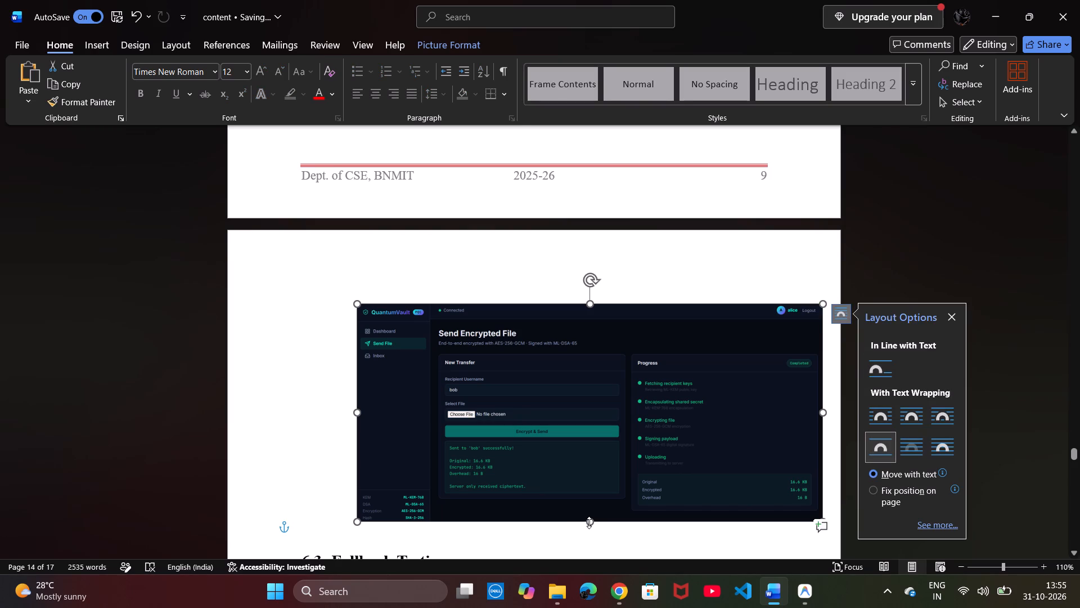
drag(589, 522, 590, 430)
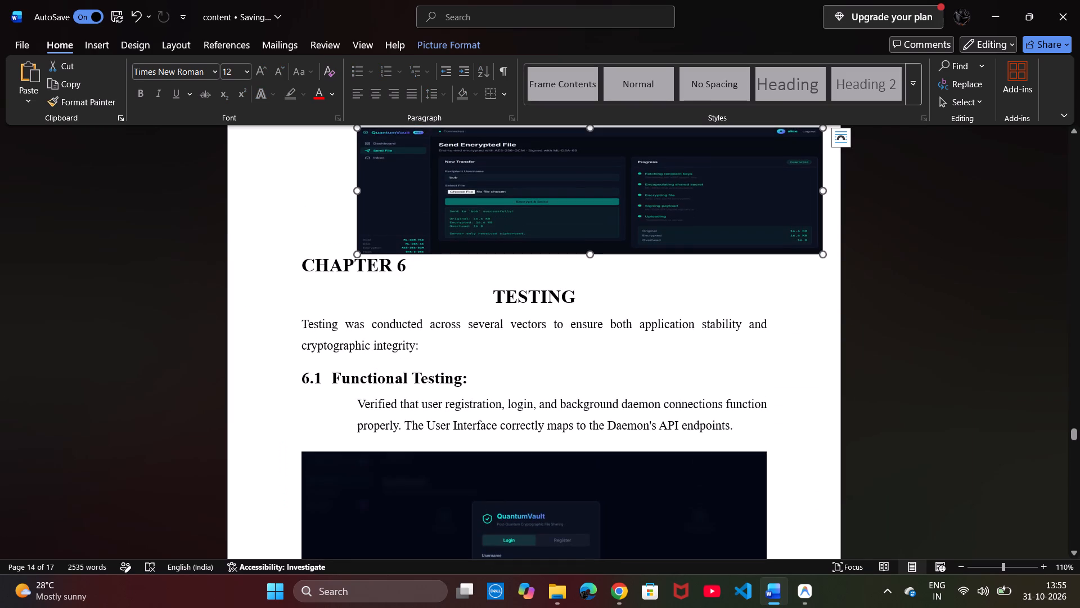
Move the Send Encrypted File screenshot to directly below the section 6.2 Cryptographic Integrity Testing paragraph.
drag(580, 181, 554, 540)
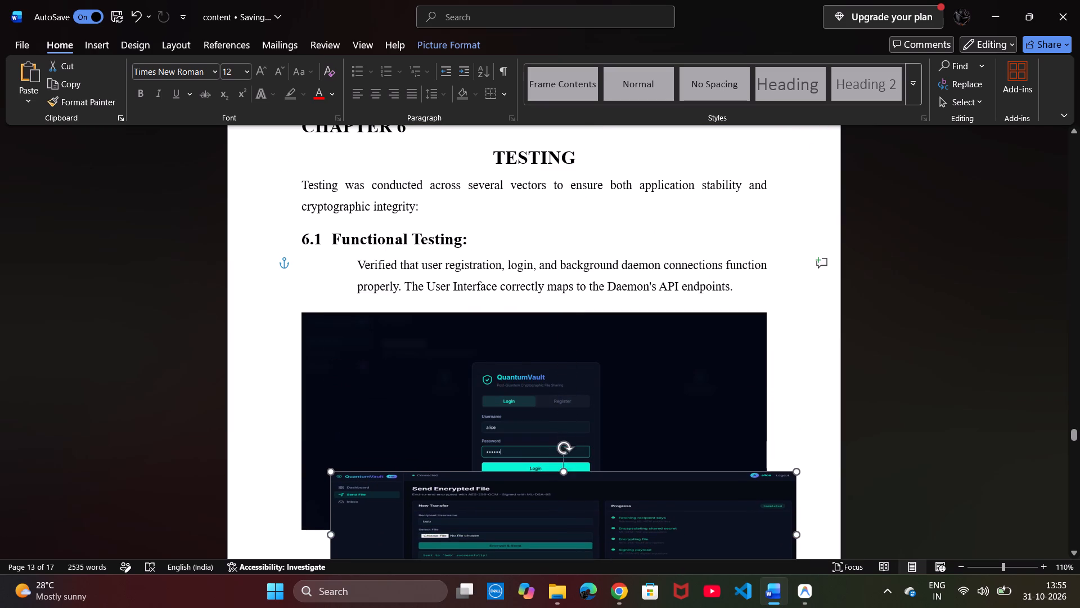
drag(554, 540, 562, 455)
scroll(420, 266, down, 1)
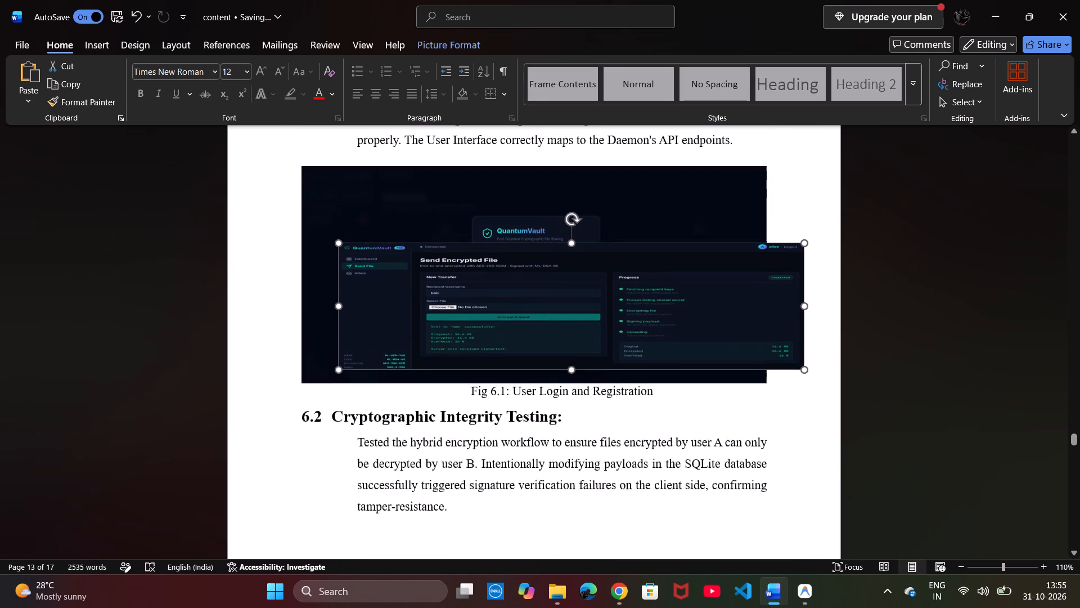
scroll(420, 266, down, 1)
drag(454, 230, 444, 393)
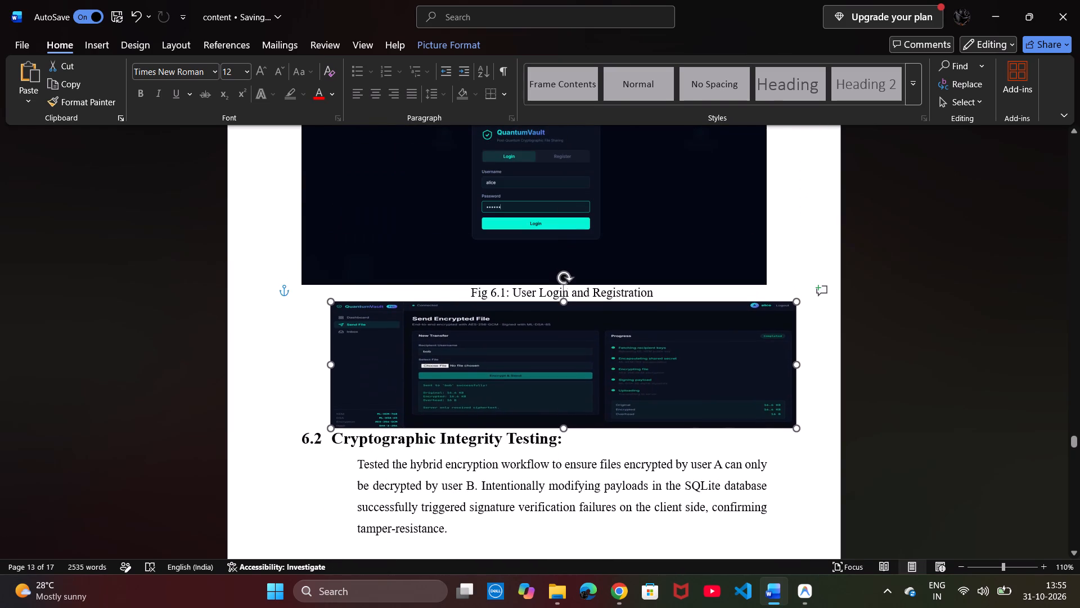
drag(444, 393, 445, 542)
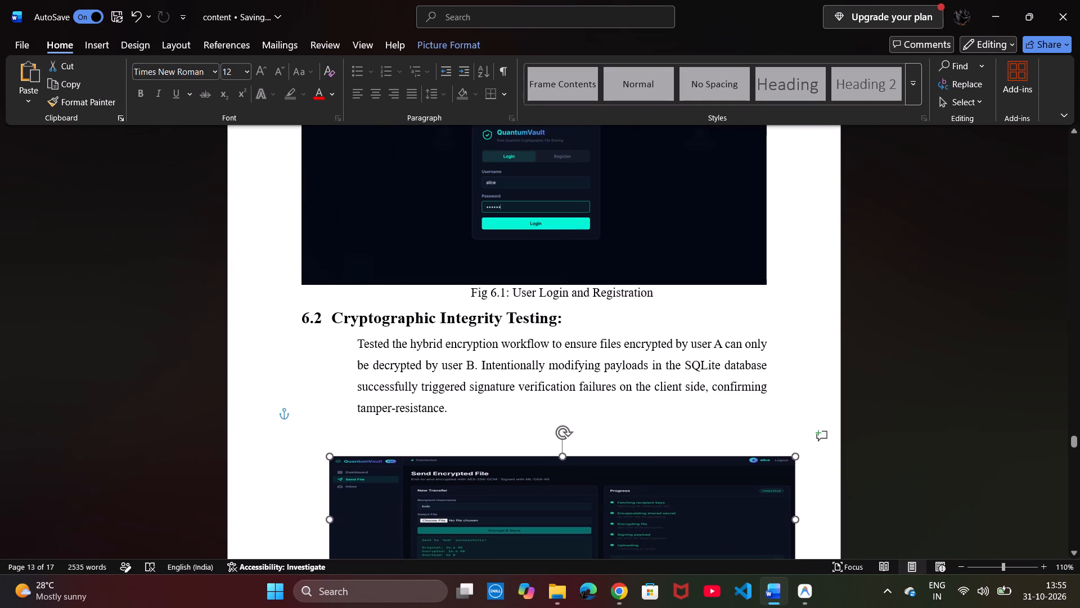
drag(445, 542, 443, 513)
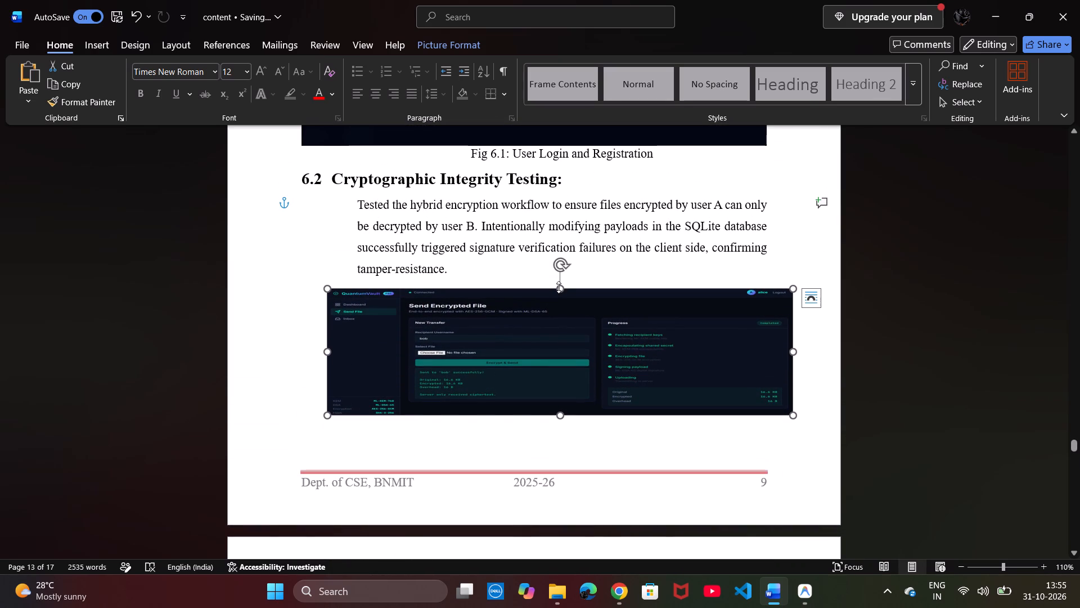
Increase the Send Encrypted File screenshot's height by extending its upper edge toward the paragraph and its lower edge toward the footer.
drag(559, 287, 556, 277)
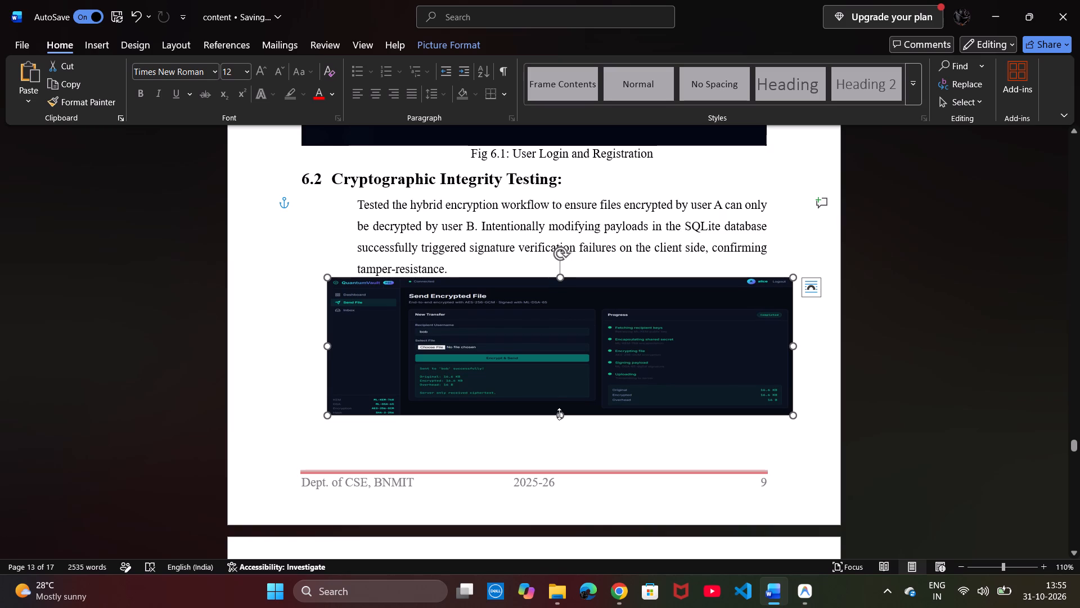
drag(559, 414, 565, 434)
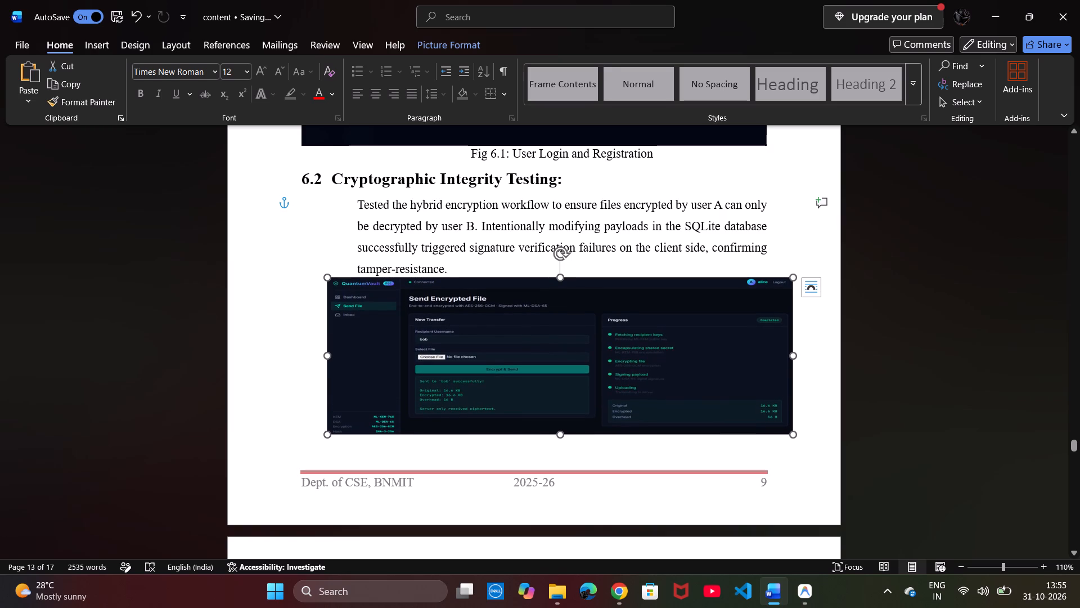
Start the caption below the Send Encrypted File screenshot with the label "Fig 6.2: ".
click(543, 444)
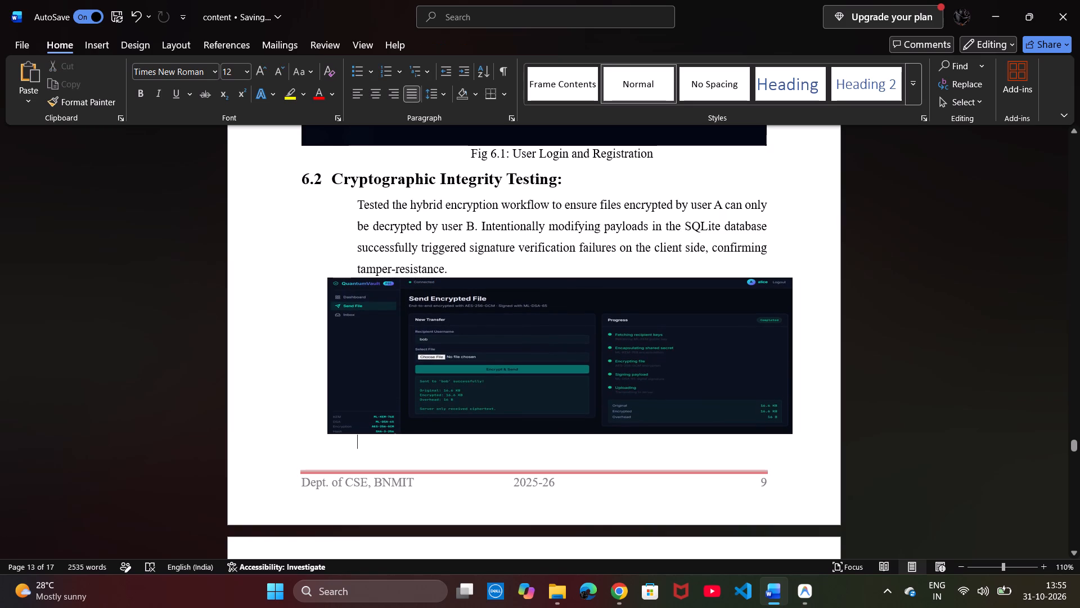
key(shift+f)
text(ig)
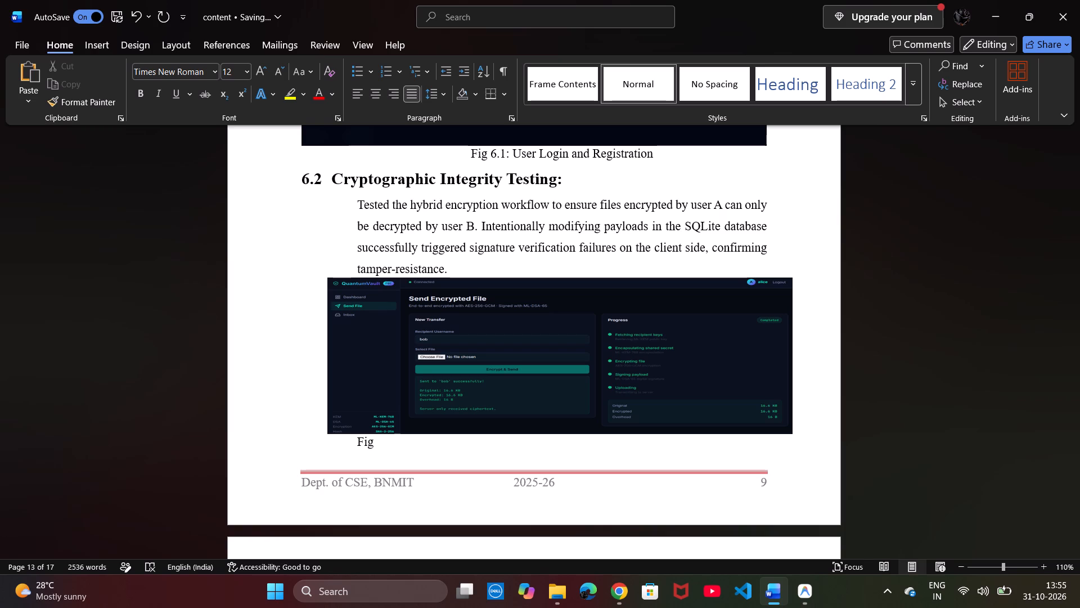
key(space)
text(6.2)
key(shift+colon)
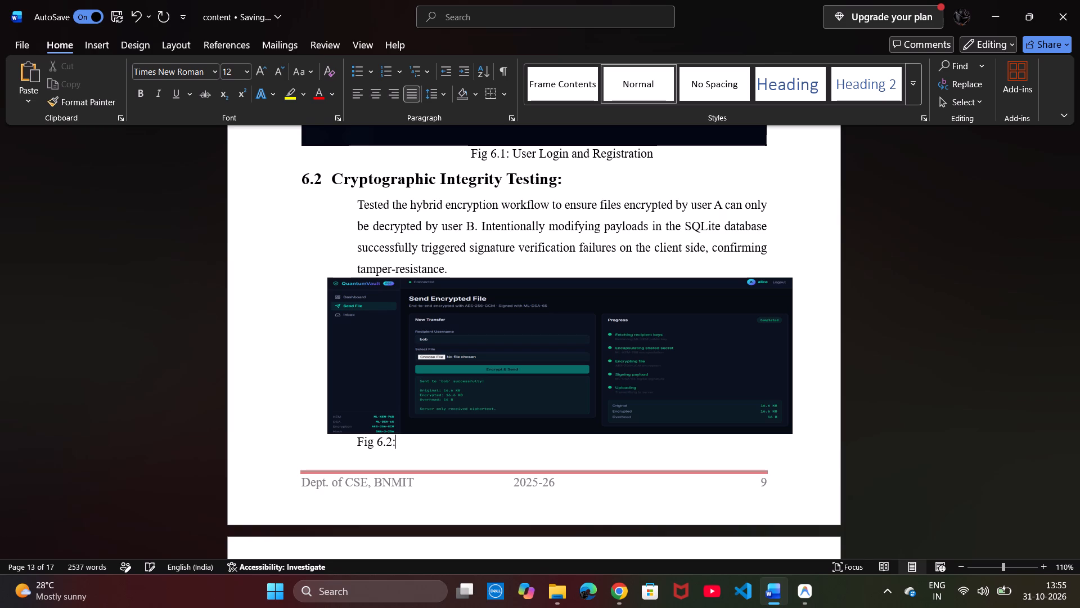
key(space)
click(628, 586)
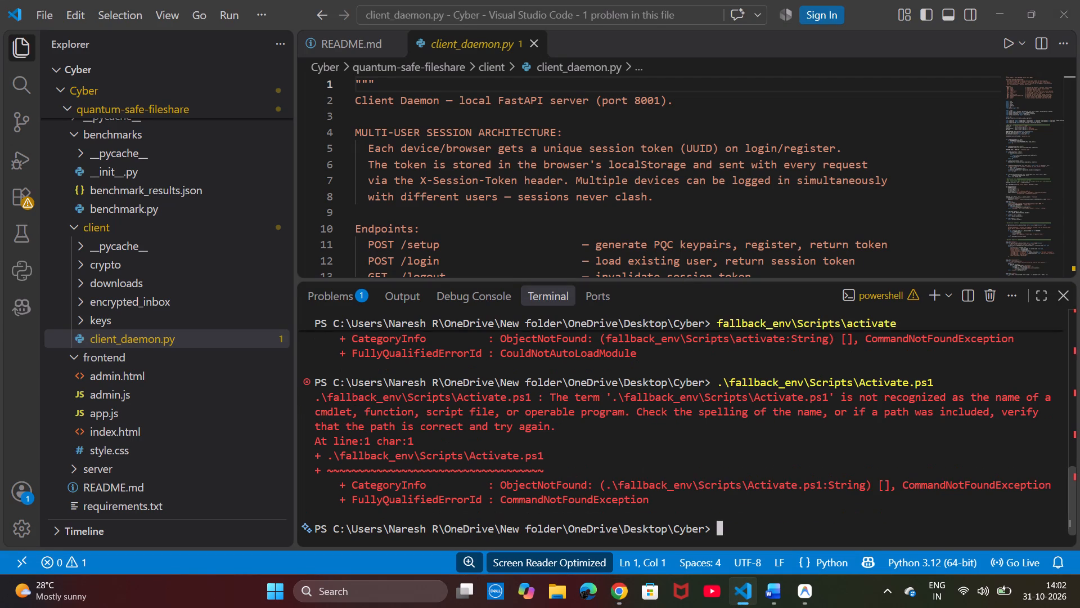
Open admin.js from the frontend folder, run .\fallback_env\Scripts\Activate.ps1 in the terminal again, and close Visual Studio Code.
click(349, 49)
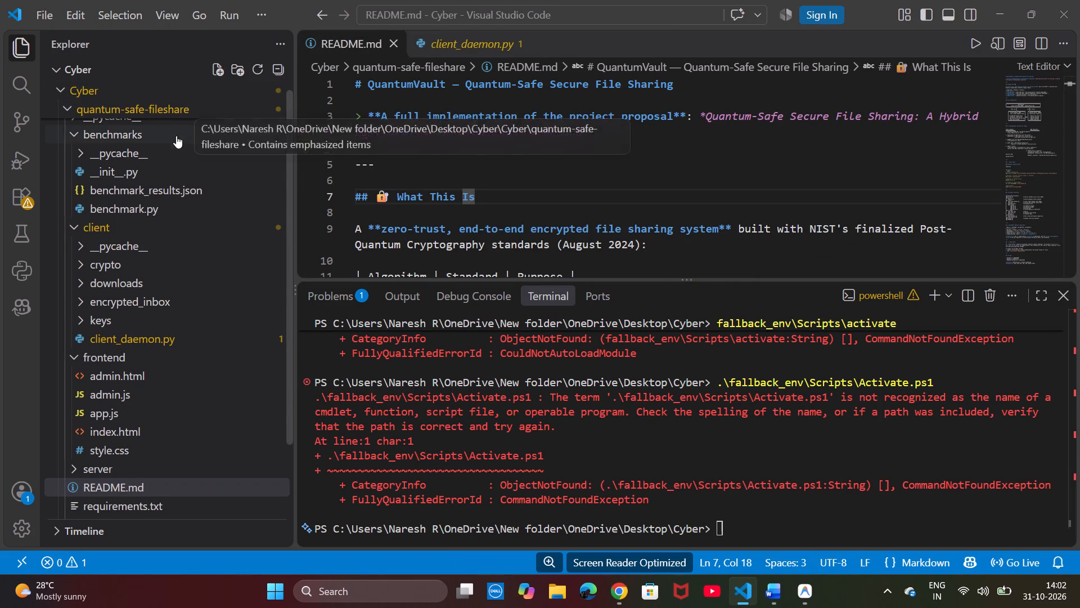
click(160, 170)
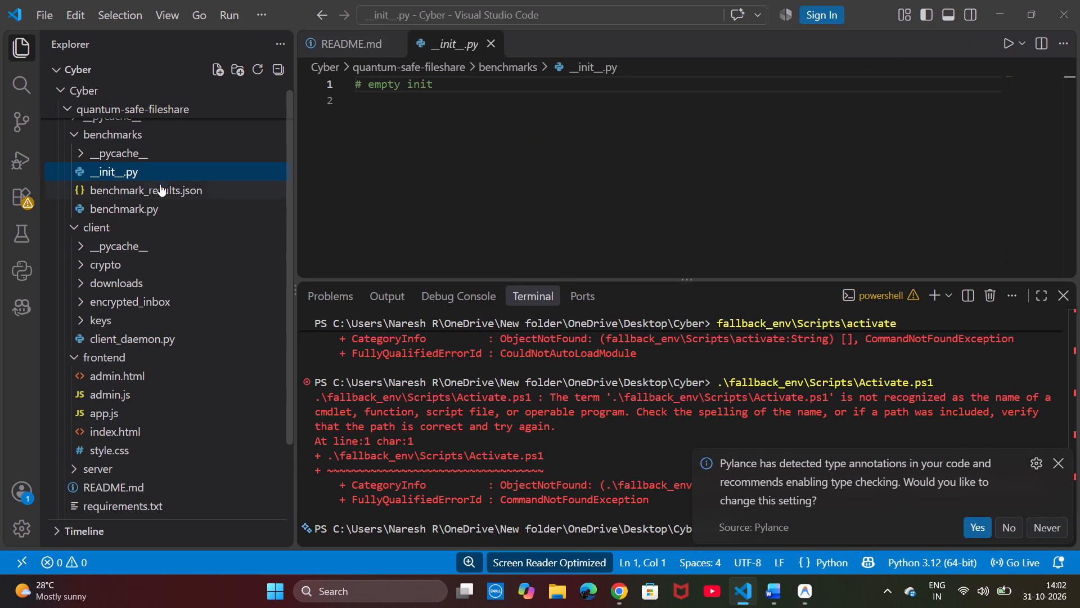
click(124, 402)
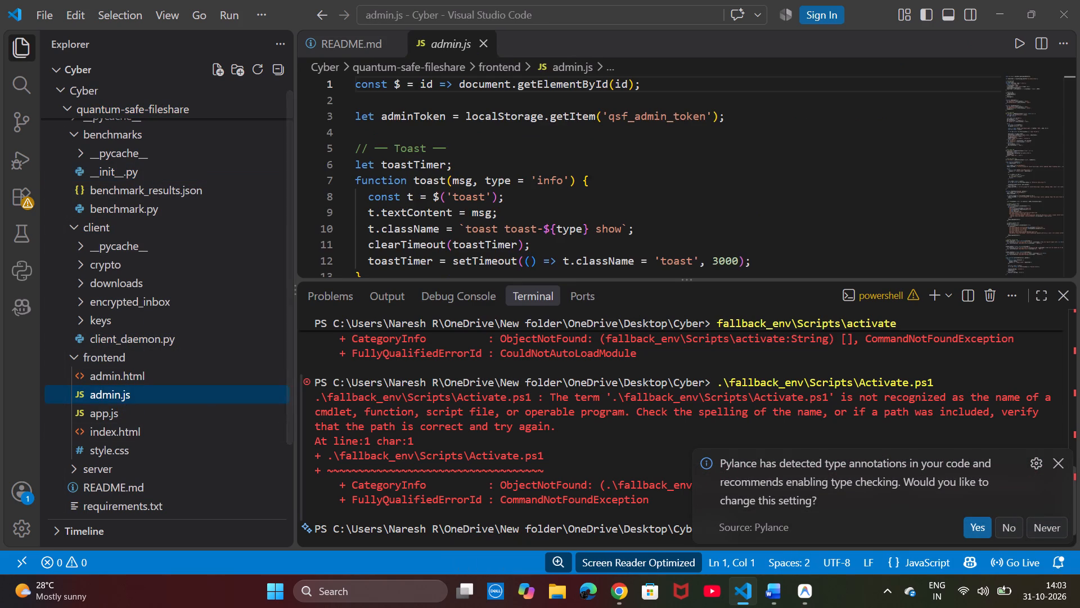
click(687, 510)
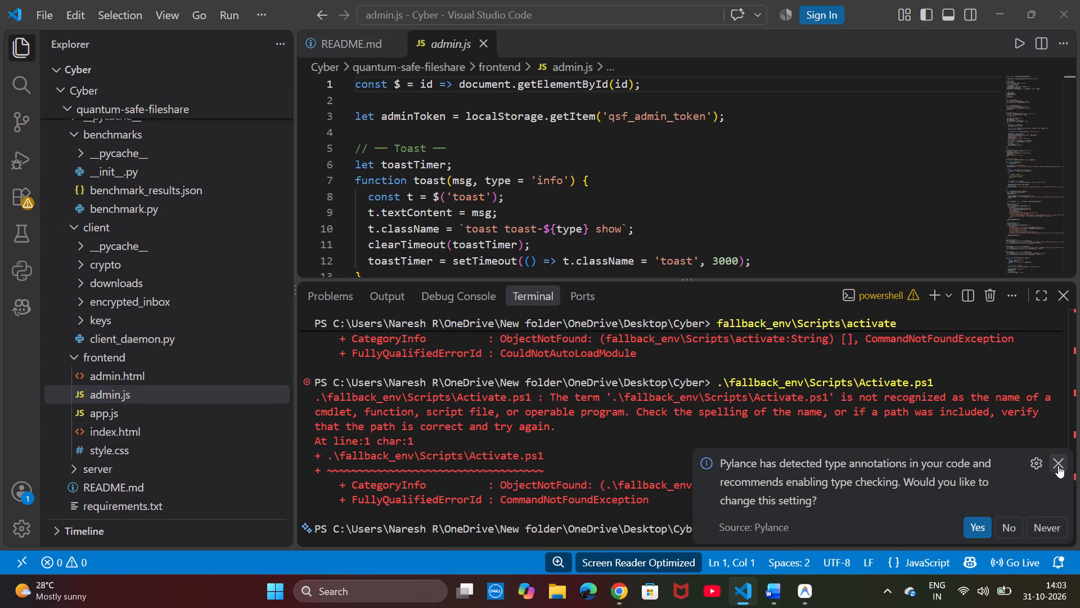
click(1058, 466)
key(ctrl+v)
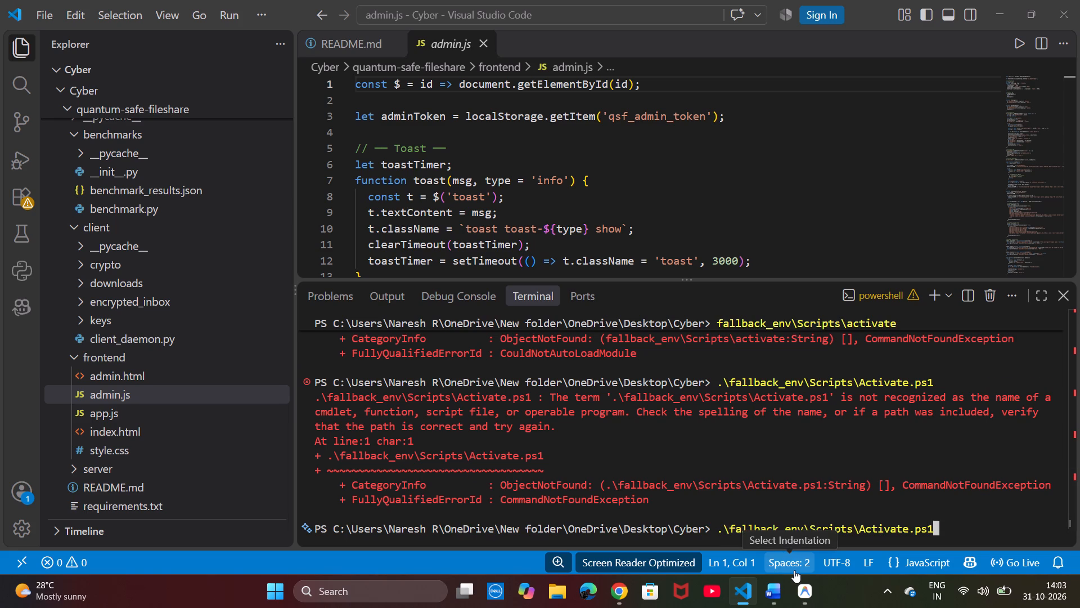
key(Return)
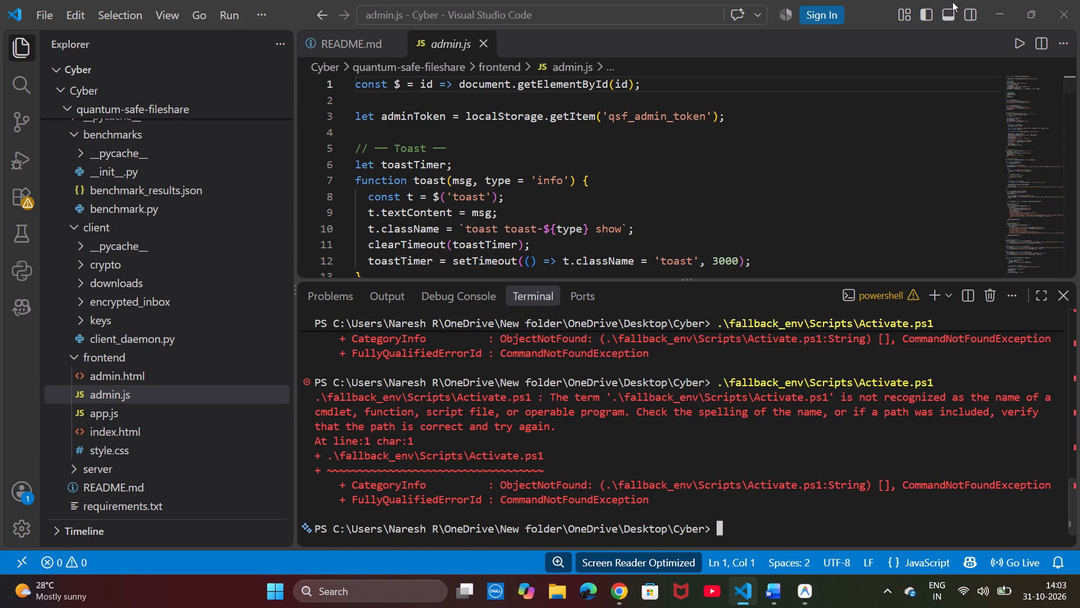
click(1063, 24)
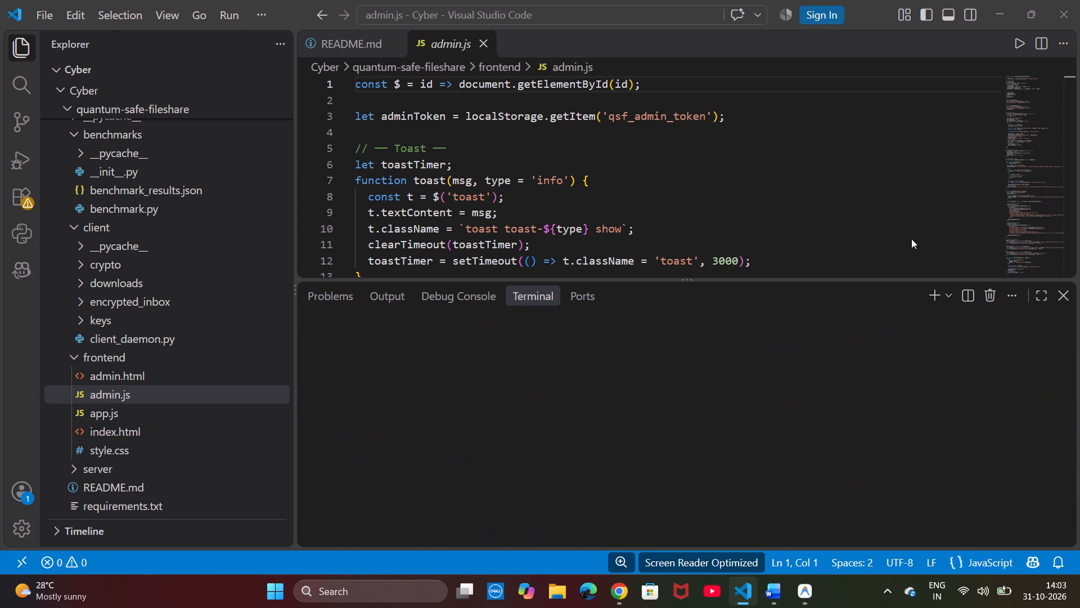
Switch to the Word report and delete the 6.3 Fallback Testing section, including its heading and paragraph.
click(771, 592)
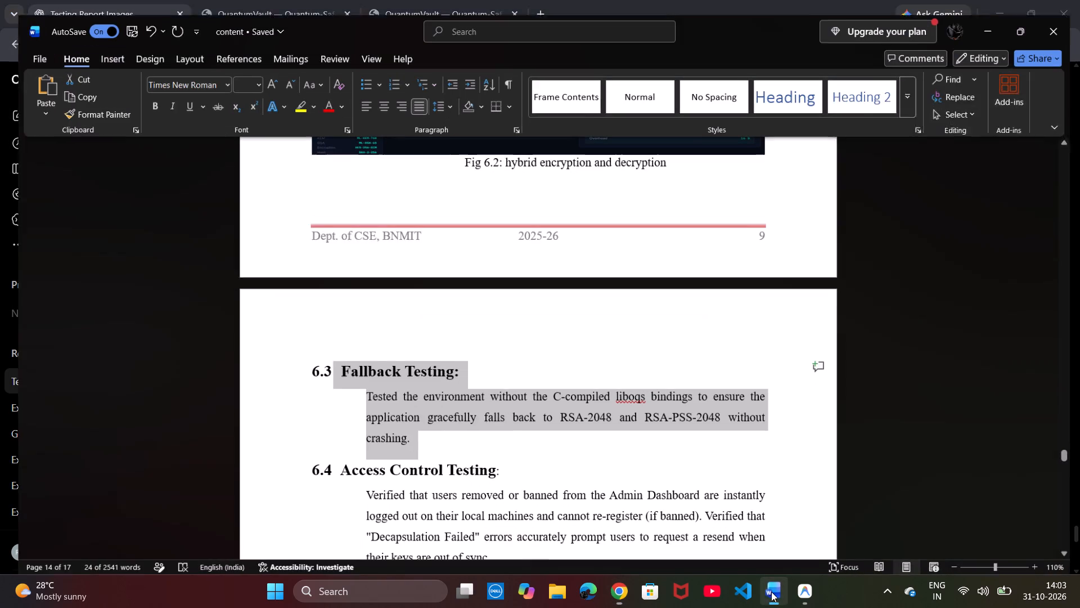
click(552, 446)
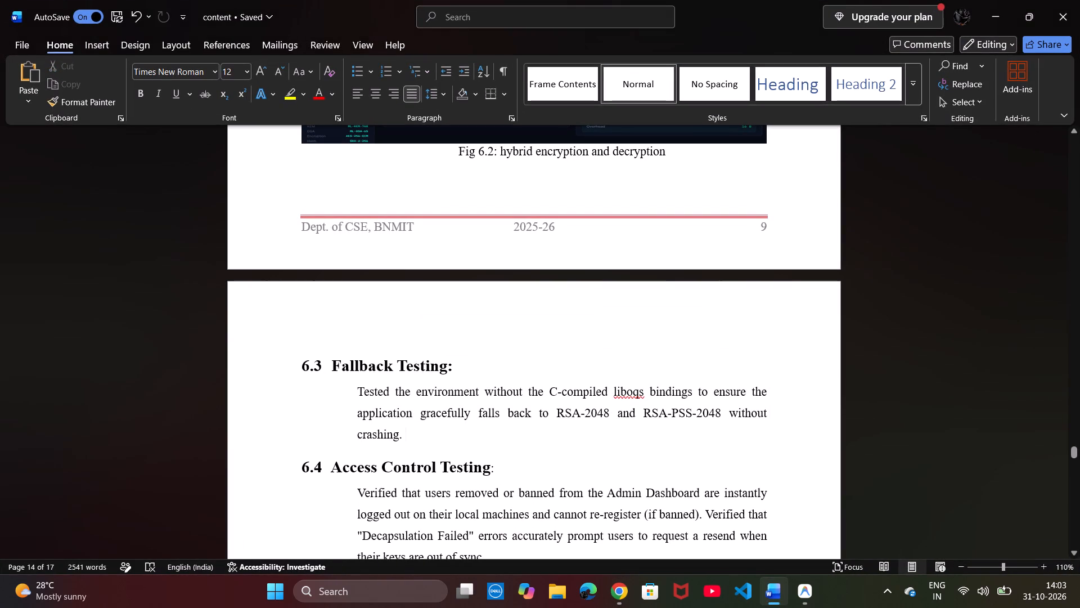
drag(415, 442, 282, 373)
key(BackSpace)
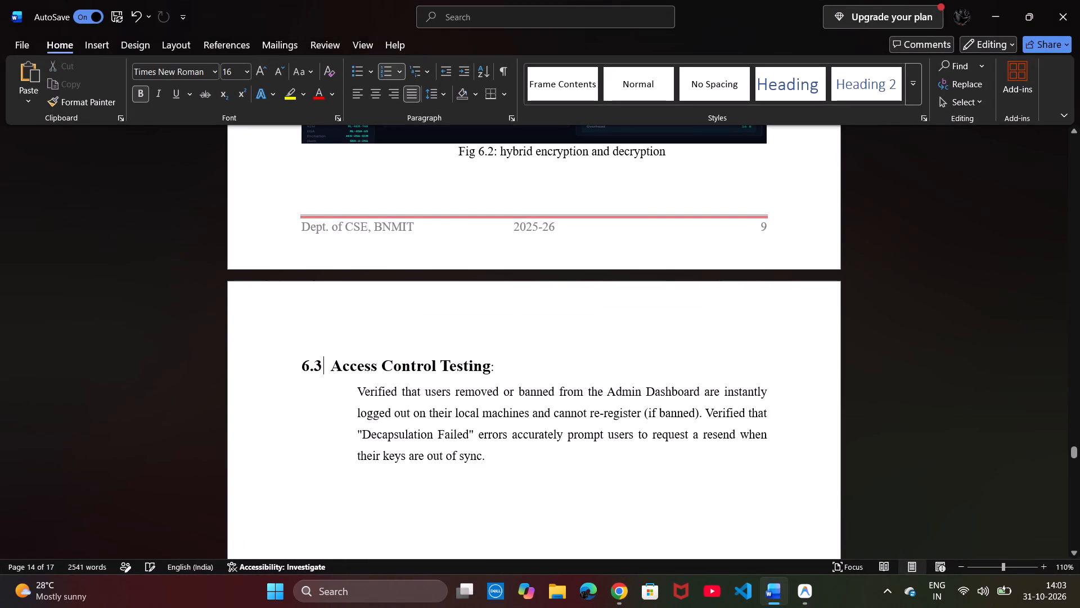
Review the pages around the Access Control Testing section, from the Fig 6.2 screenshot to the start of Chapter 7.
scroll(418, 425, down, 1)
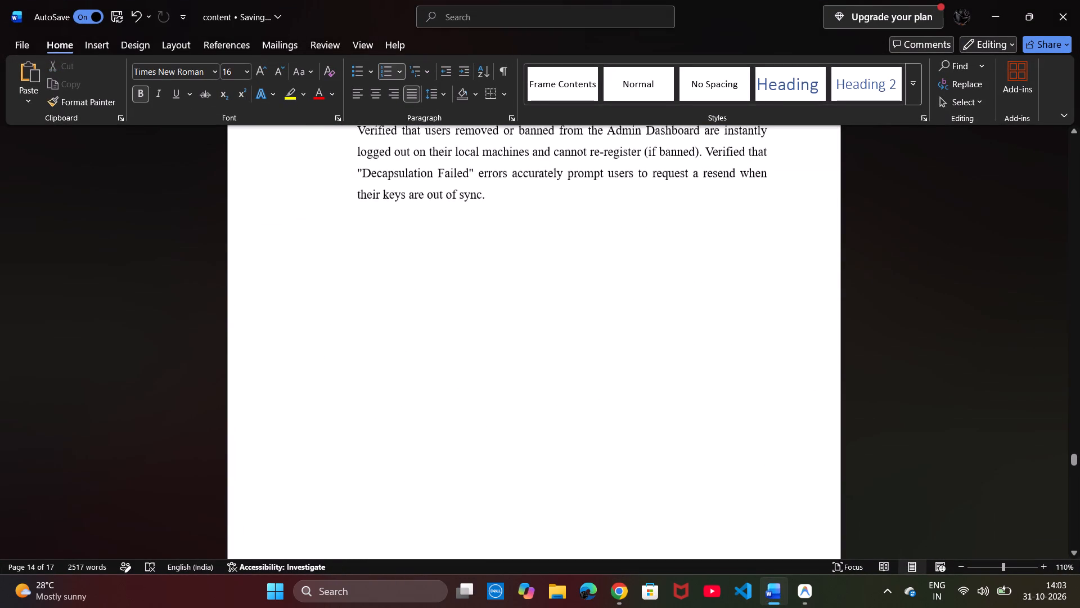
scroll(418, 425, down, 4)
scroll(418, 425, up, 3)
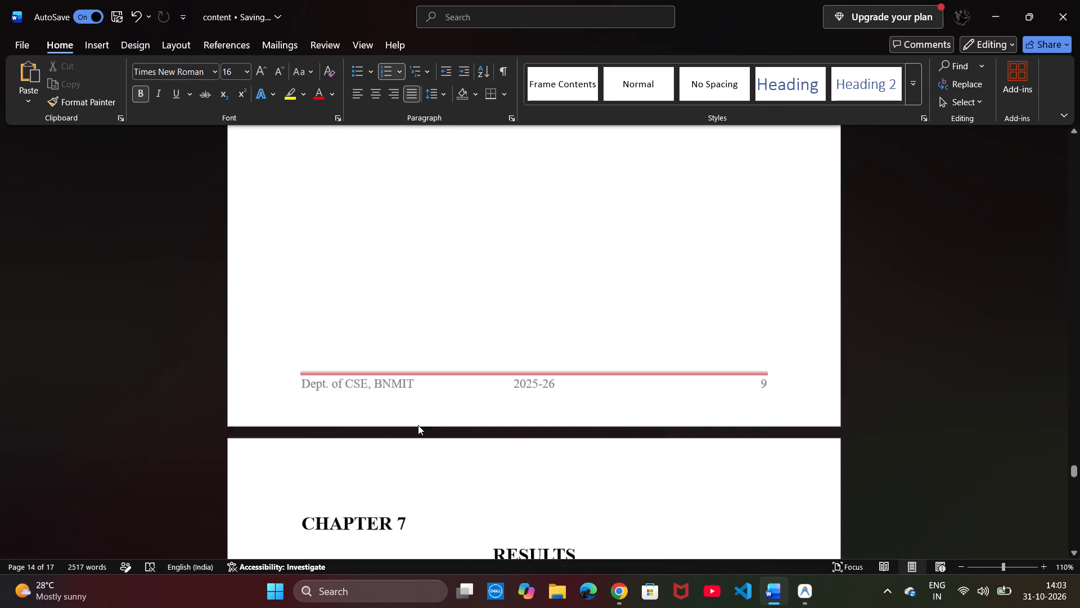
scroll(418, 425, up, 4)
scroll(418, 425, down, 2)
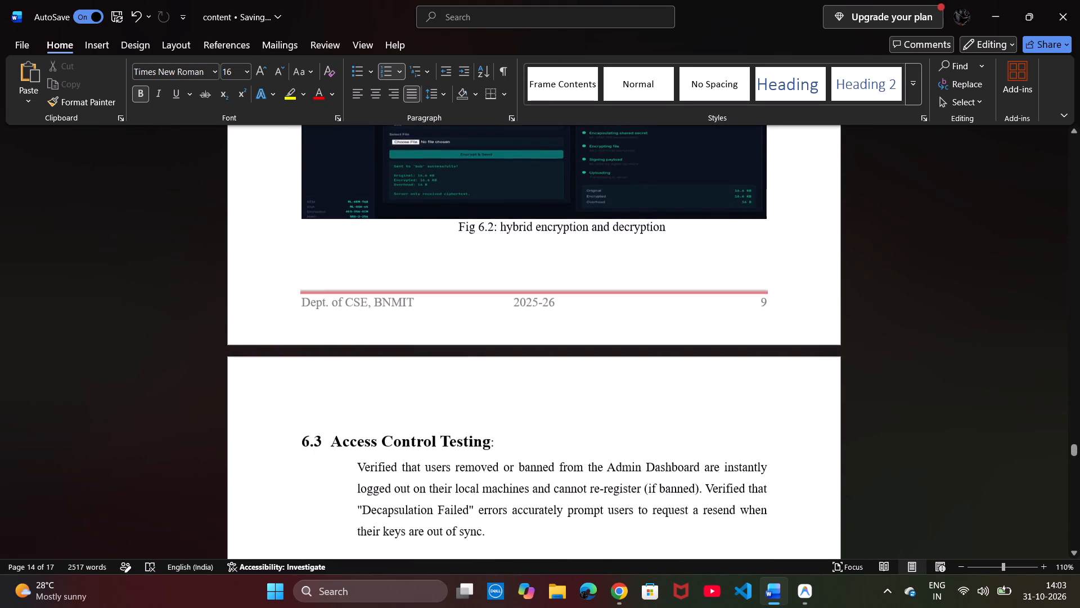
scroll(418, 425, down, 2)
scroll(418, 425, up, 1)
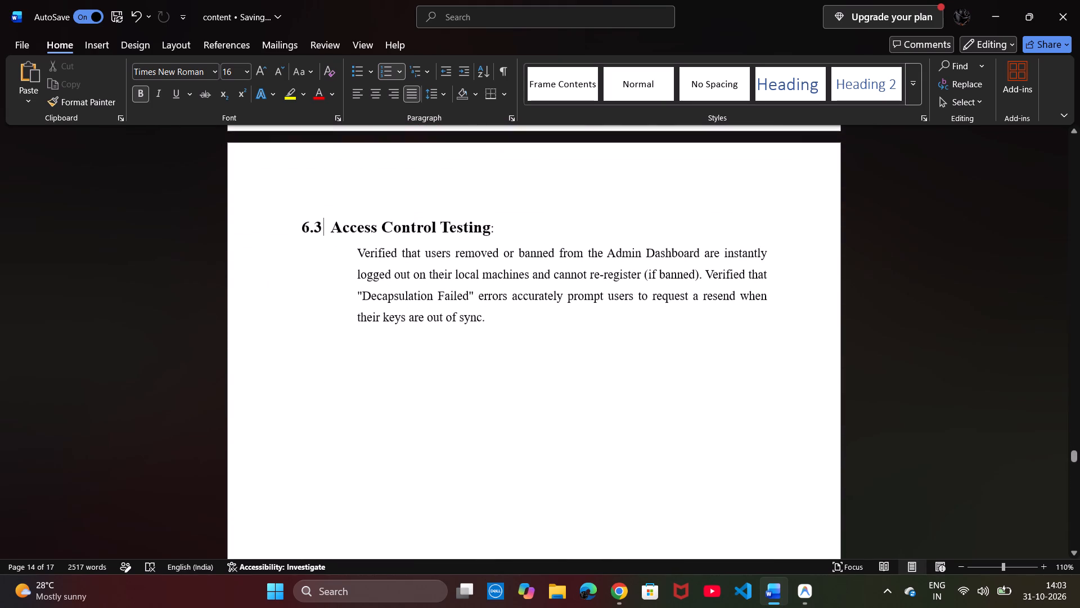
scroll(418, 425, up, 1)
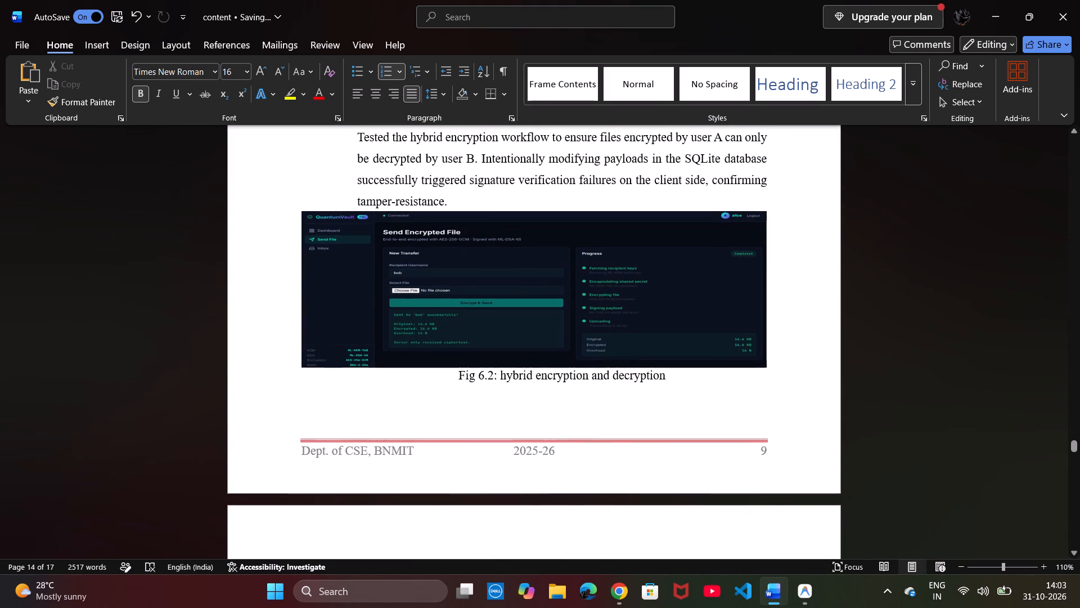
Remove "and decryption" from the end of the Fig 6.2 caption.
click(673, 374)
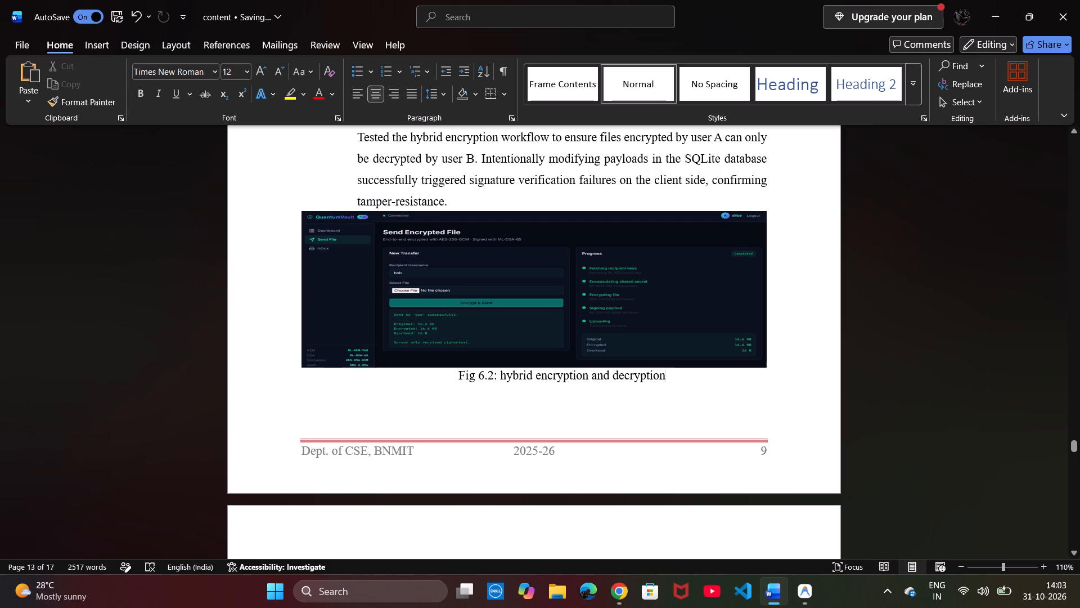
key(BackSpace)
key(BackSpace)
key(BackSpace)
key(BackSpace)
key(BackSpace)
key(BackSpace)
key(BackSpace)
key(BackSpace)
key(BackSpace)
key(BackSpace)
key(BackSpace)
key(BackSpace)
key(BackSpace)
key(BackSpace)
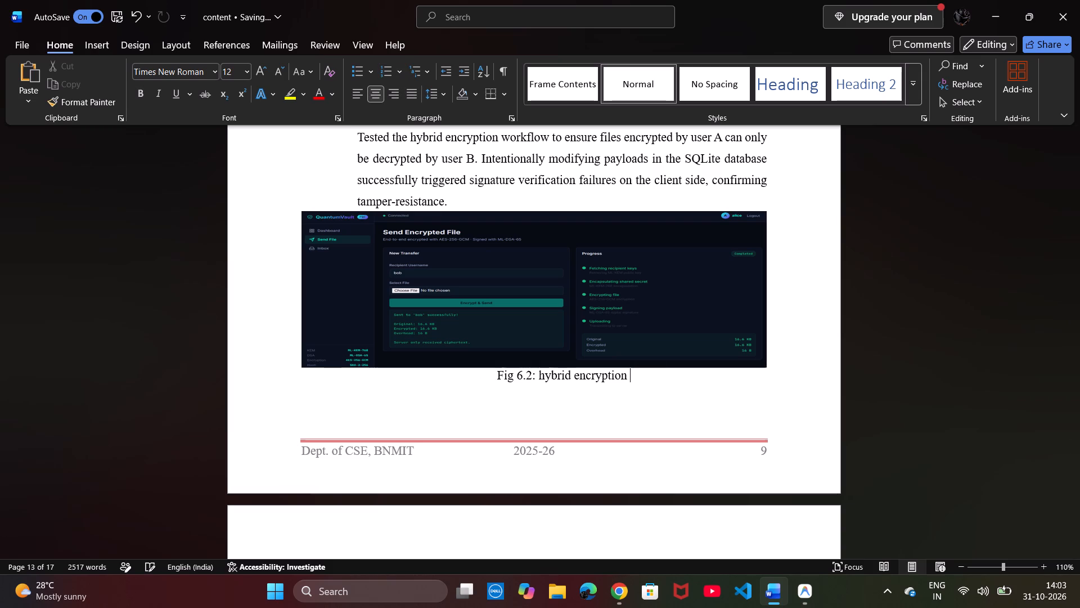
Capitalise the first letter of "Hybrid" in the Fig 6.2 caption.
key(Left)
key(Left)
key(Left)
key(Left)
key(Left)
key(Left)
key(Left)
key(Left)
key(Left)
key(Left)
key(Left)
key(Left)
key(Left)
key(Left)
key(Left)
key(Left)
key(Left)
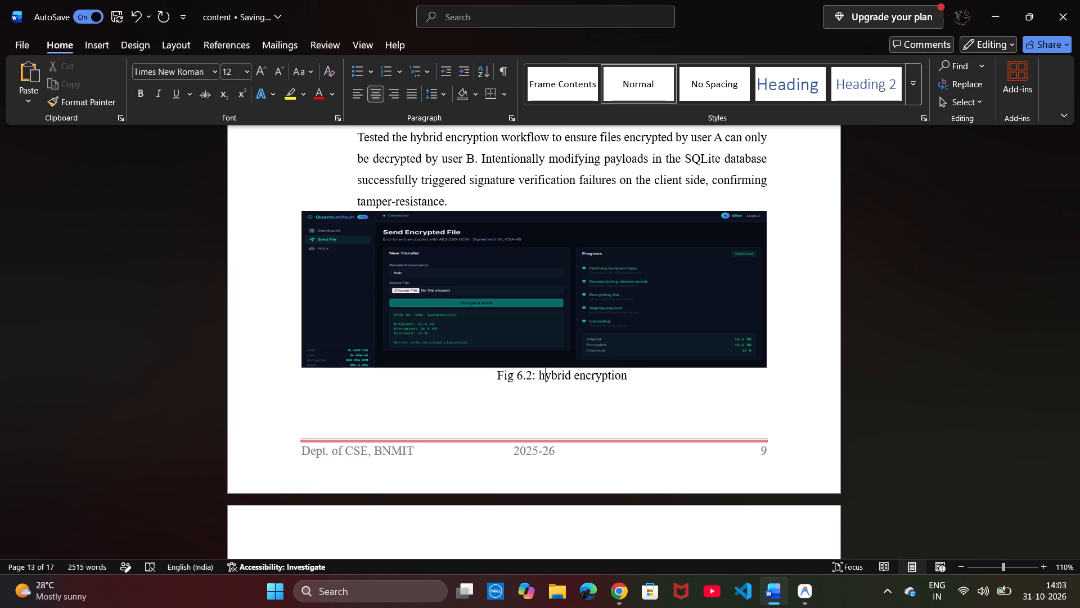
key(BackSpace)
key(shift+h)
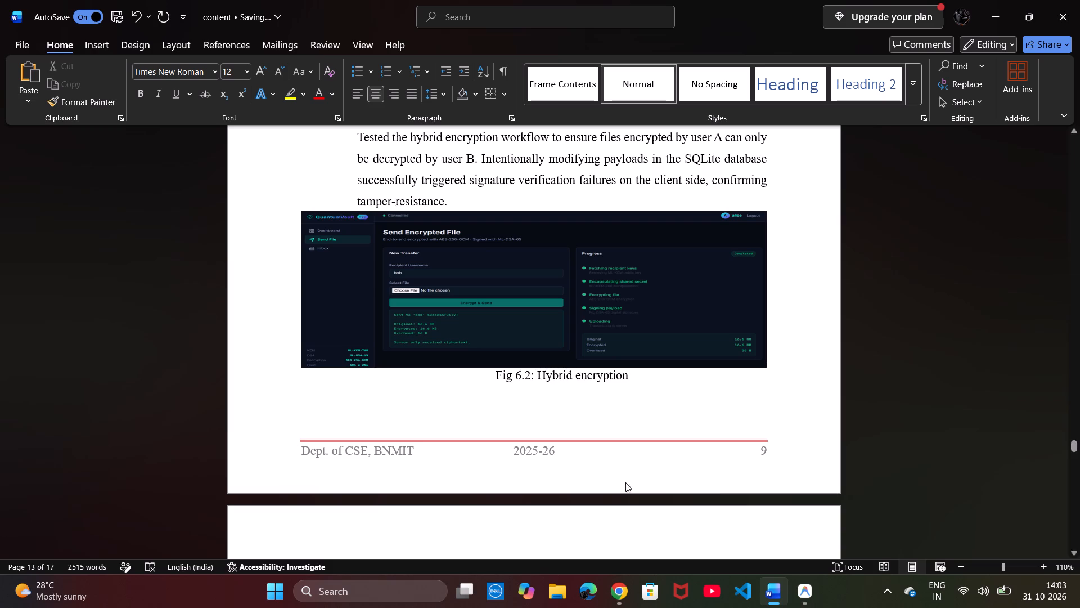
In Chrome, verify and decrypt the file from alice in bob's QuantumVault inbox.
click(628, 593)
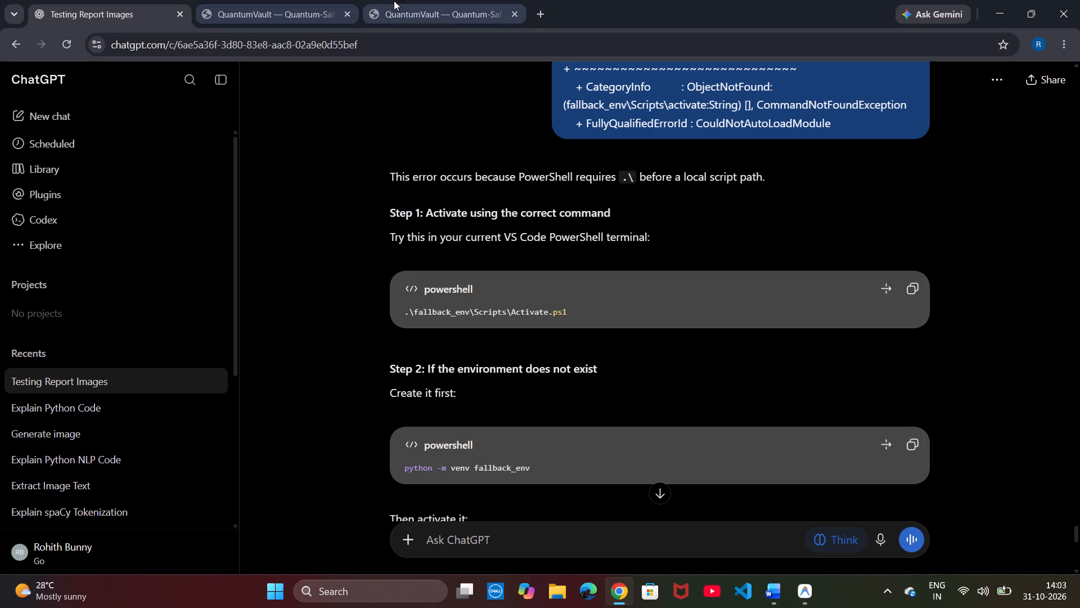
click(398, 2)
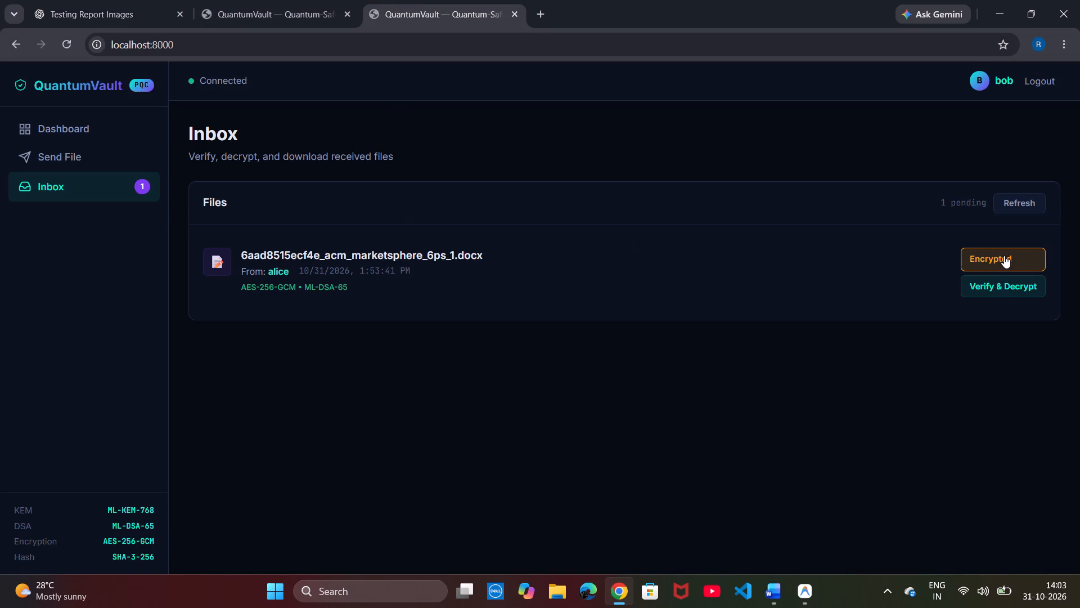
click(1003, 287)
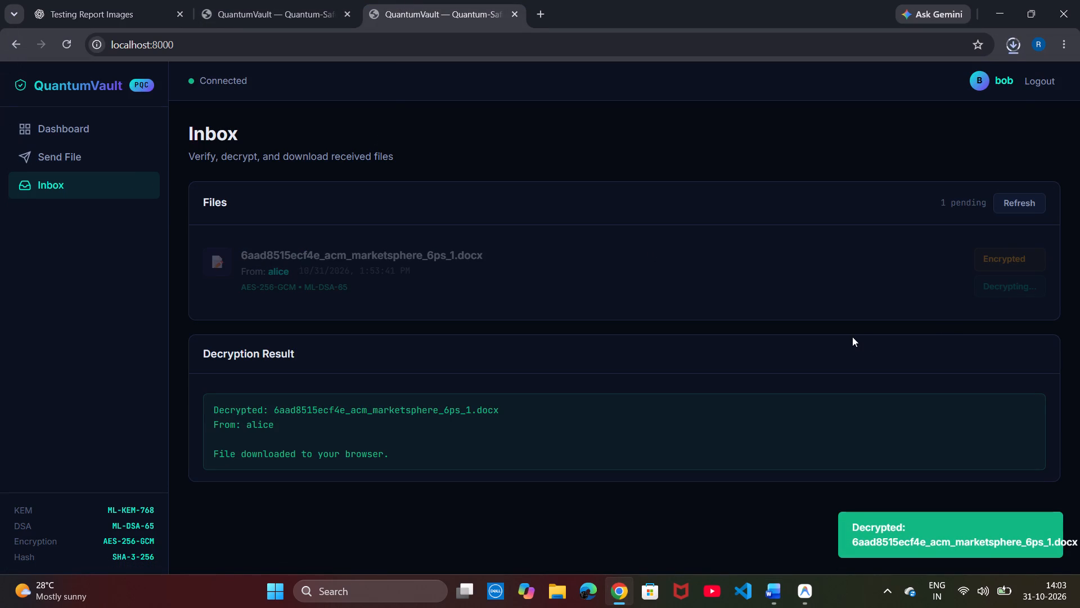
Capture a screenshot of the whole QuantumVault inbox page showing the Decryption Result.
key(Print)
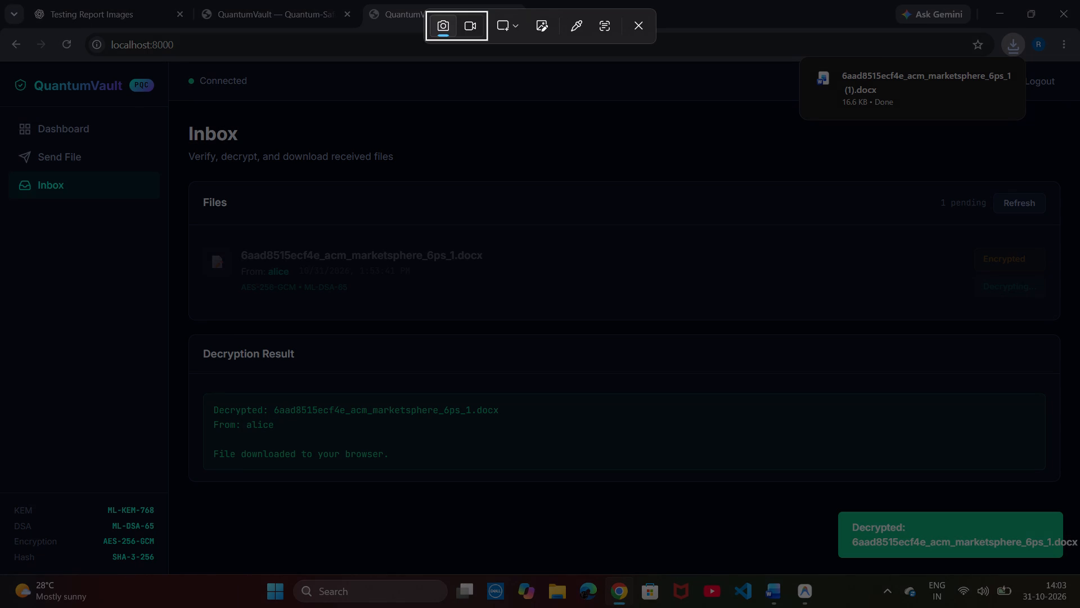
drag(0, 64, 1079, 417)
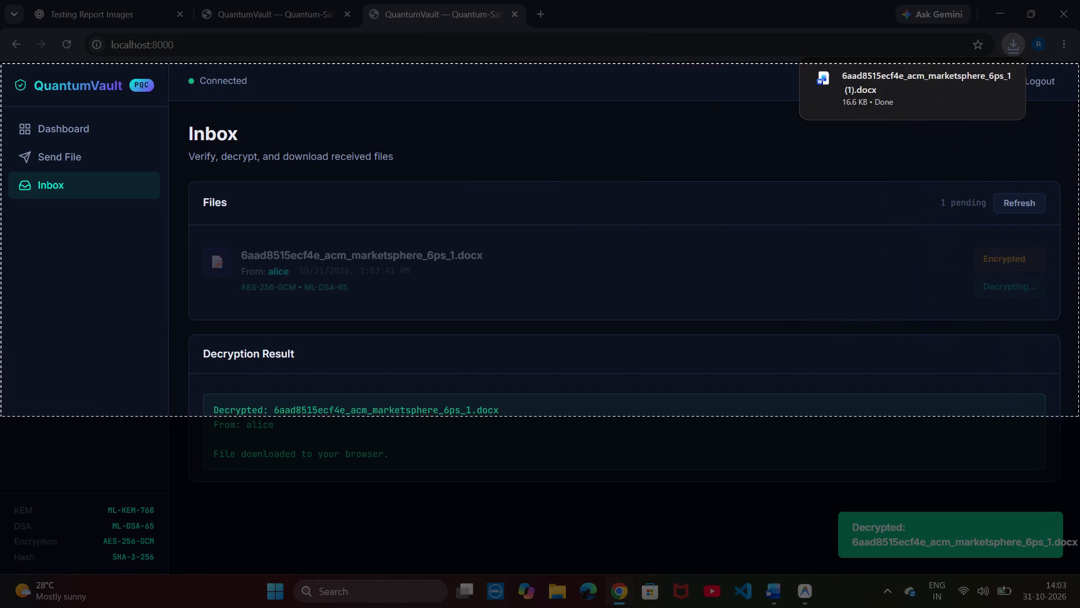
drag(1079, 417, 1079, 579)
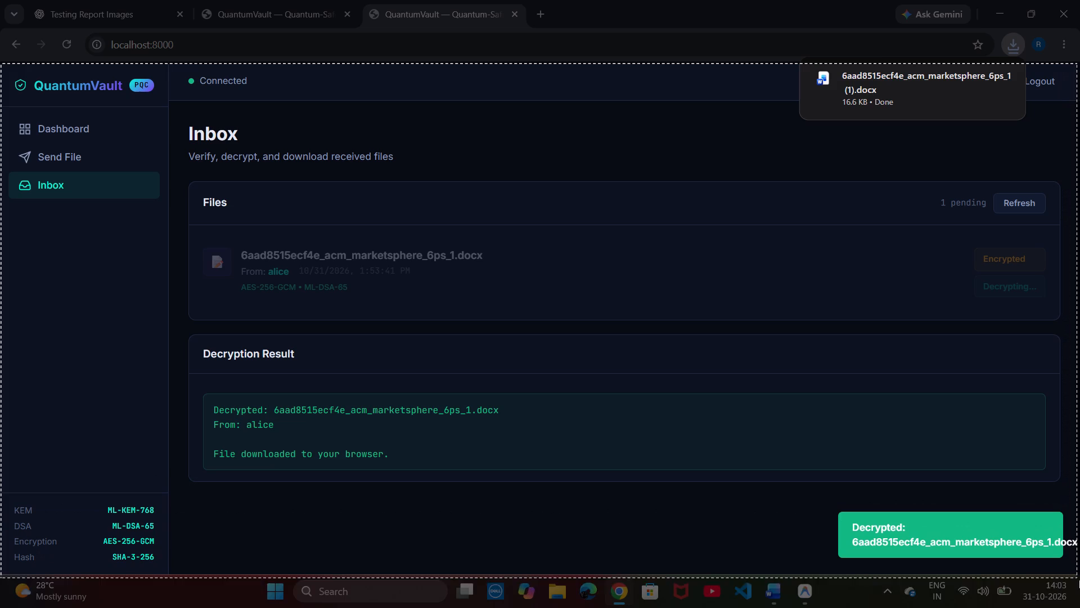
Trim the capture's lower edge to leave out the taskbar, and copy the inbox screenshot from Snipping Tool.
drag(1079, 579, 1079, 562)
click(930, 414)
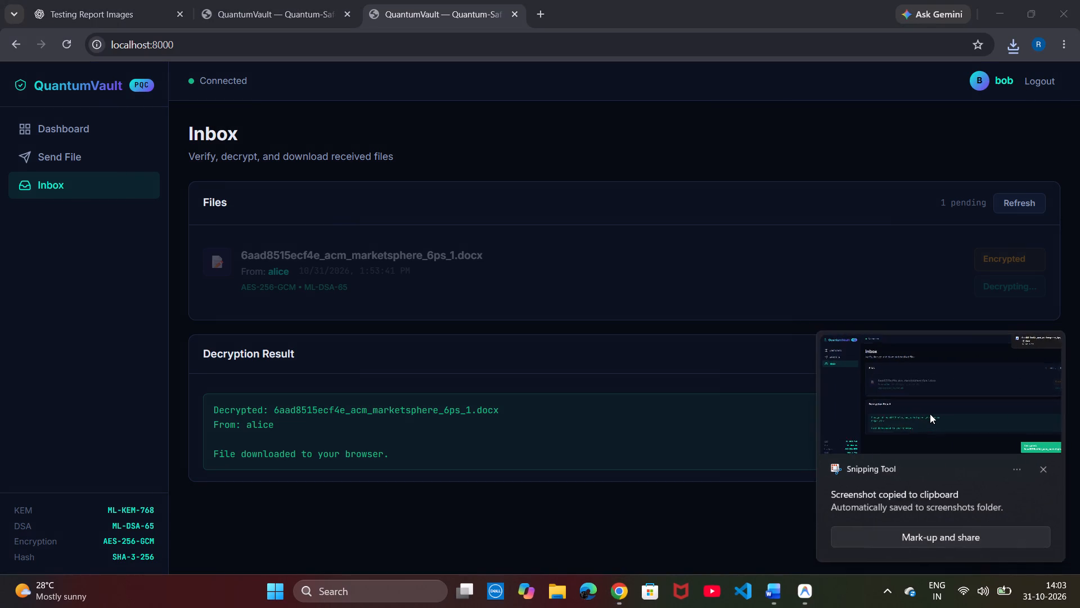
click(942, 248)
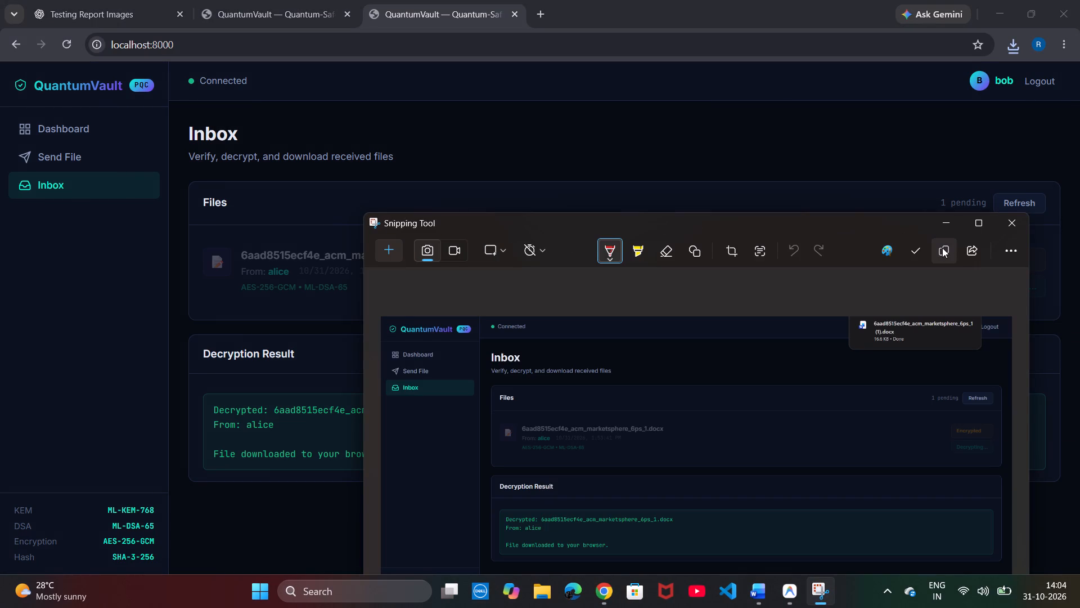
click(1013, 220)
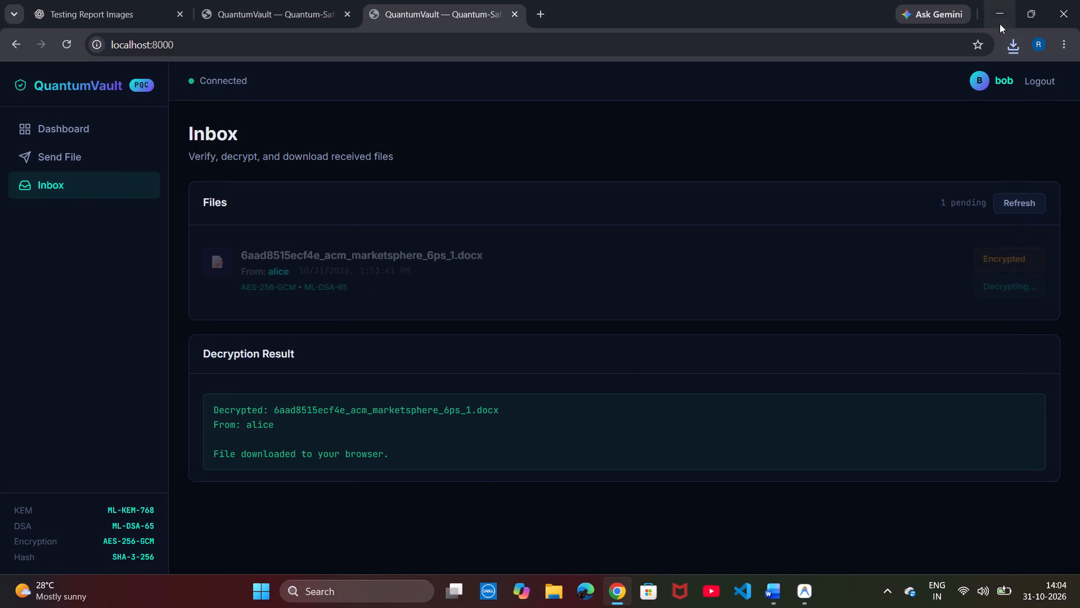
In Word, paste the inbox screenshot on a new unnumbered line above the 6.3 Access Control Testing heading.
click(1000, 21)
scroll(667, 355, down, 1)
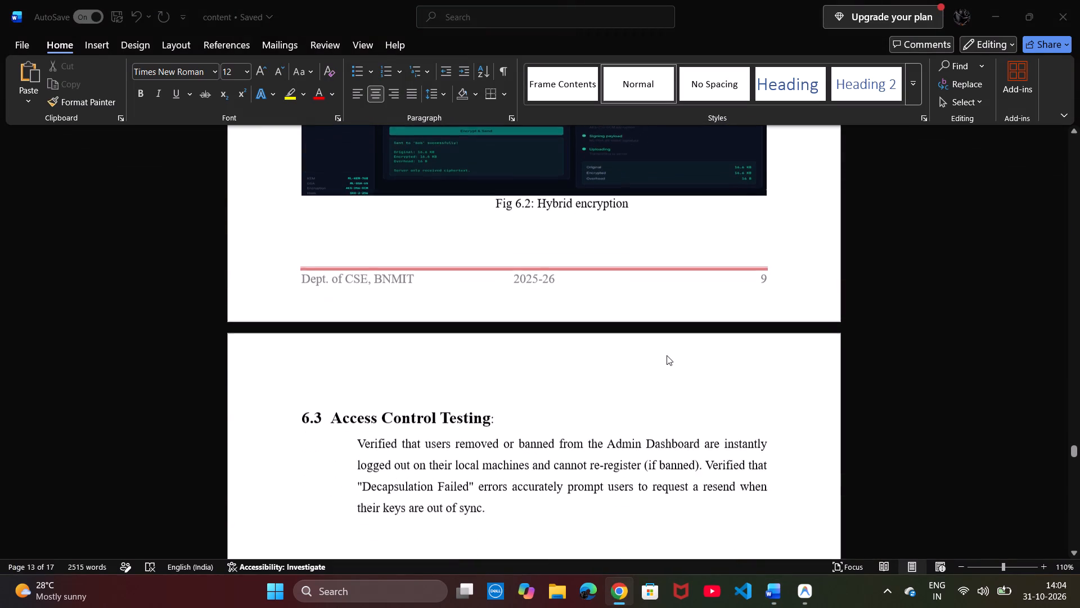
scroll(667, 355, down, 1)
click(555, 369)
click(547, 385)
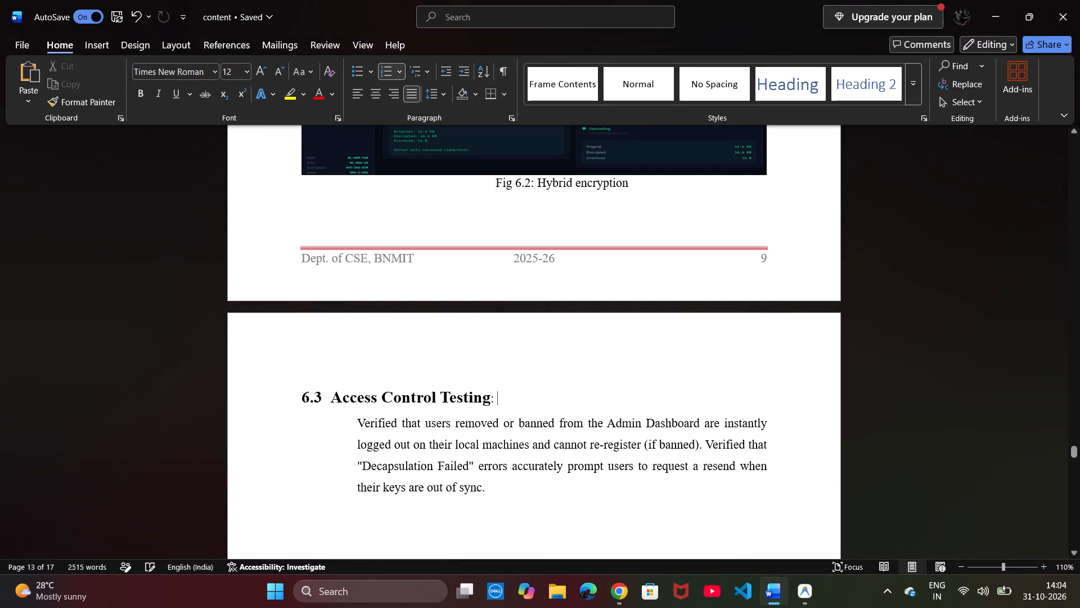
click(382, 378)
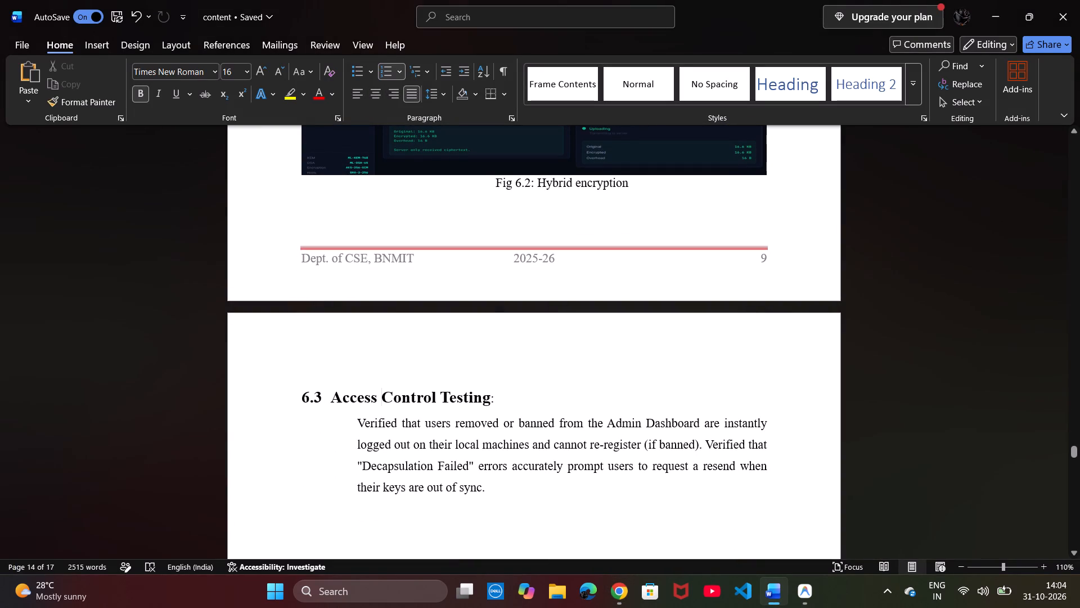
click(295, 397)
key(Return)
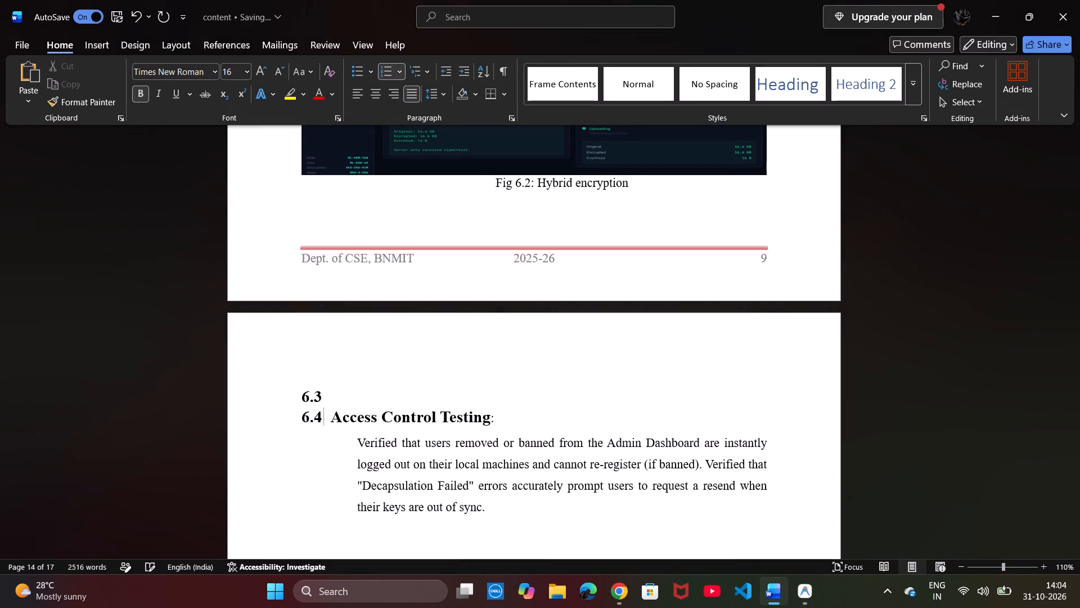
key(Return)
key(Up)
key(BackSpace)
key(BackSpace)
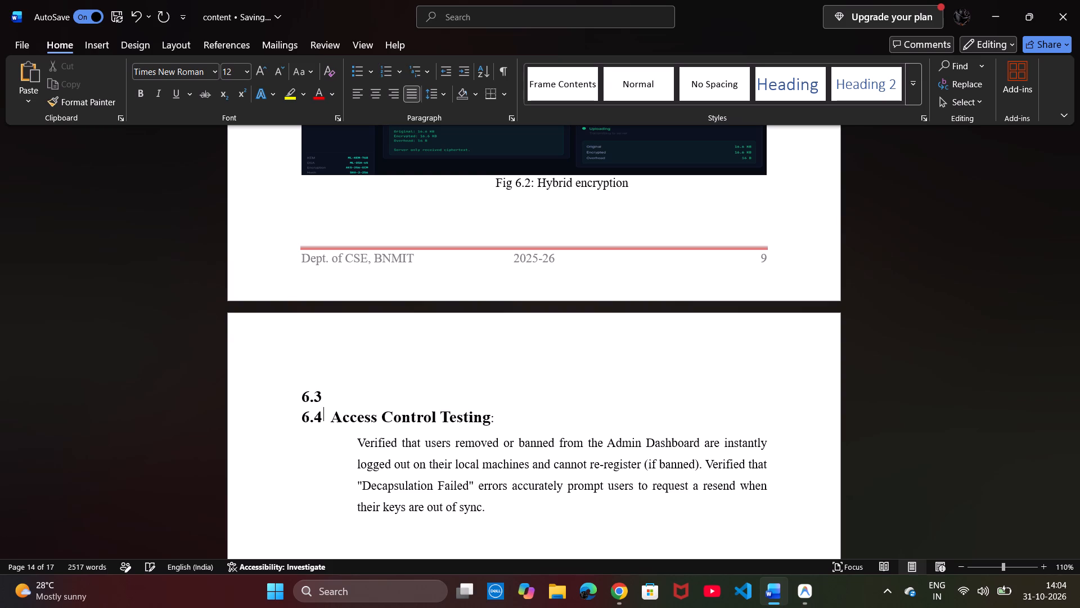
key(BackSpace)
key(ctrl+v)
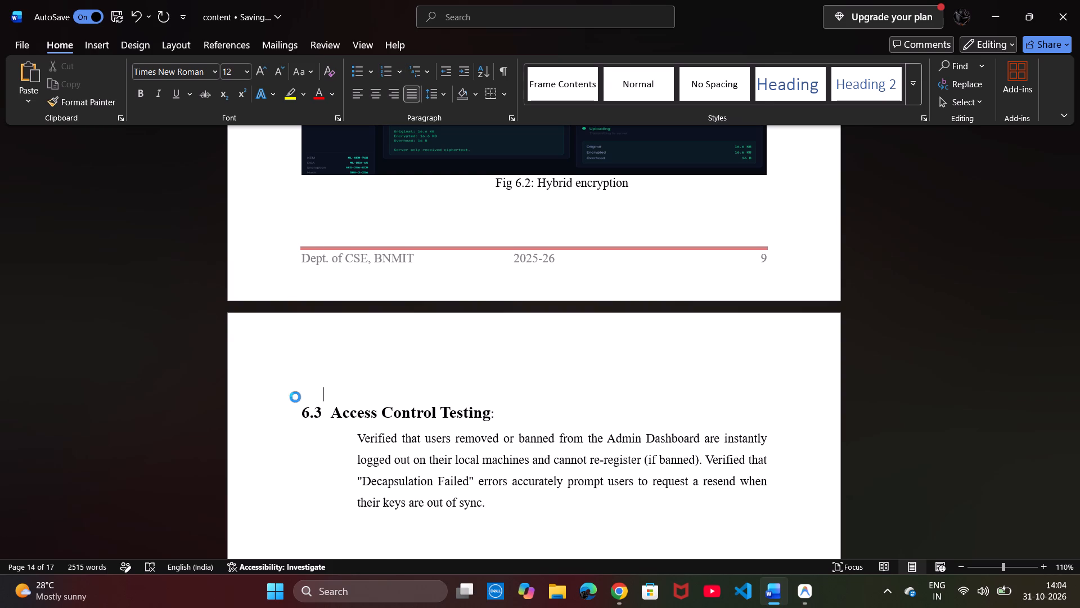
Reduce the height of the pasted decryption screenshot slightly from its bottom edge, keeping its width.
click(470, 378)
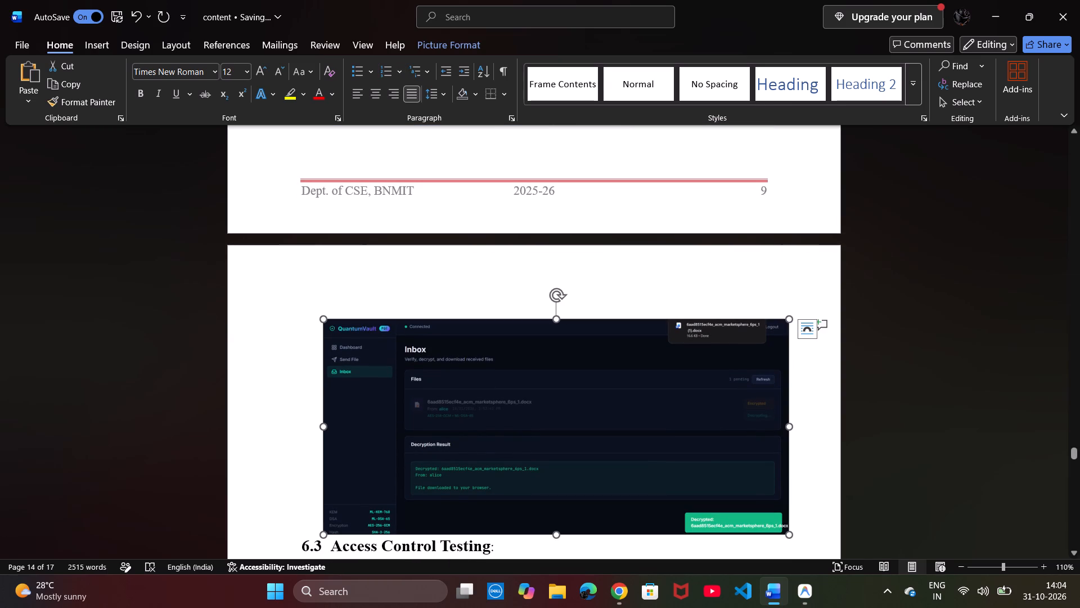
drag(556, 533, 556, 521)
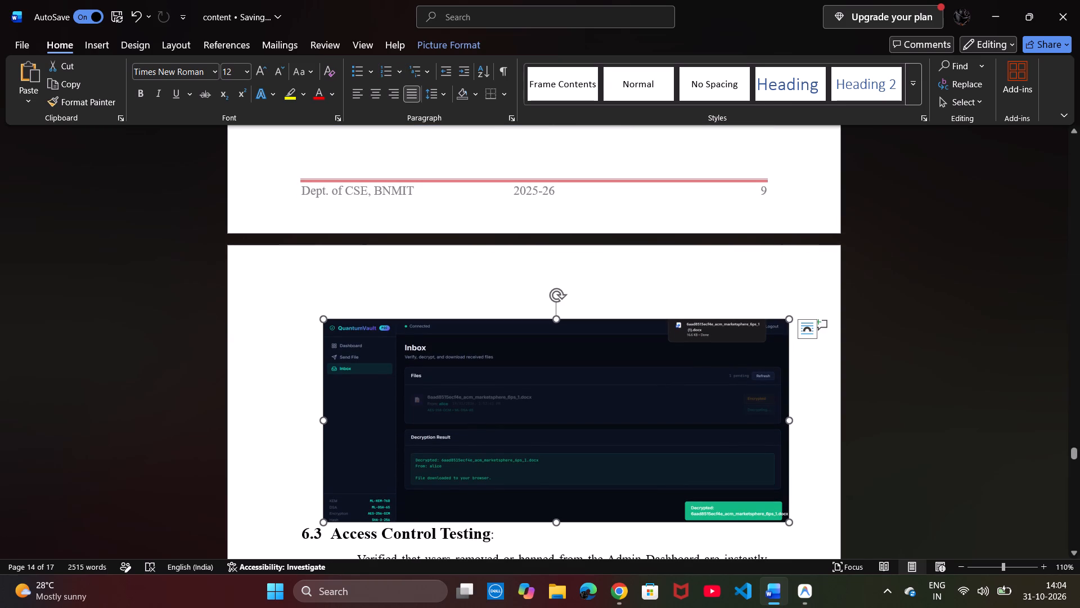
Add the caption "Fig 6.3: Hybrid decryption" on a new line below the decryption screenshot.
click(799, 485)
key(Return)
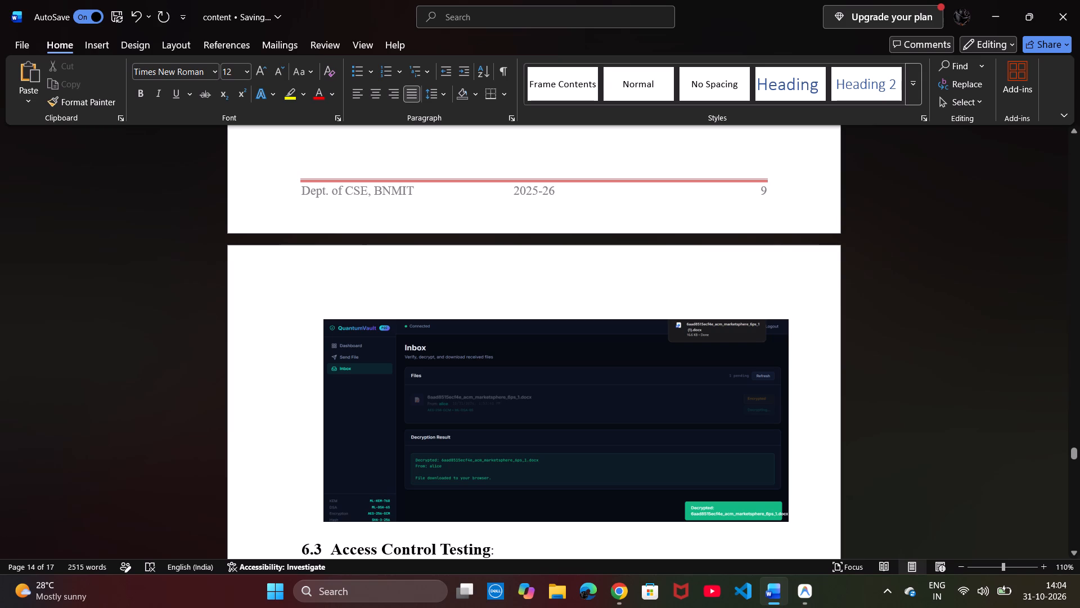
text(Fig)
key(space)
text(6.3)
scroll(658, 525, down, 1)
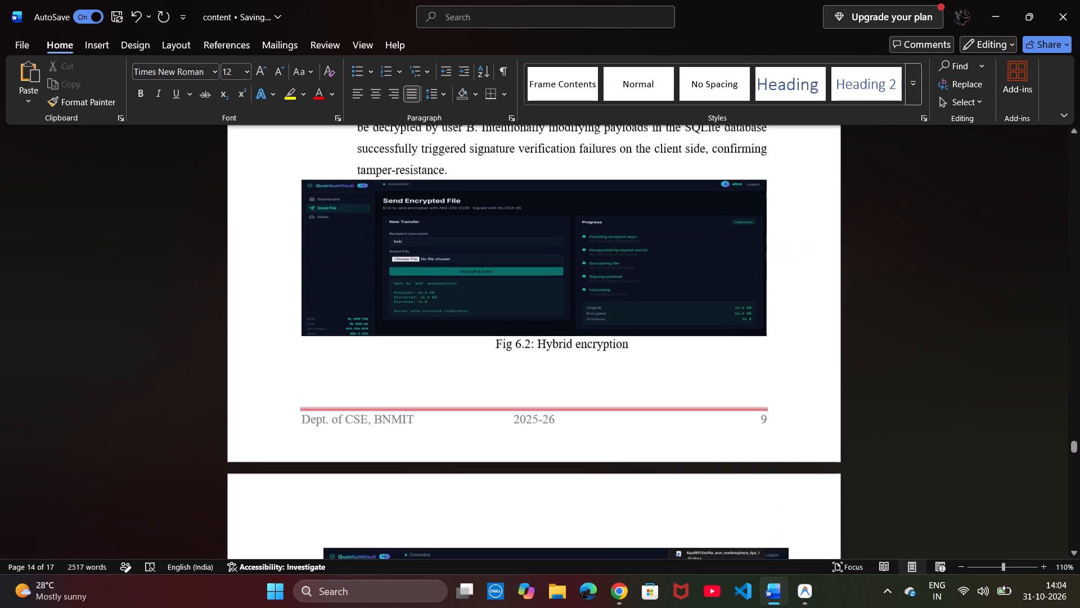
scroll(658, 525, down, 2)
text(:)
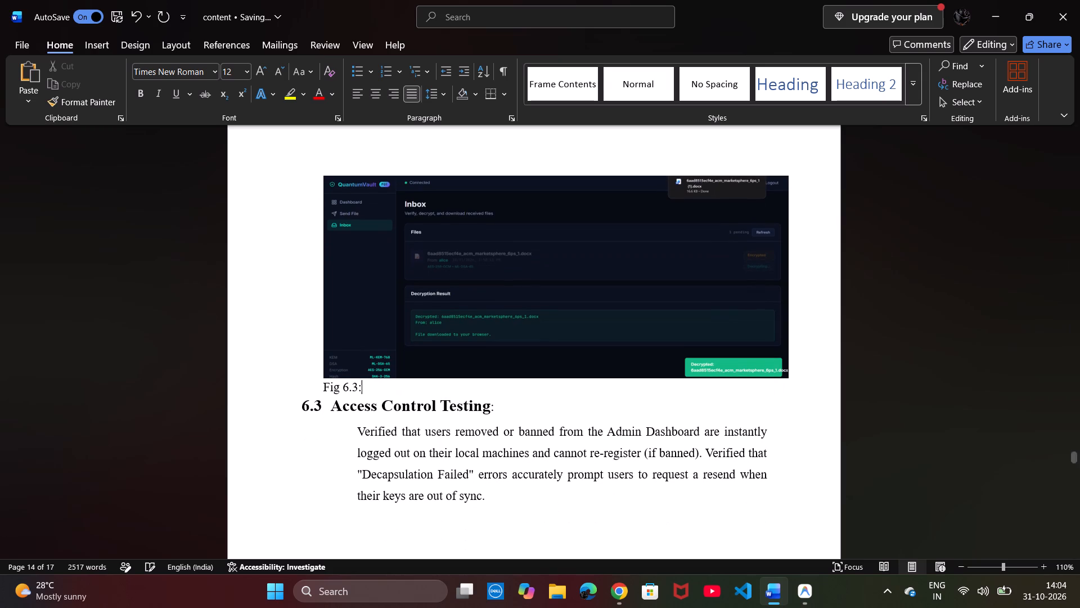
key(space)
text(Hybrid)
key(space)
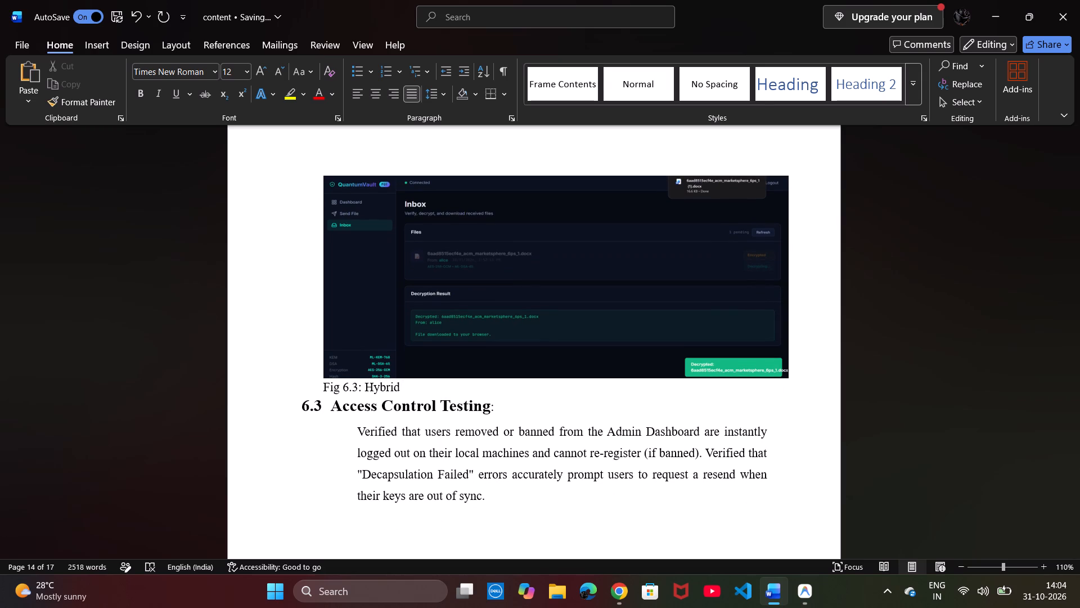
scroll(658, 525, up, 1)
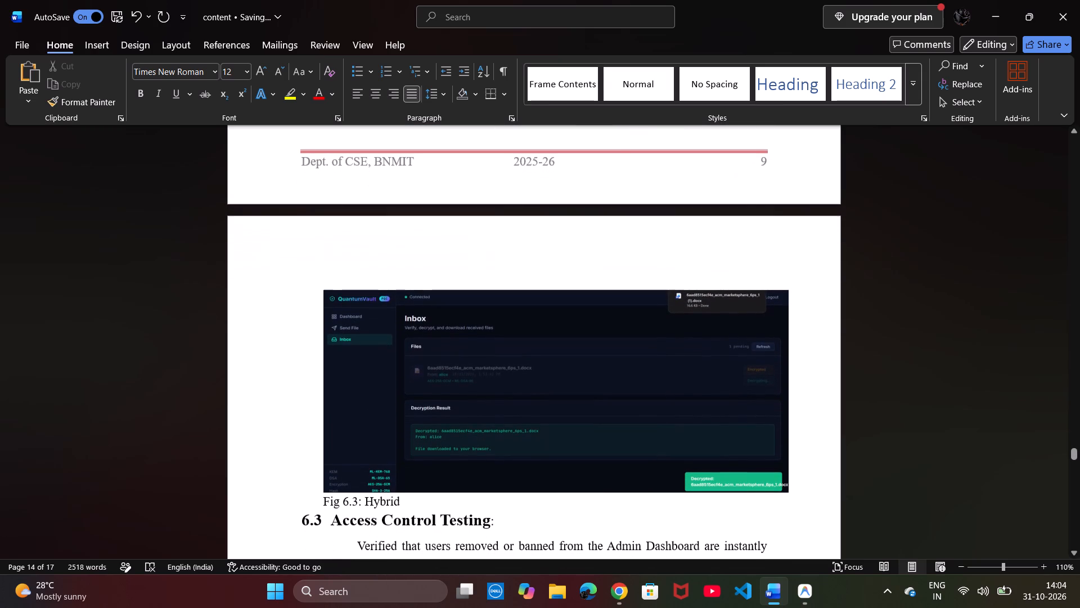
text(decrypto)
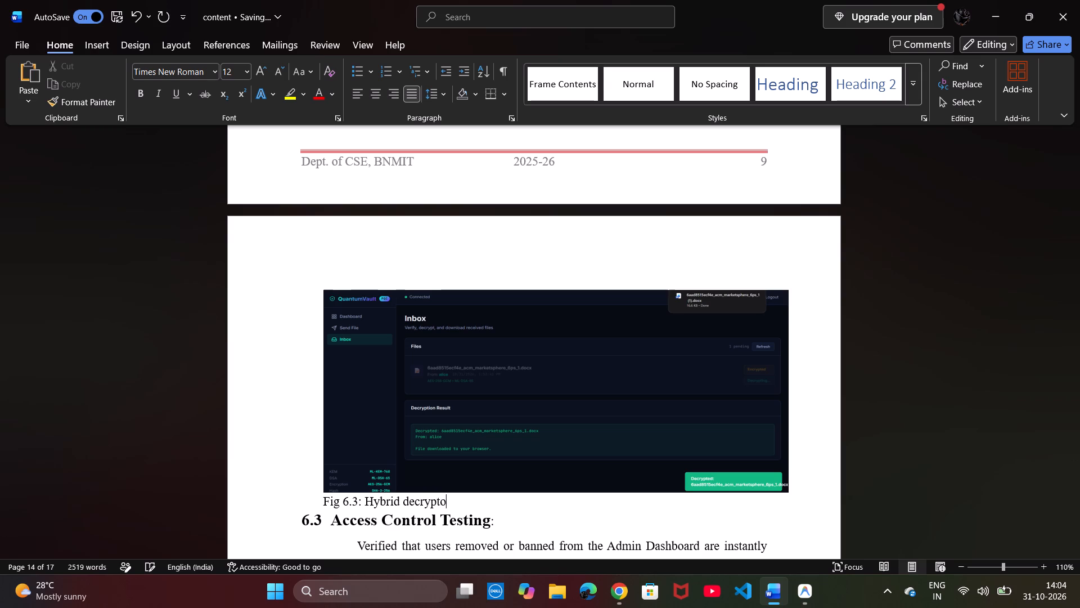
key(BackSpace)
text(ion)
Centre the Fig 6.3 caption and add a blank line between it and the Access Control Testing heading.
click(323, 501)
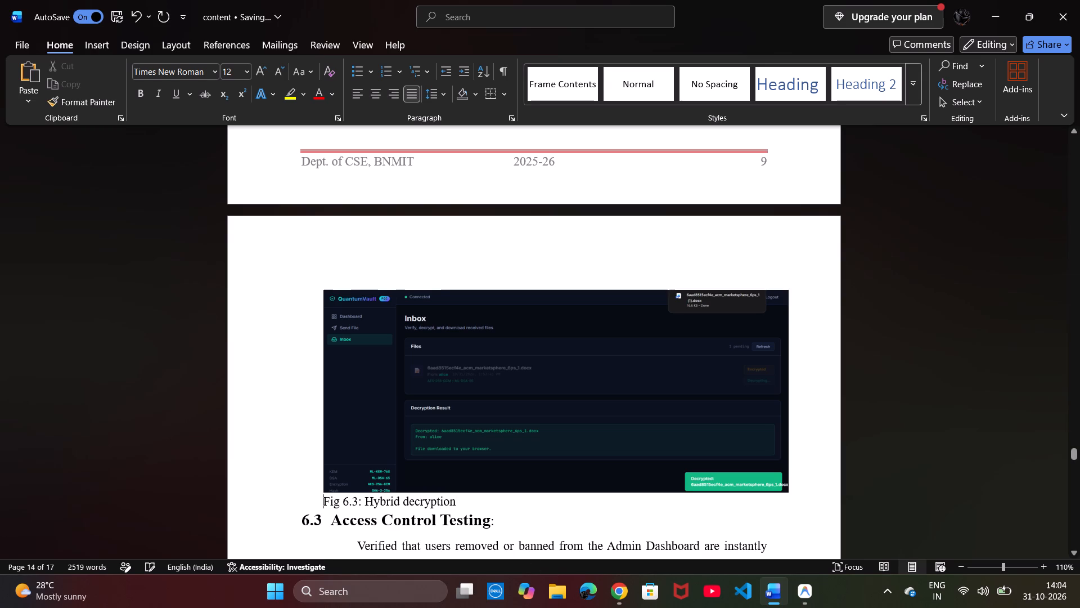
click(373, 91)
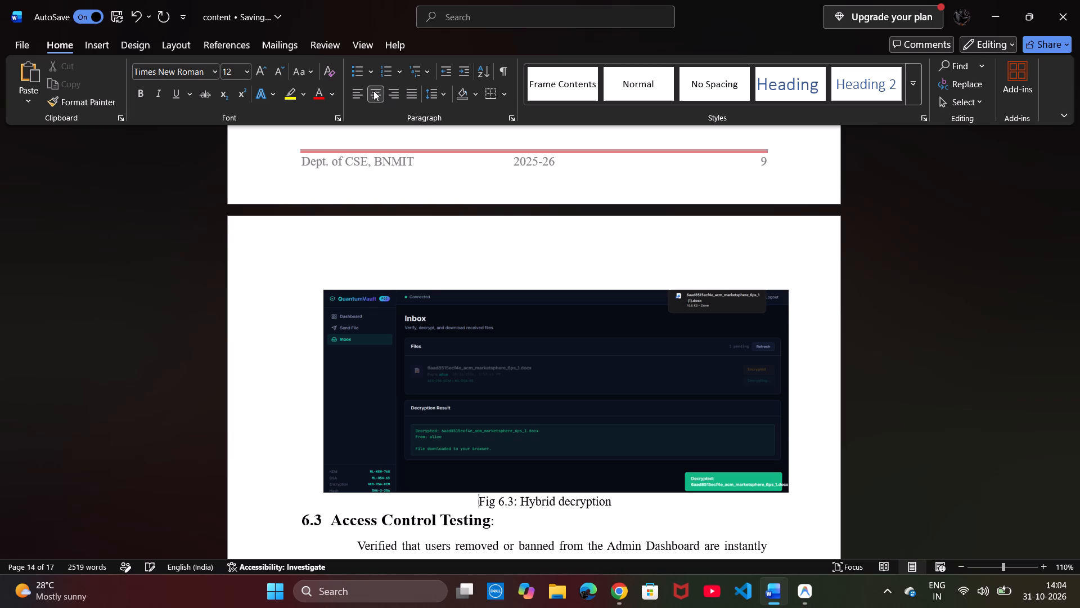
click(633, 507)
key(Return)
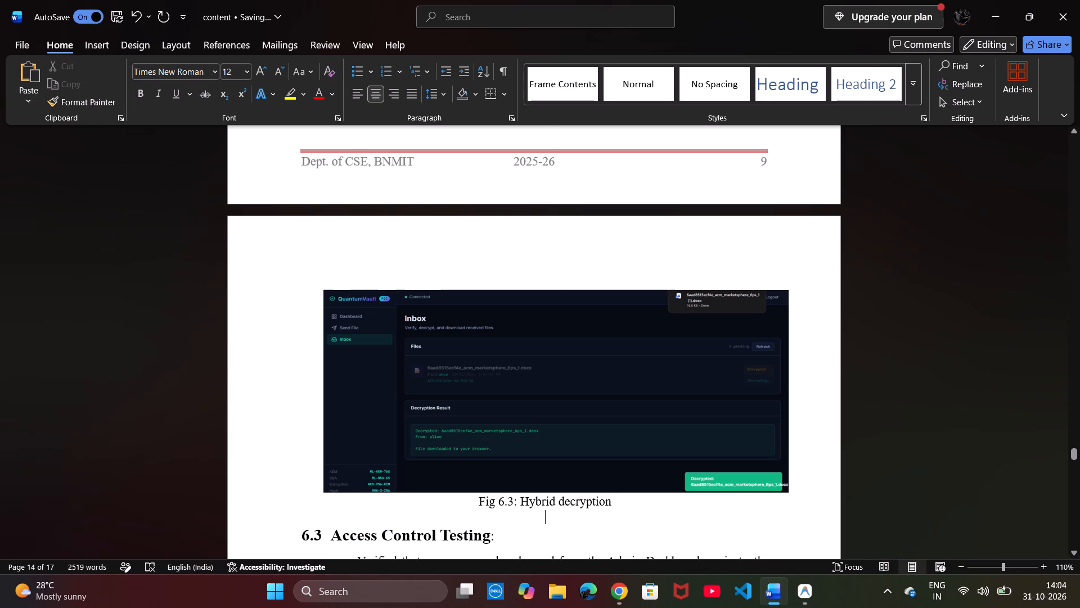
Review the layout from the Fig 6.2 caption through Access Control Testing, and place the cursor below that section's paragraph.
scroll(528, 432, down, 3)
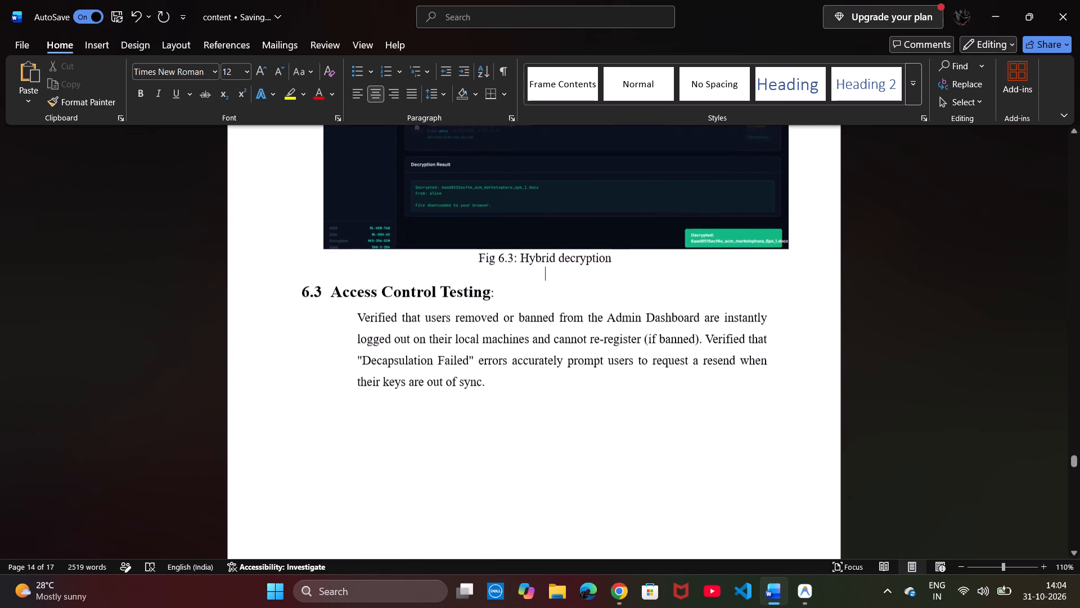
scroll(528, 432, down, 1)
scroll(528, 432, up, 2)
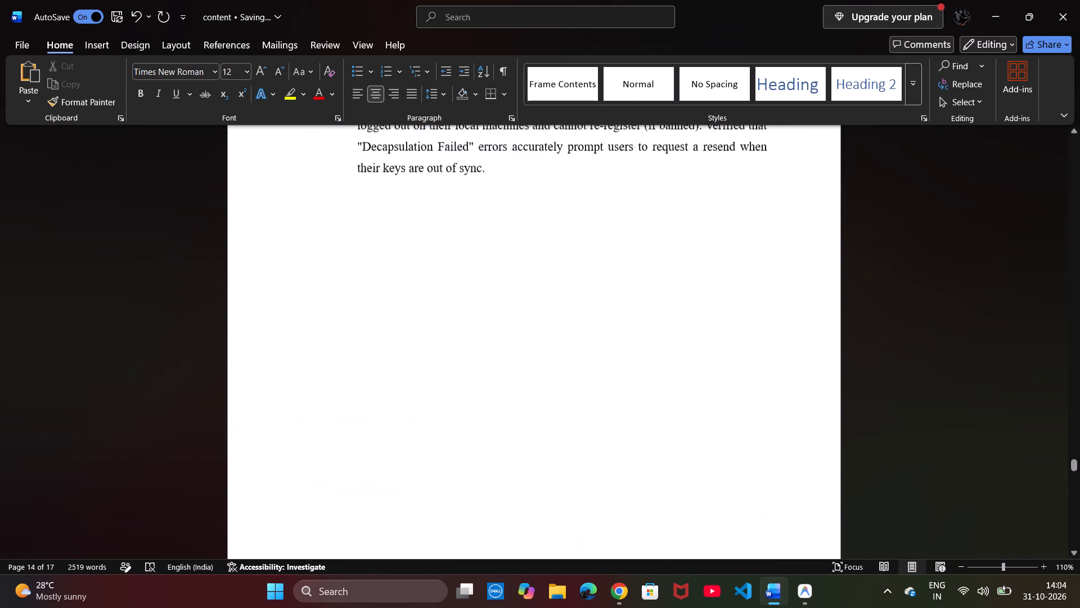
scroll(528, 432, up, 3)
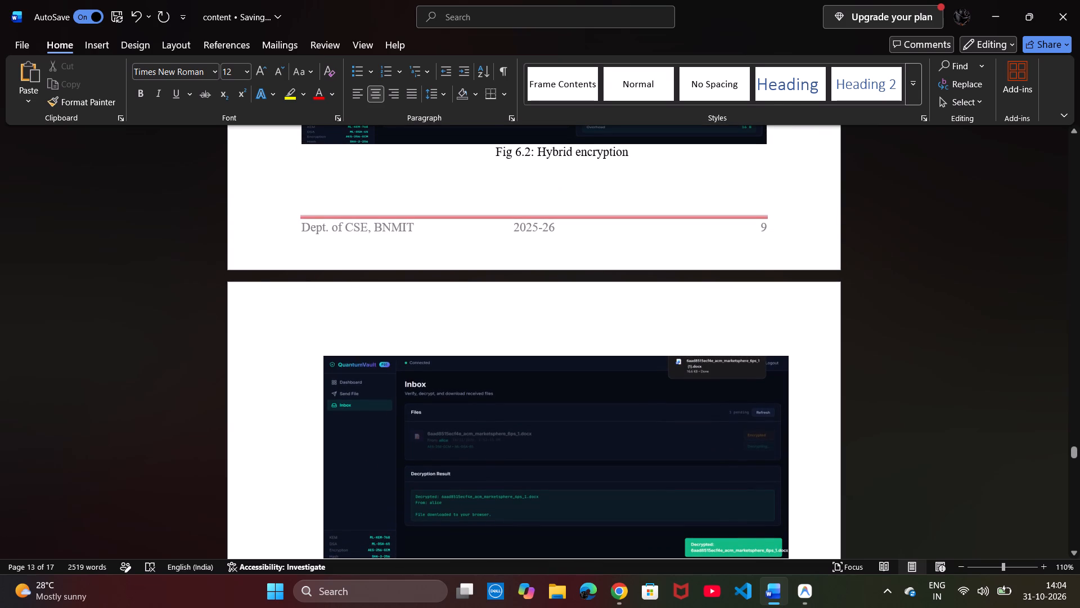
scroll(528, 432, down, 2)
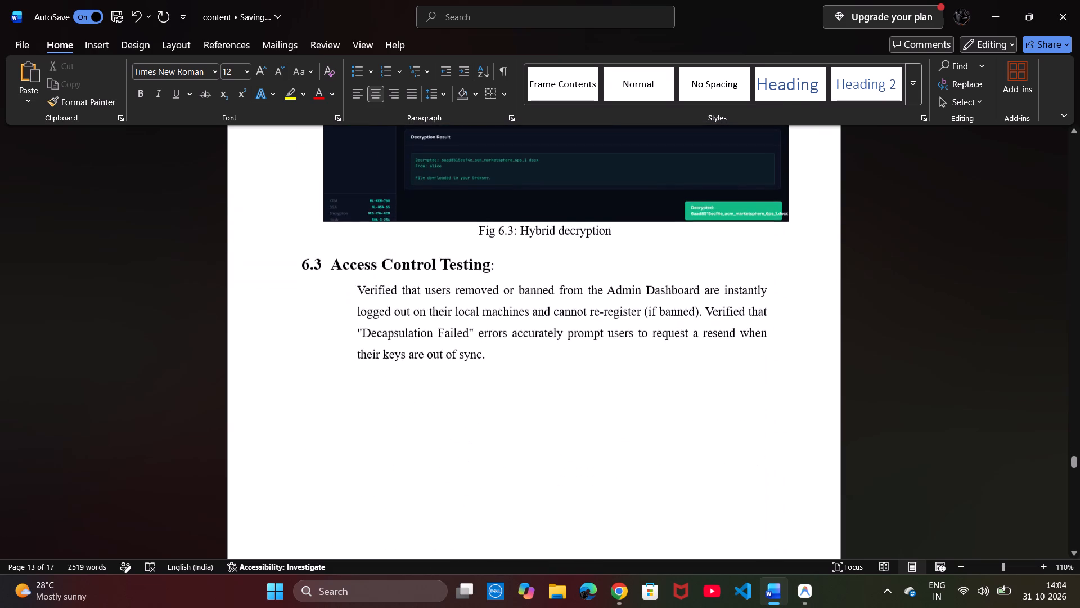
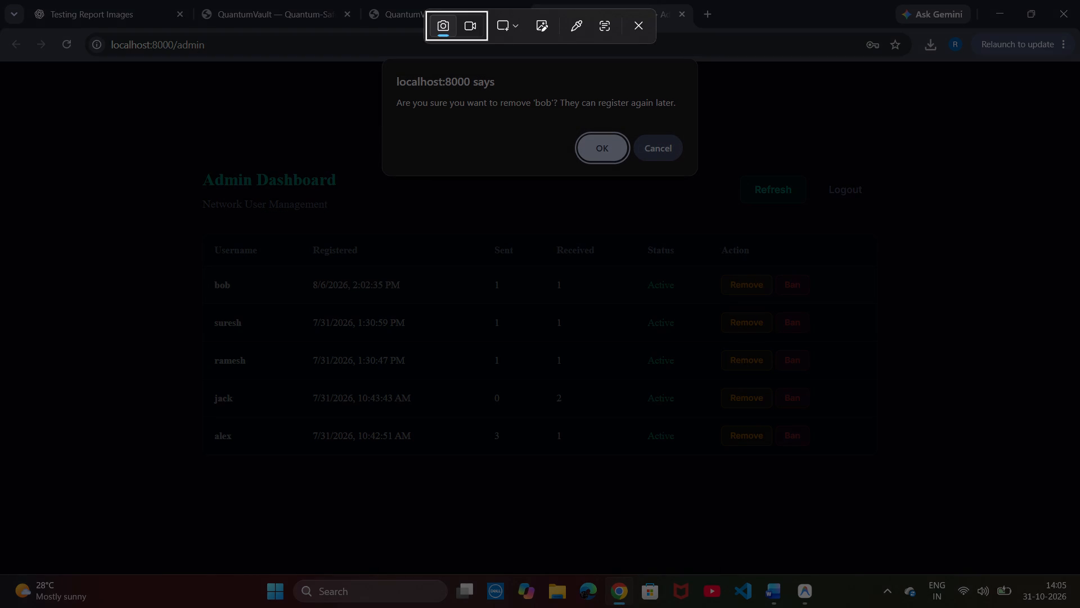
Capture the page area showing the Admin Dashboard with the remove 'bob' confirmation, copy the snip and close its window.
drag(0, 60, 91, 81)
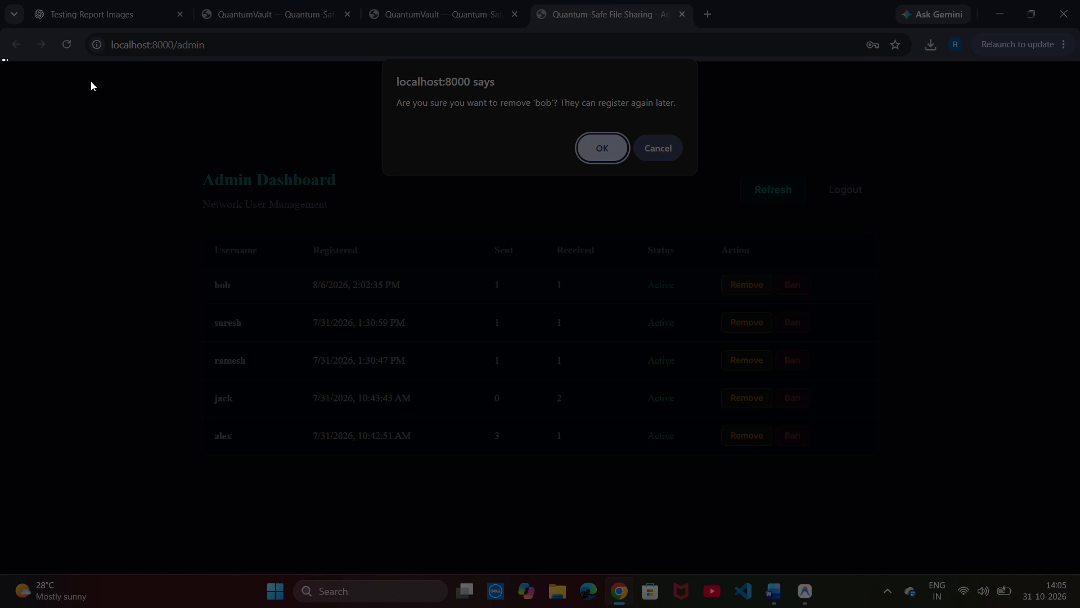
drag(91, 81, 1037, 445)
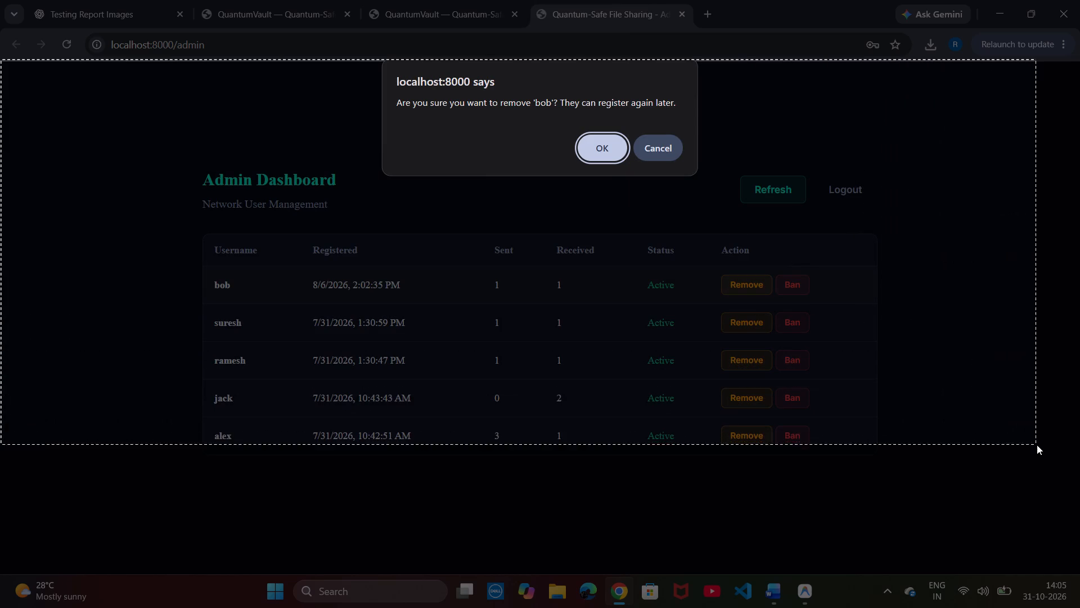
drag(1037, 445, 1078, 578)
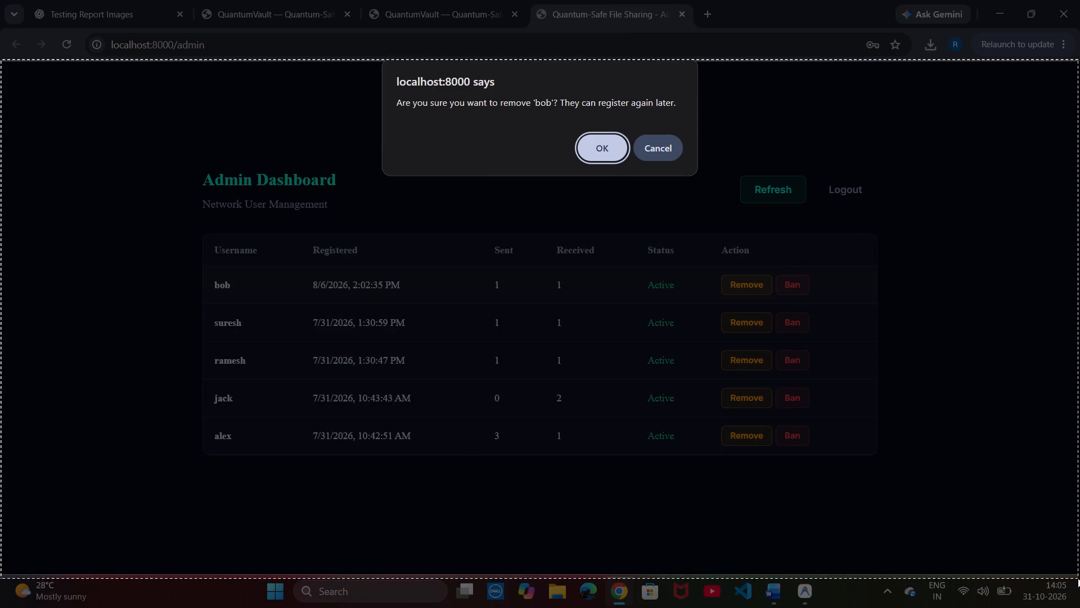
drag(1078, 578, 1076, 570)
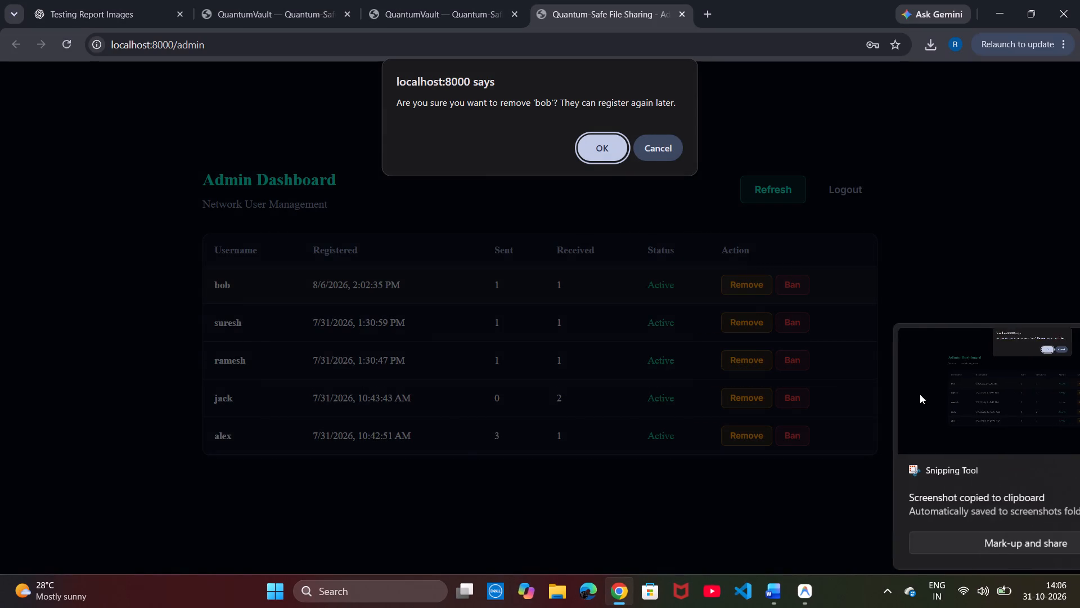
click(912, 380)
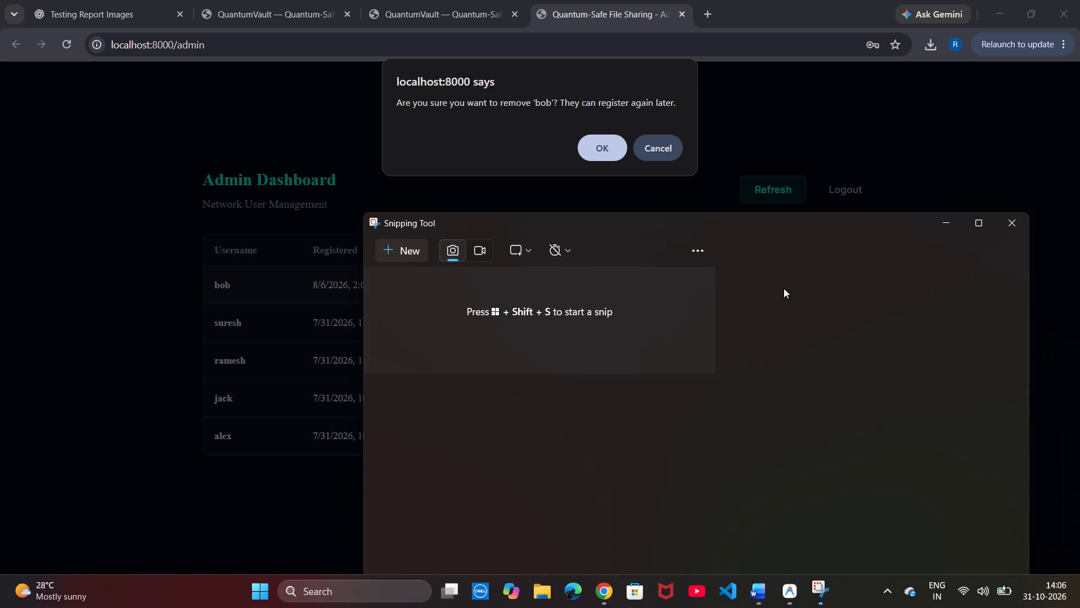
click(944, 249)
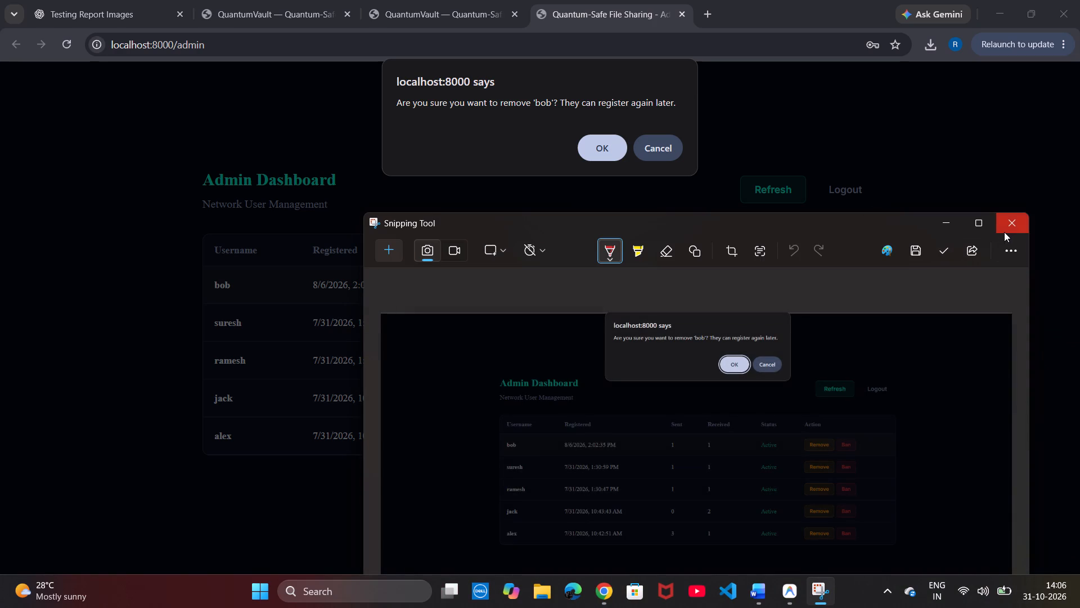
click(1004, 231)
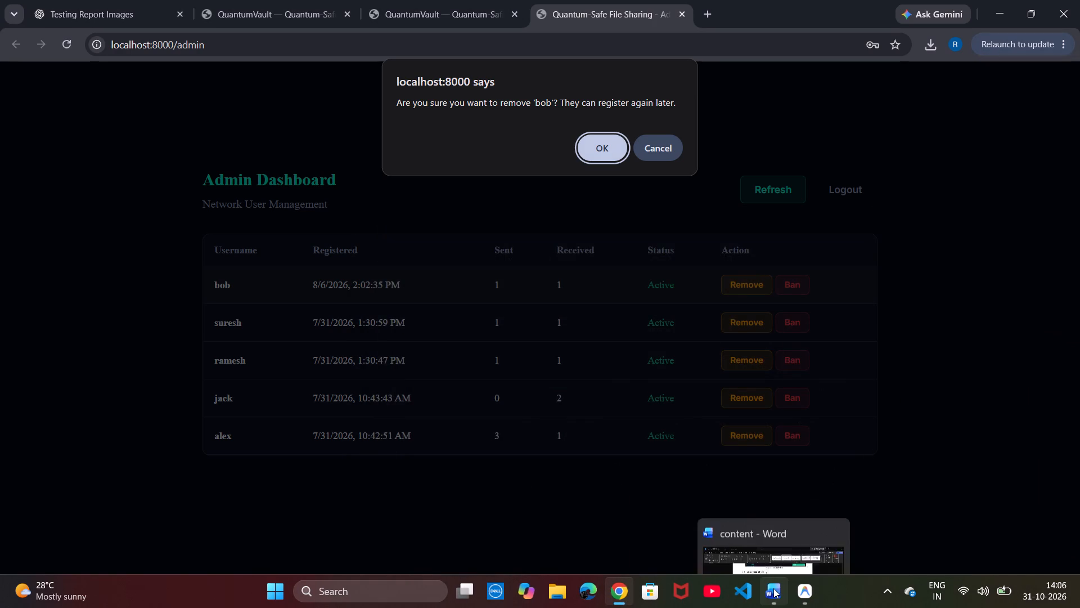
Switch to the Word report, paste the admin screenshot below the Access Control Testing paragraph, and delete the blank line above it.
click(773, 588)
click(565, 370)
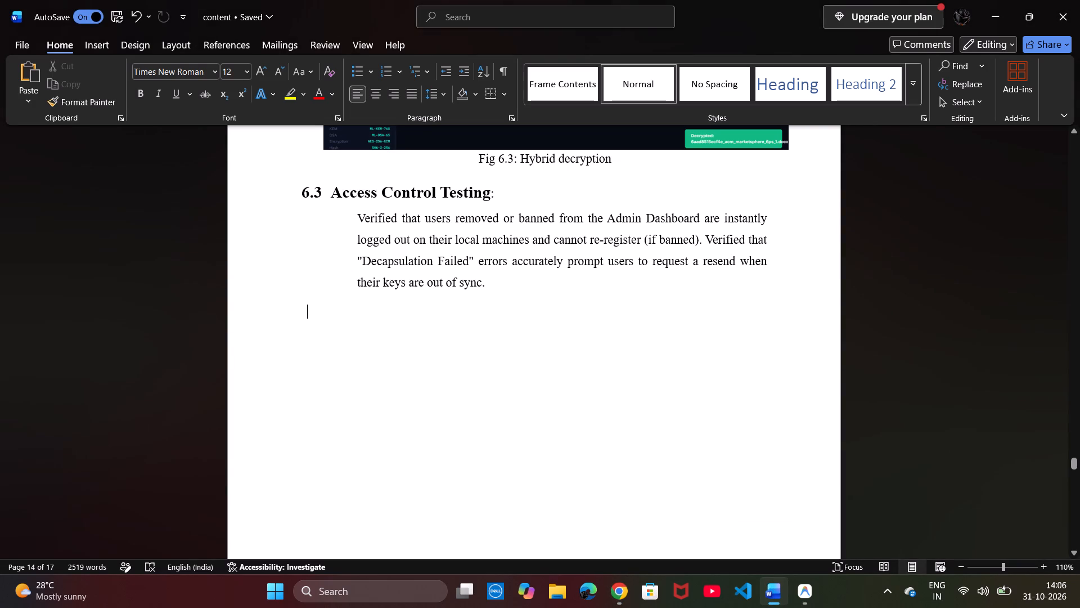
key(ctrl+v)
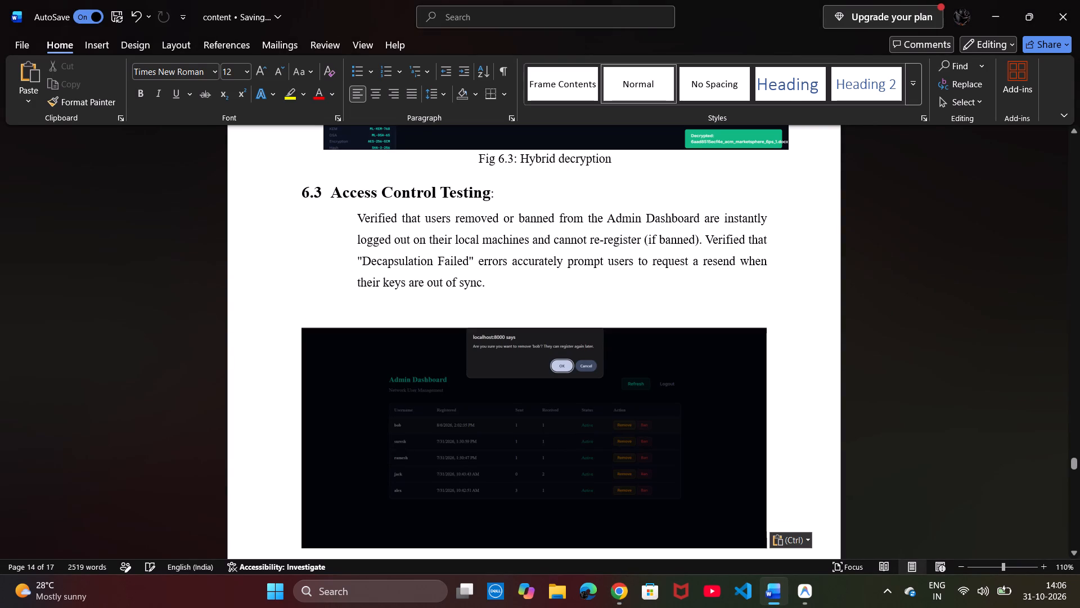
scroll(525, 404, down, 1)
click(291, 256)
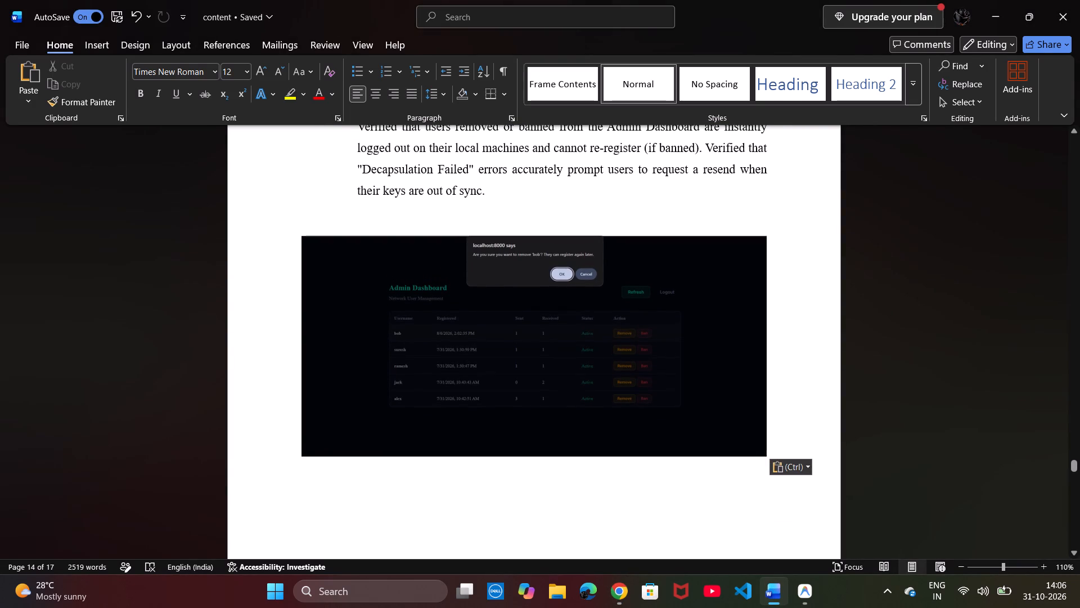
click(598, 214)
key(BackSpace)
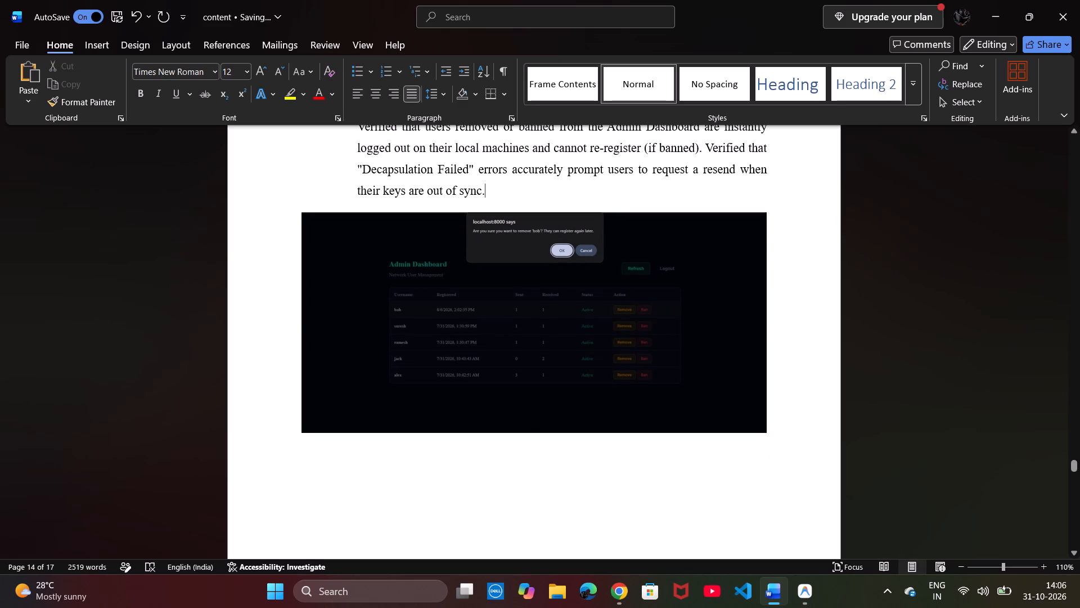
Add the caption "Fig 6.4: admin access to remove" below the Admin Dashboard screenshot.
click(583, 290)
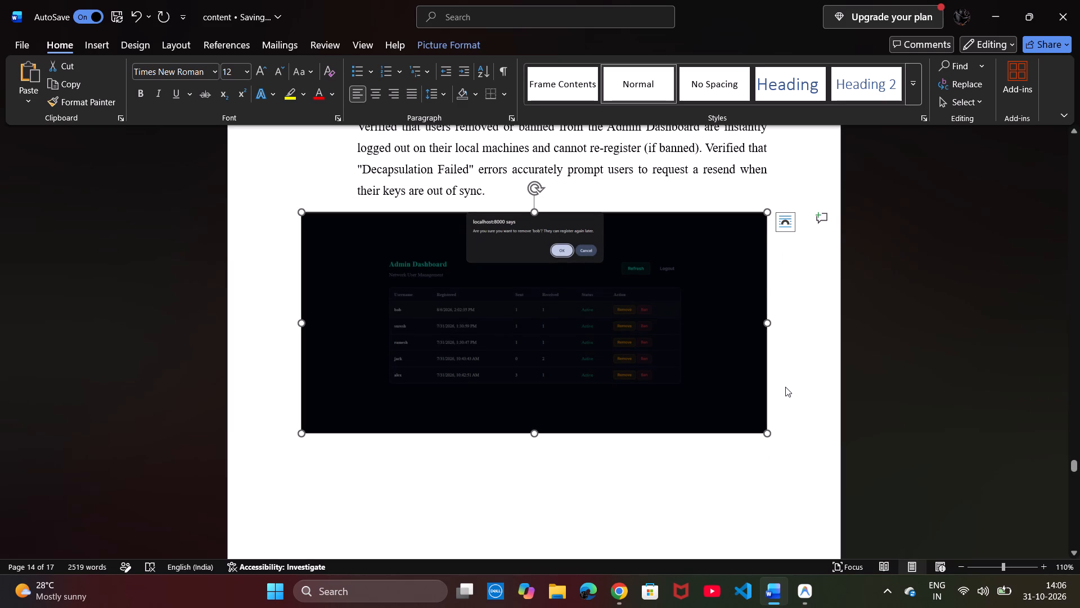
click(785, 387)
key(Return)
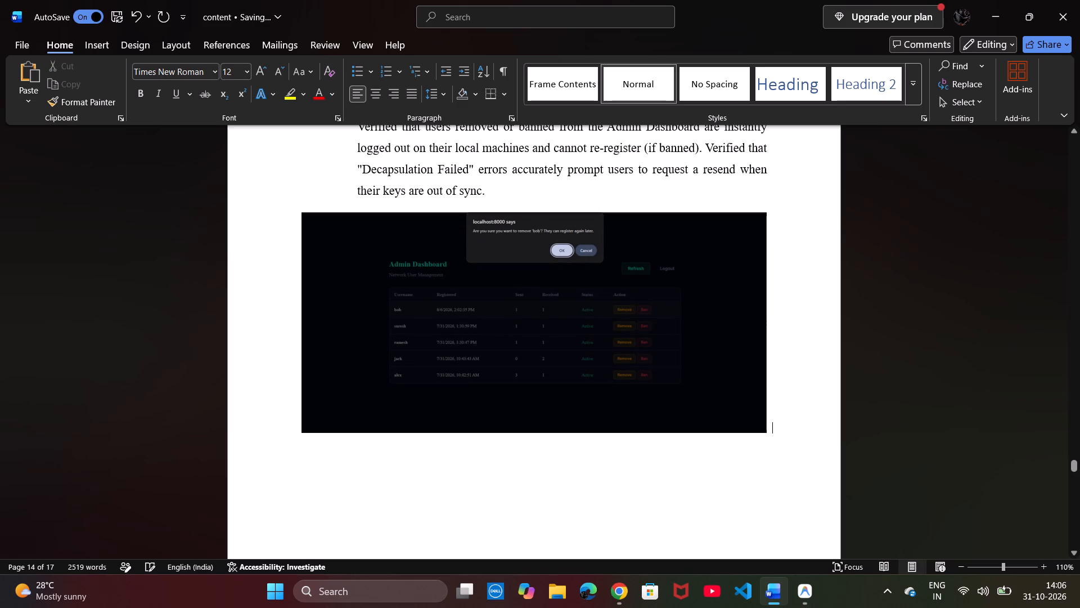
key(Return)
text(Fig)
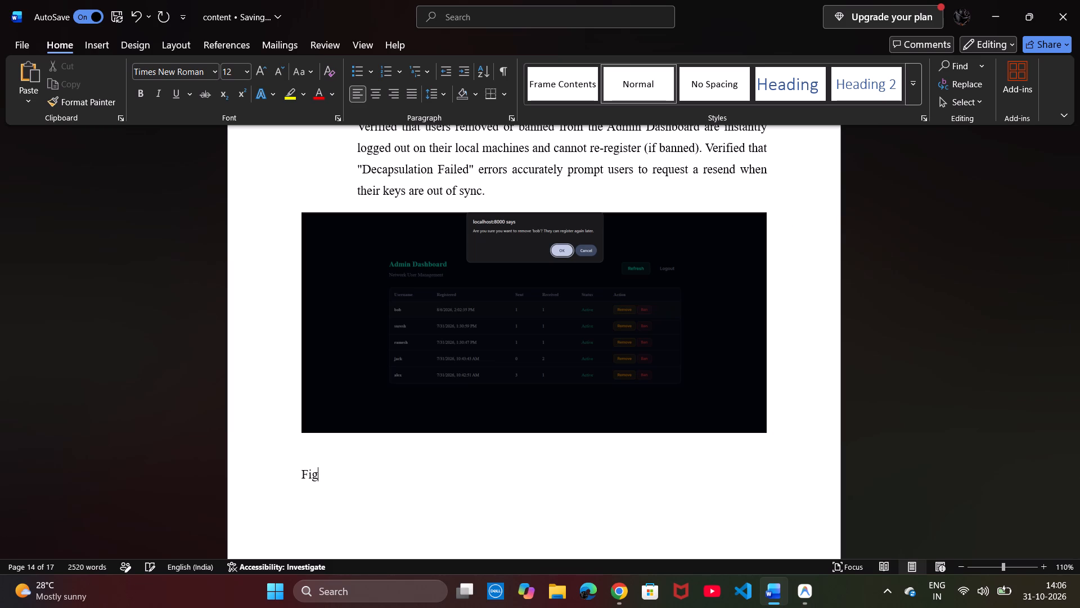
key(space)
key(6)
text(.4)
text(:)
key(space)
scroll(724, 289, up, 1)
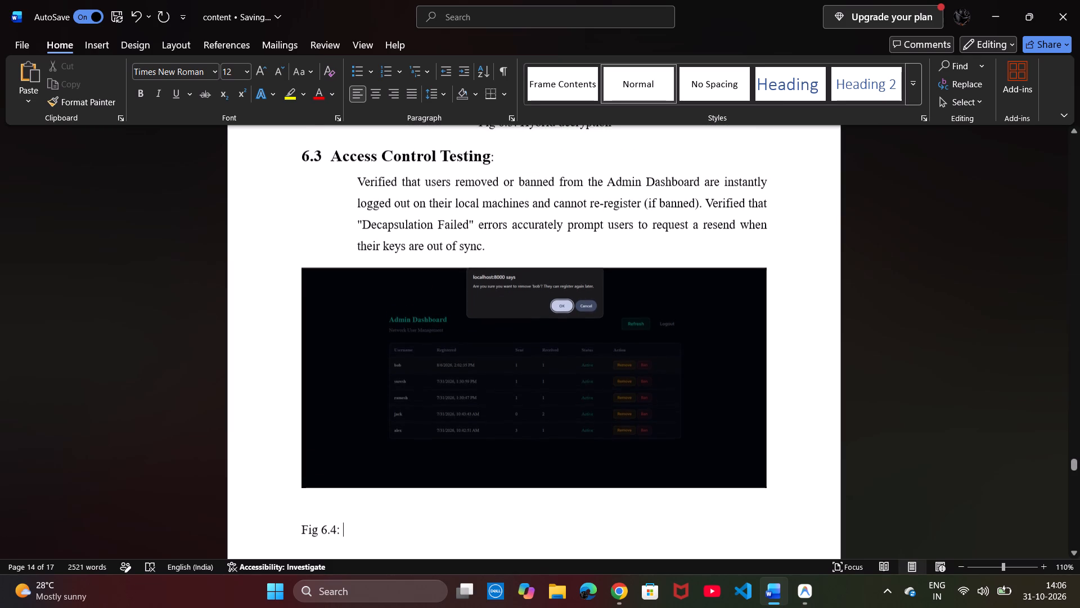
scroll(724, 289, up, 1)
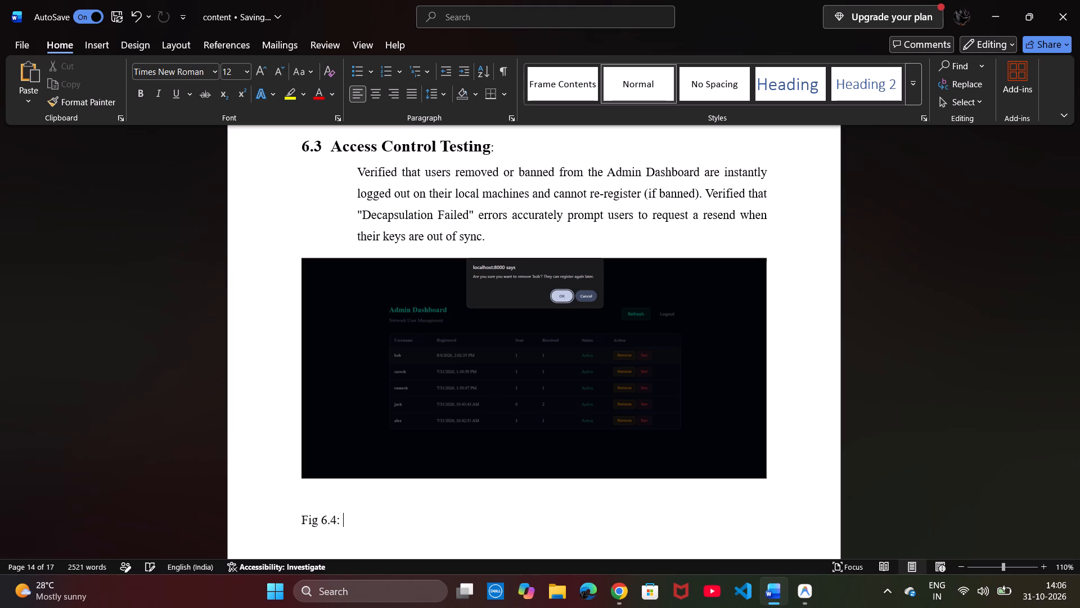
key(n)
key(BackSpace)
text(admin access to)
key(space)
text(remove)
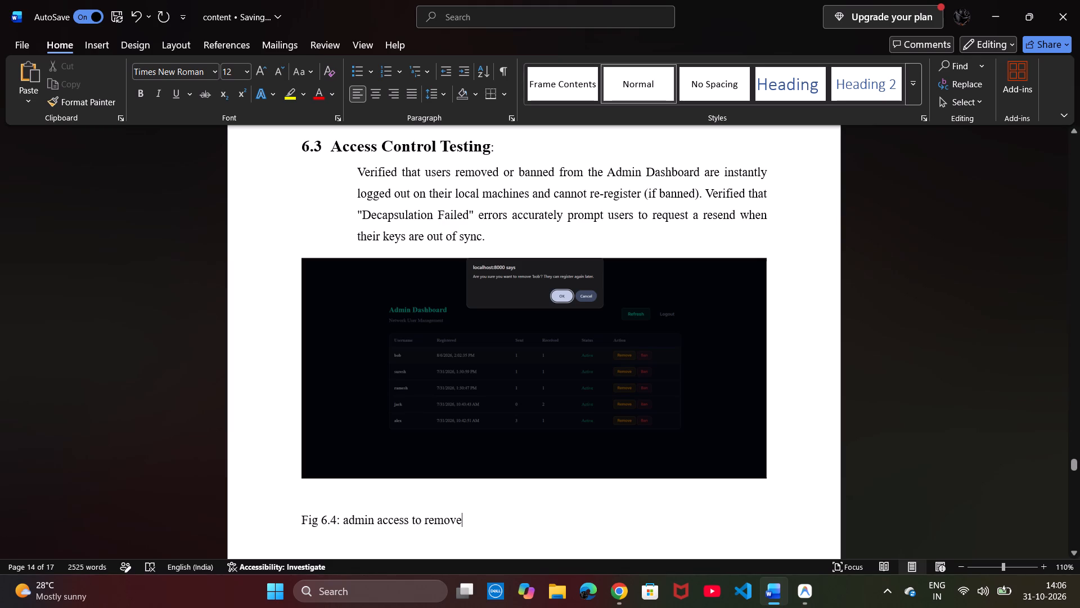
Remove the extra space between the admin screenshot and its Fig 6.4 caption, and centre the caption.
click(296, 518)
key(BackSpace)
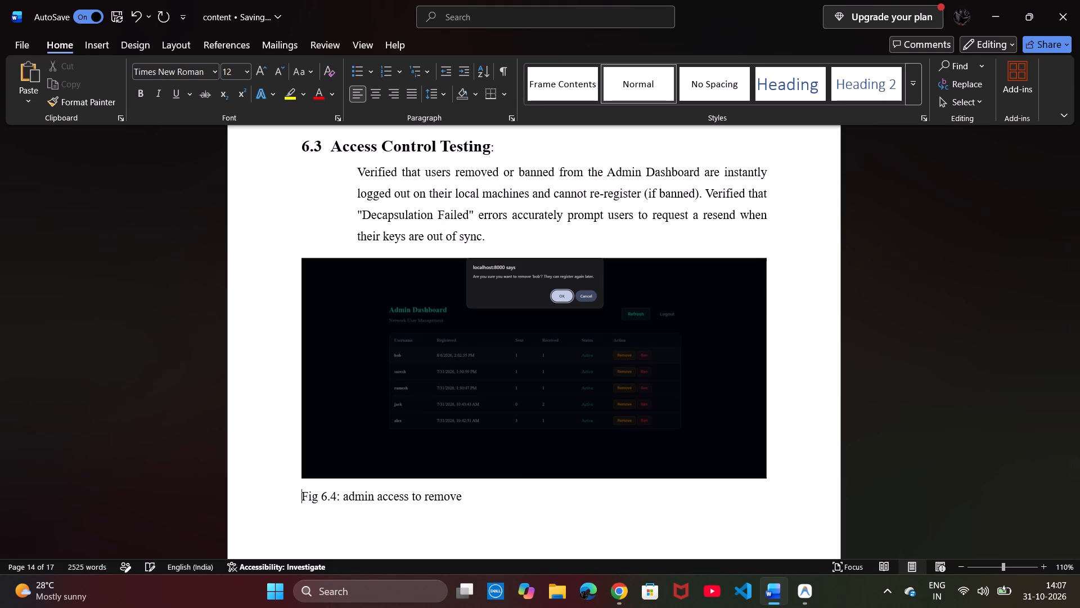
key(BackSpace)
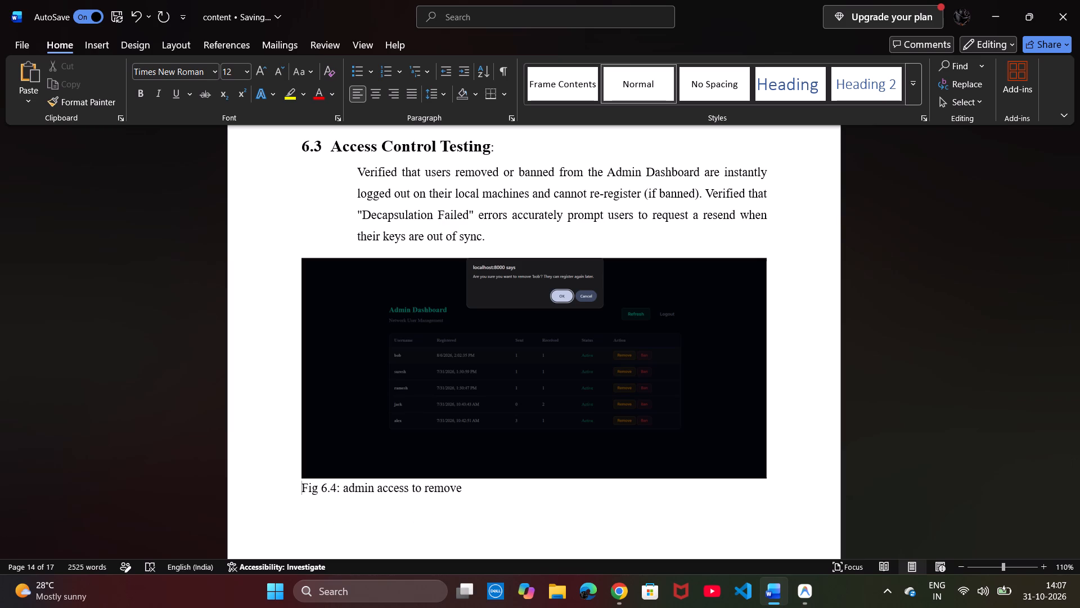
click(378, 98)
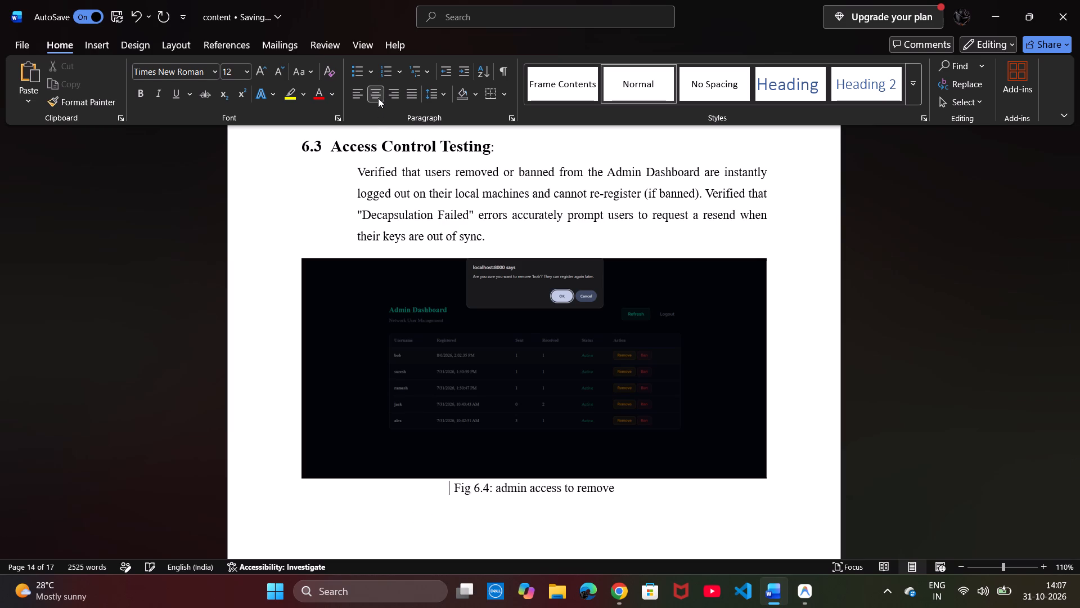
Capitalise the first letter of "admin" in the Fig 6.4 caption.
click(498, 494)
key(BackSpace)
key(shift+a)
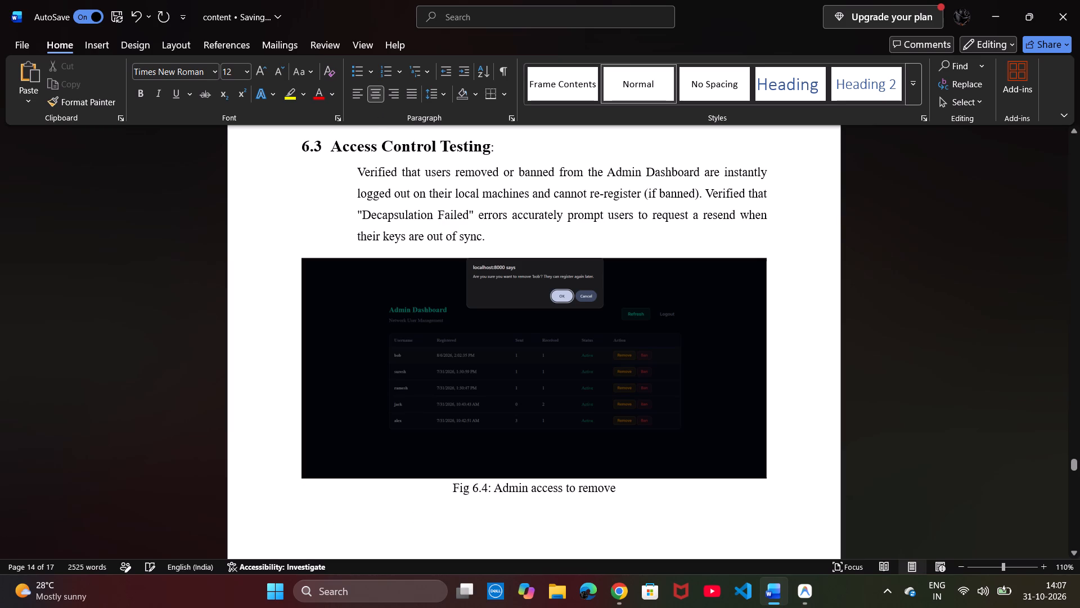
click(582, 499)
Set the Fig 6.3 decryption screenshot's text wrapping to Top and Bottom and shift it left until it is centred between the page margins.
scroll(582, 499, up, 4)
scroll(582, 499, down, 1)
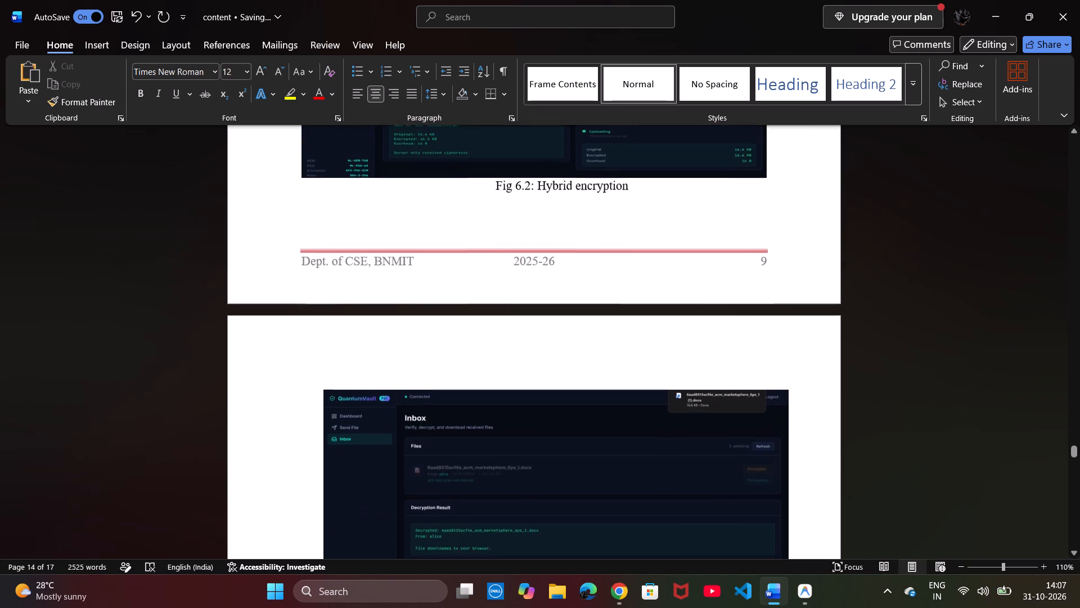
scroll(582, 499, down, 3)
scroll(582, 499, up, 1)
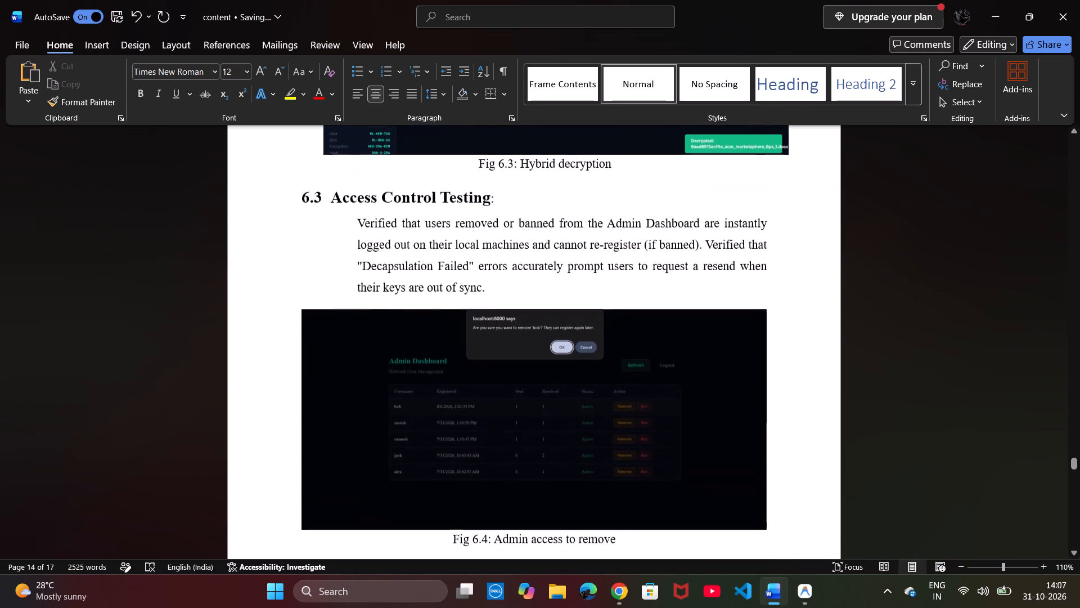
scroll(582, 499, up, 3)
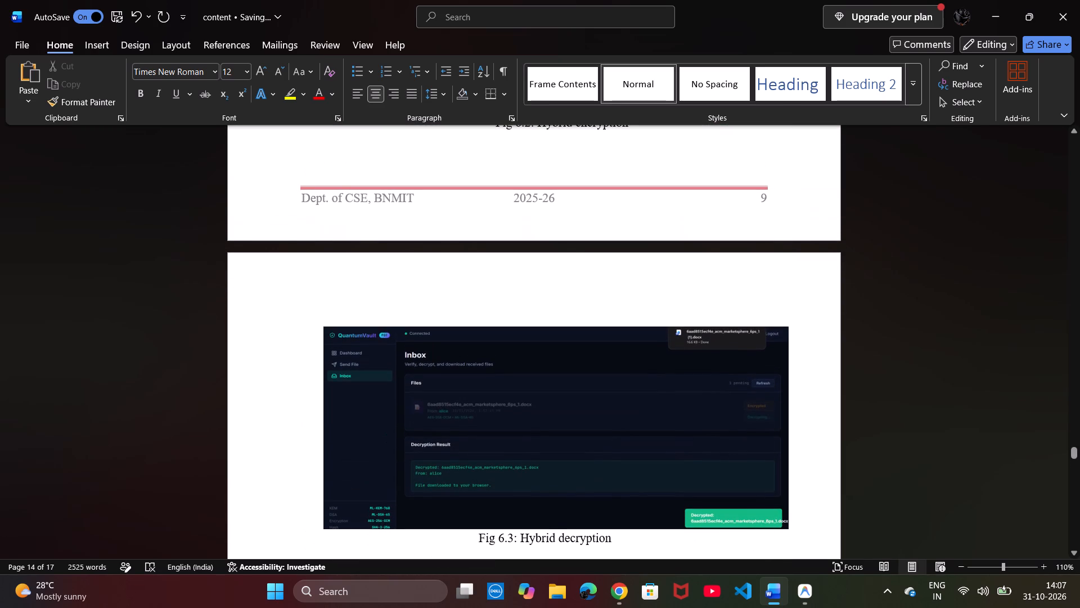
click(582, 482)
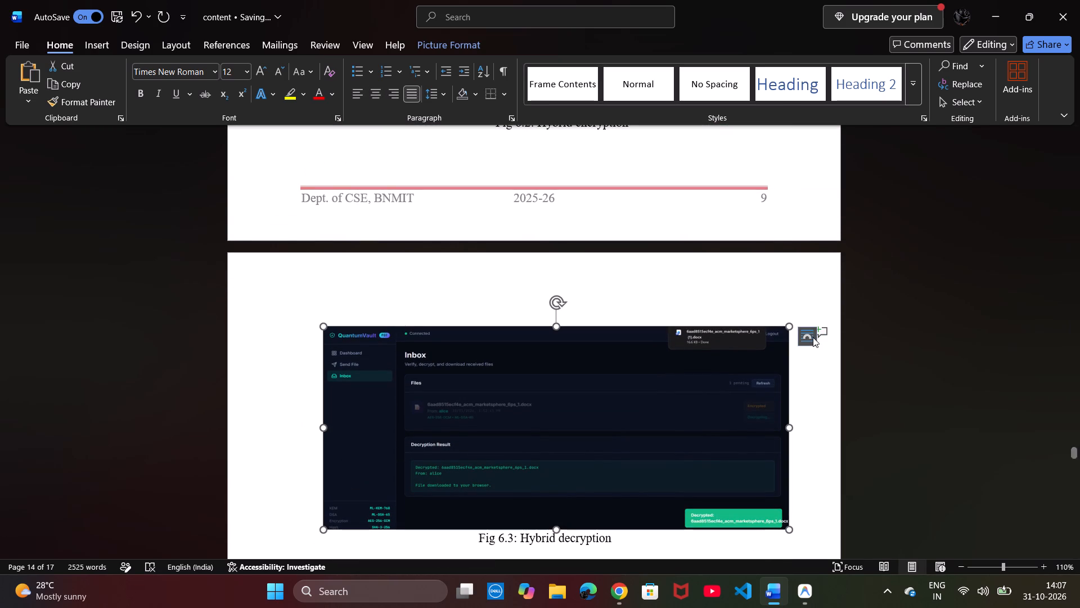
click(812, 336)
click(842, 464)
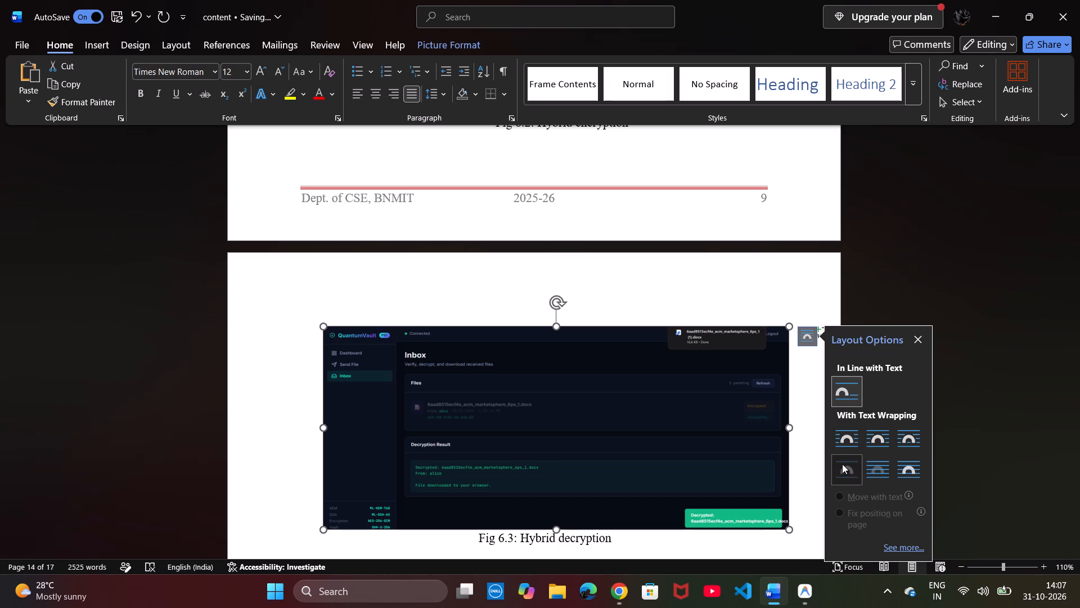
drag(598, 355, 570, 356)
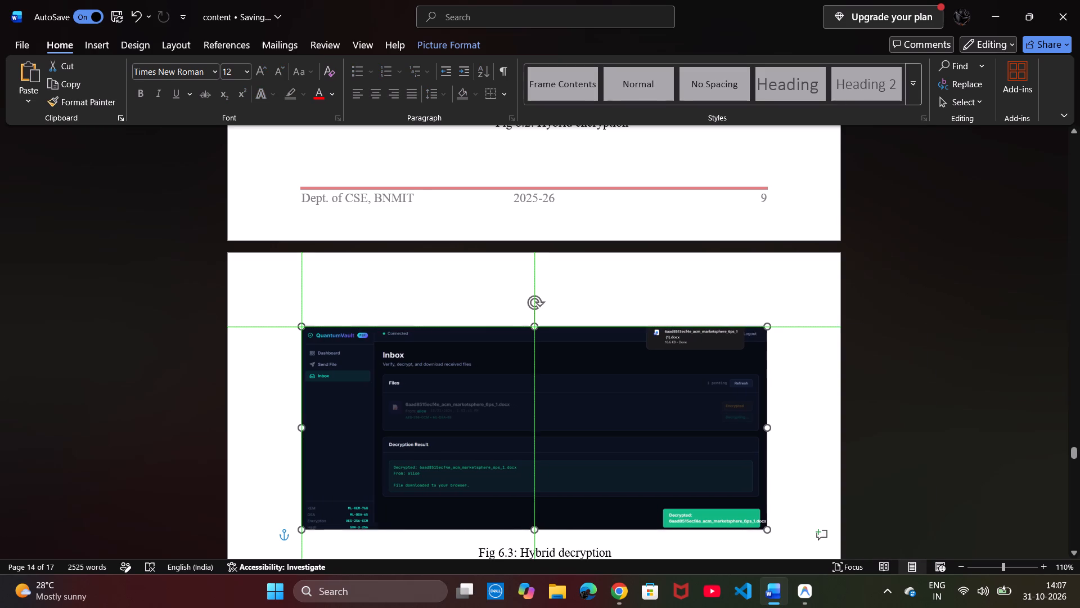
Remove the extra space between the decryption screenshot and its Fig 6.3 caption, and centre the caption.
drag(570, 356, 570, 357)
scroll(567, 411, down, 1)
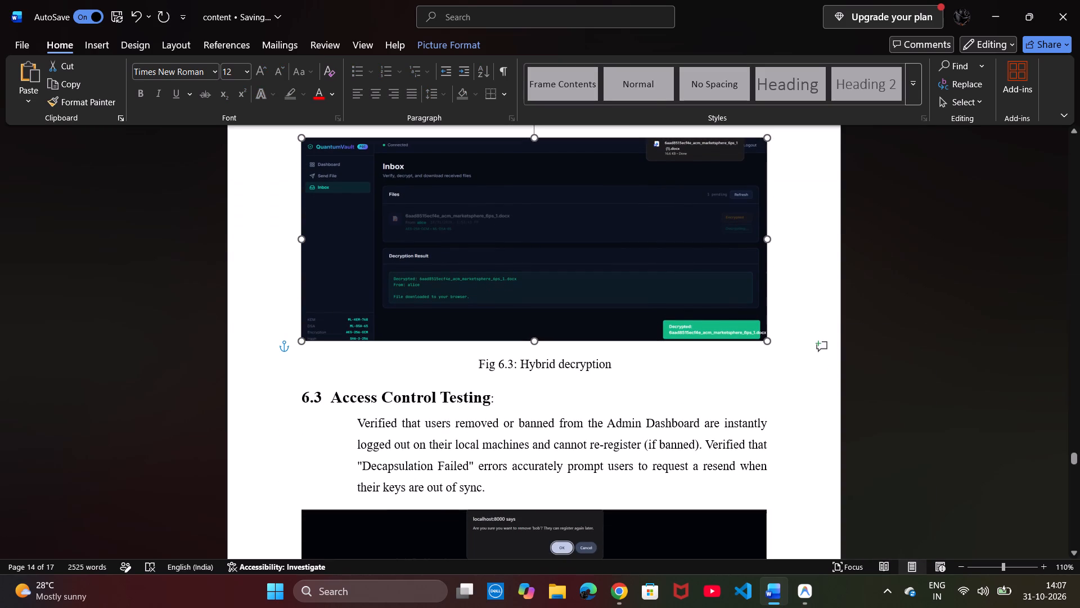
click(479, 361)
key(BackSpace)
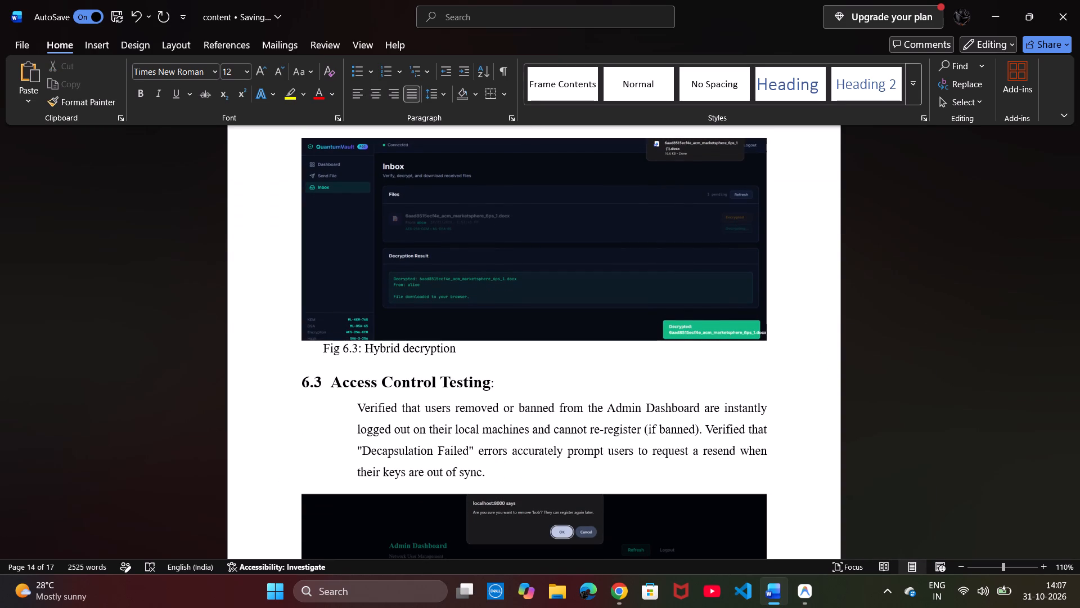
click(376, 94)
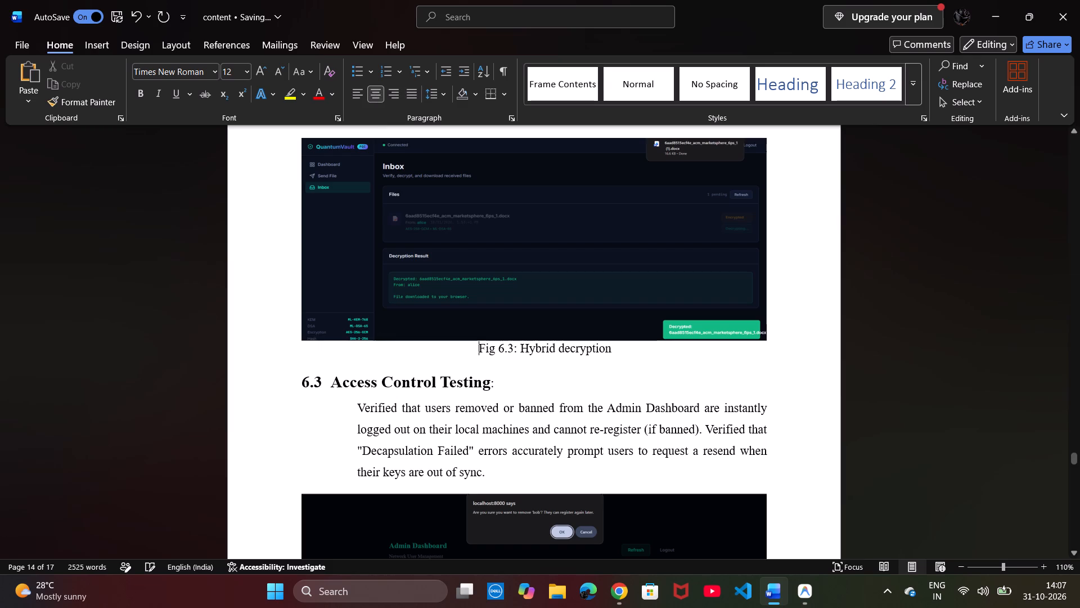
click(448, 361)
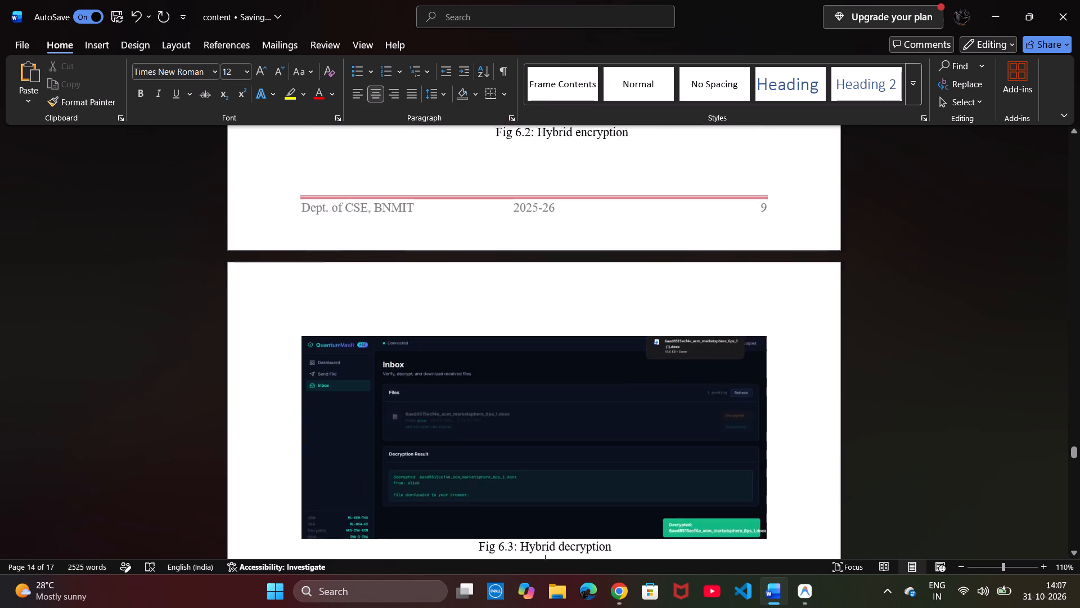
Check the layout of the Fig 6.3 caption, the 6.3 Access Control Testing section and the Fig 6.4 screenshot.
scroll(448, 361, down, 3)
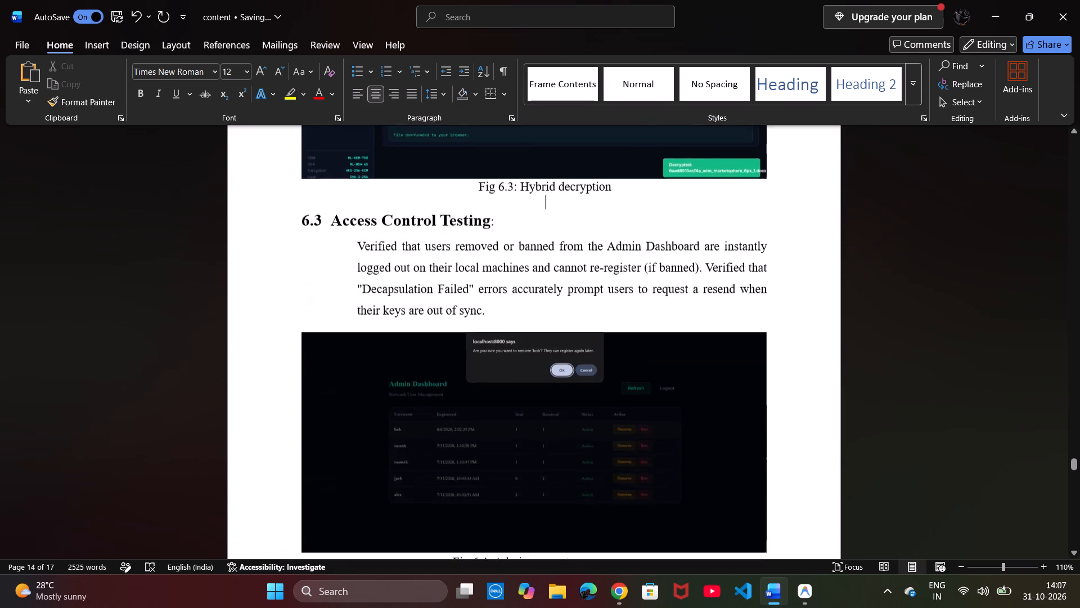
scroll(448, 361, down, 2)
scroll(448, 361, up, 1)
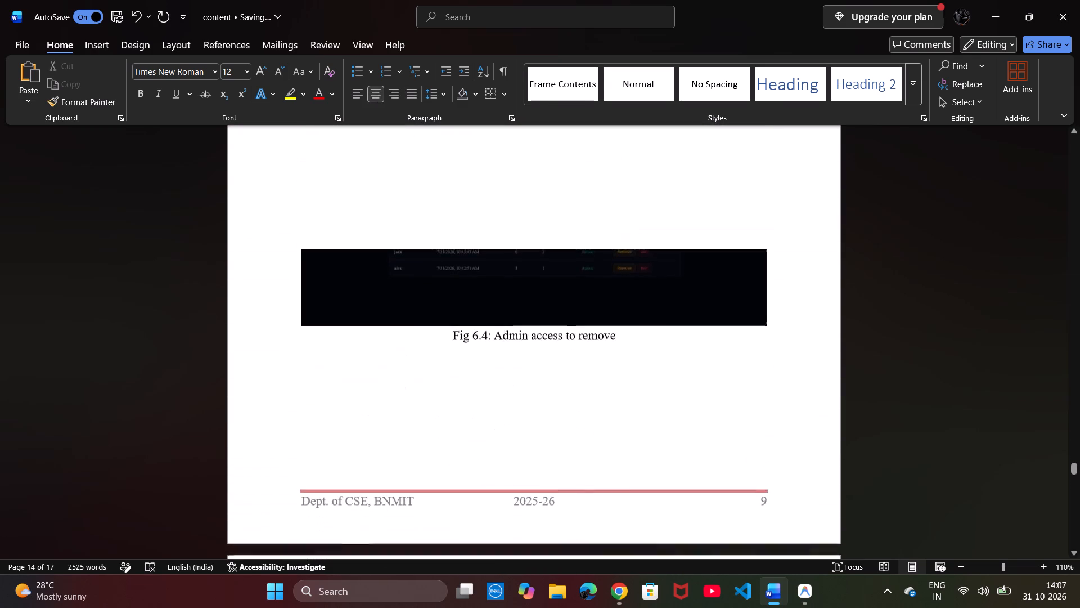
scroll(448, 361, up, 1)
scroll(448, 361, down, 2)
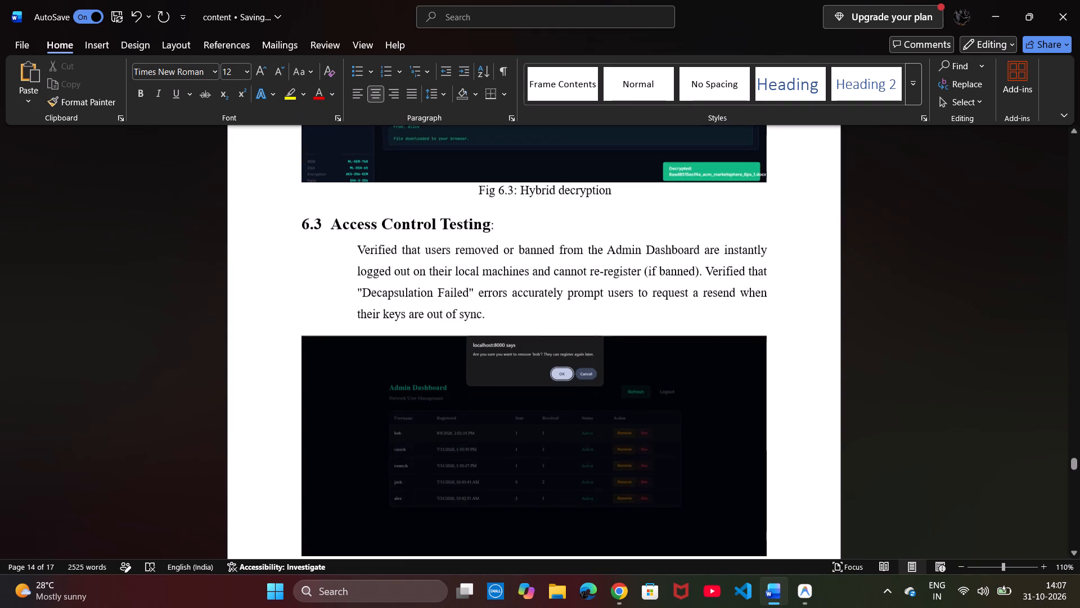
scroll(448, 361, down, 4)
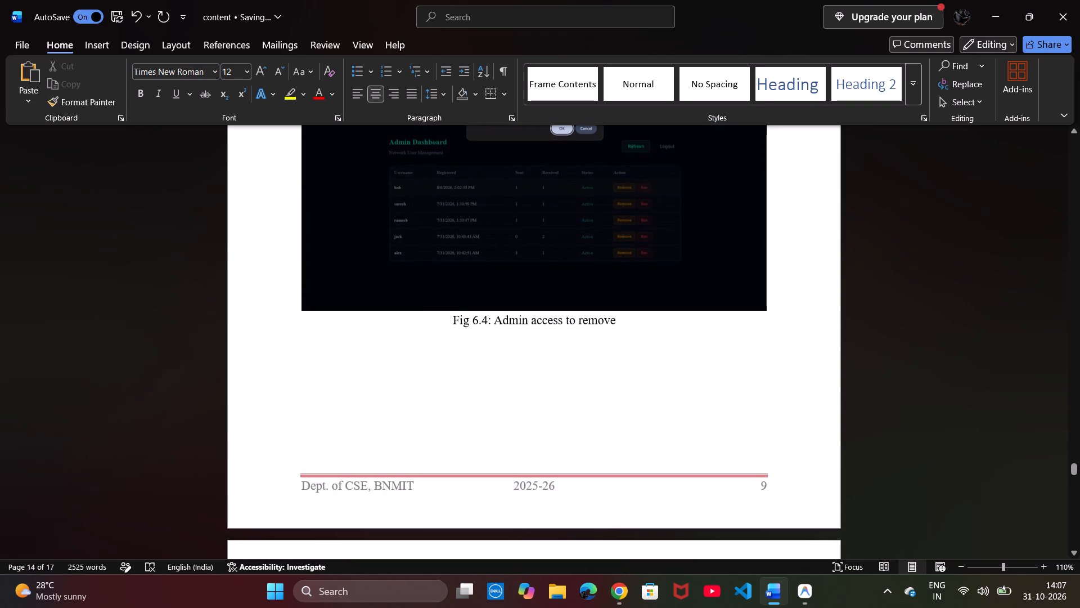
click(448, 361)
scroll(448, 361, up, 3)
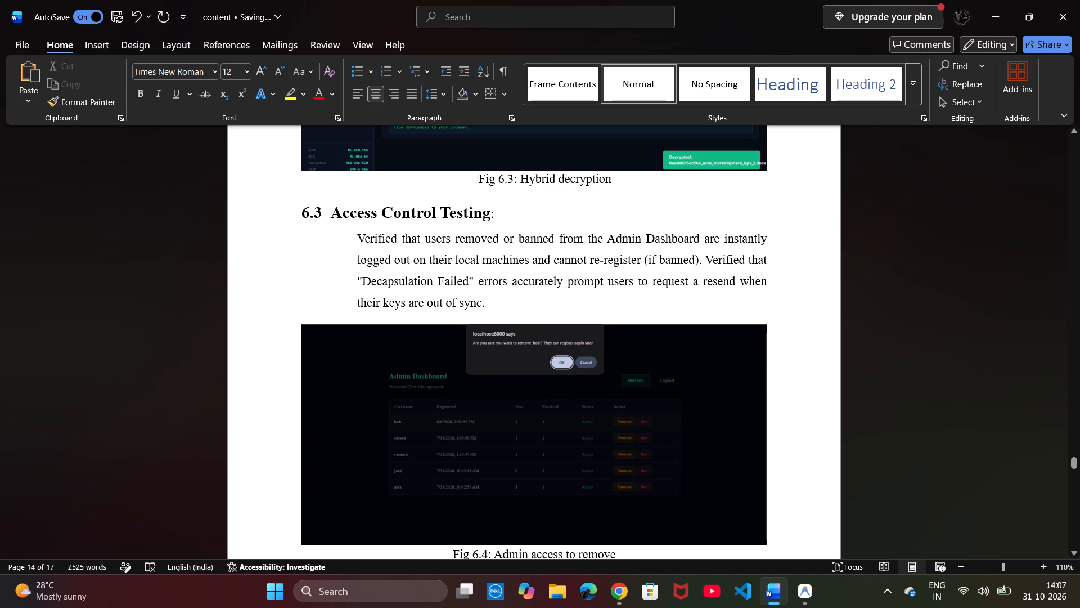
Switch to Chrome and remove the user bob in the QuantumVault Admin Dashboard.
click(627, 600)
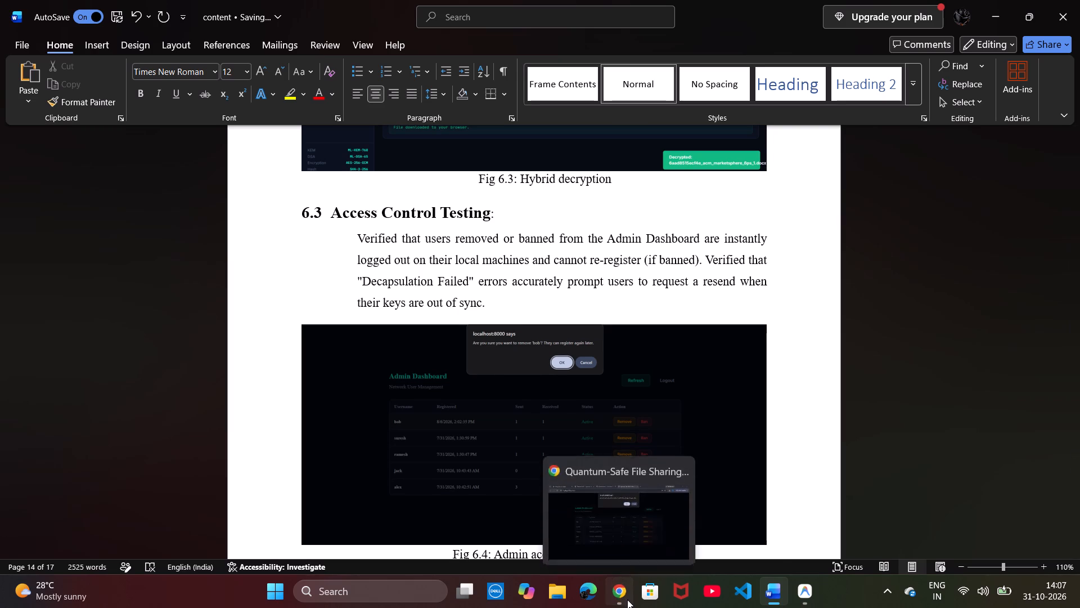
click(460, 0)
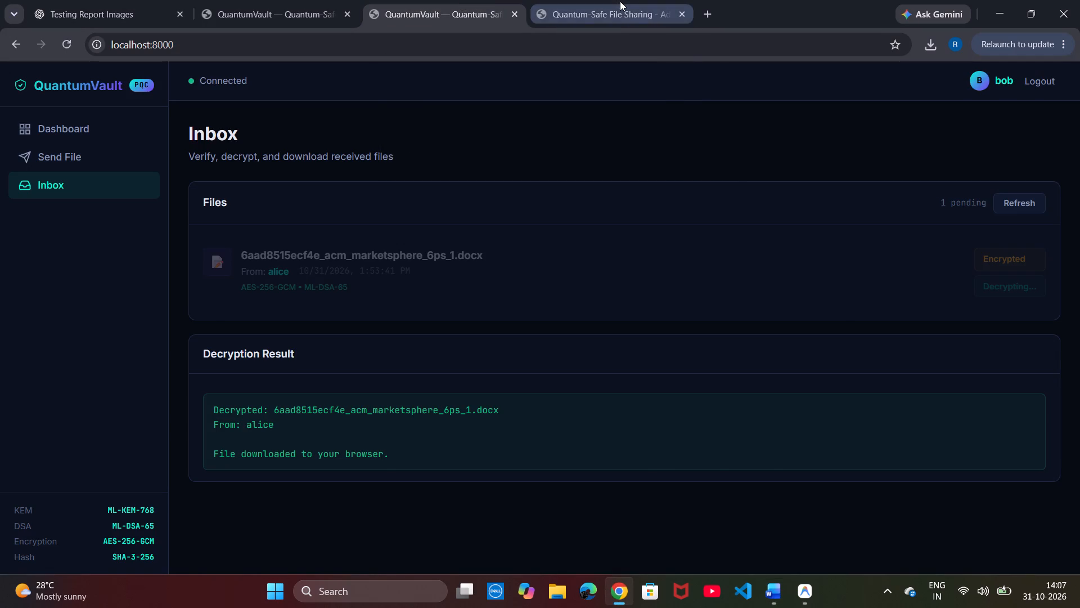
click(620, 1)
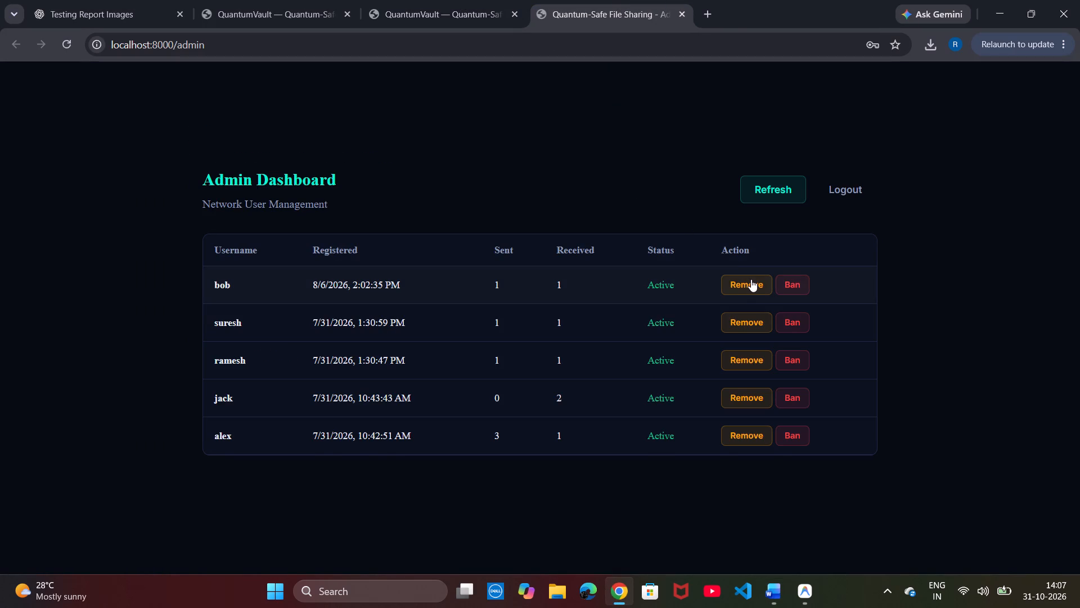
click(751, 279)
click(602, 137)
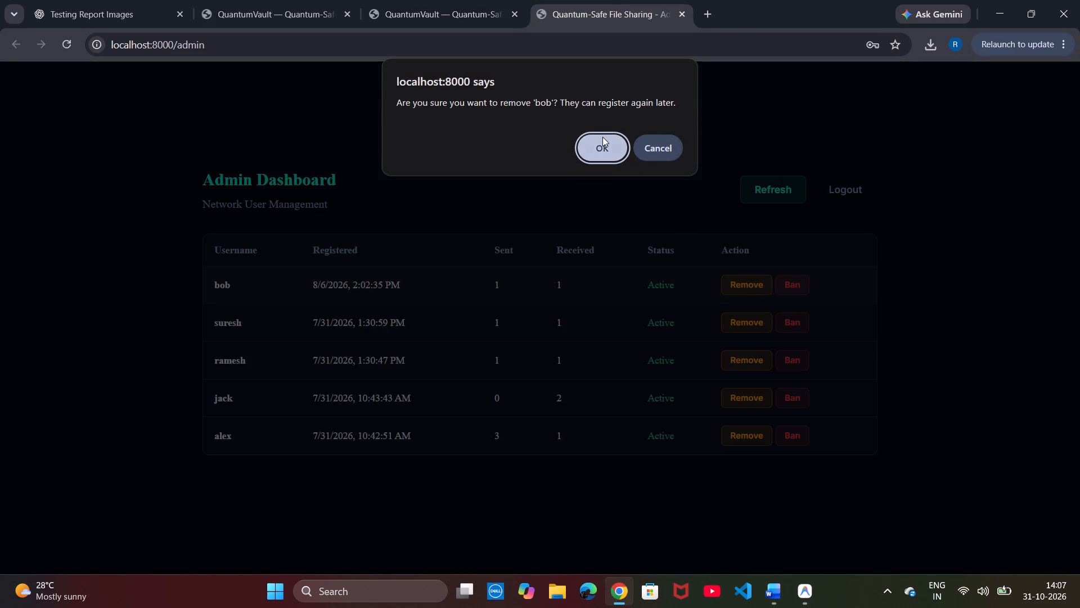
Refresh the inbox in bob's QuantumVault session, and log back in as bob.
click(447, 0)
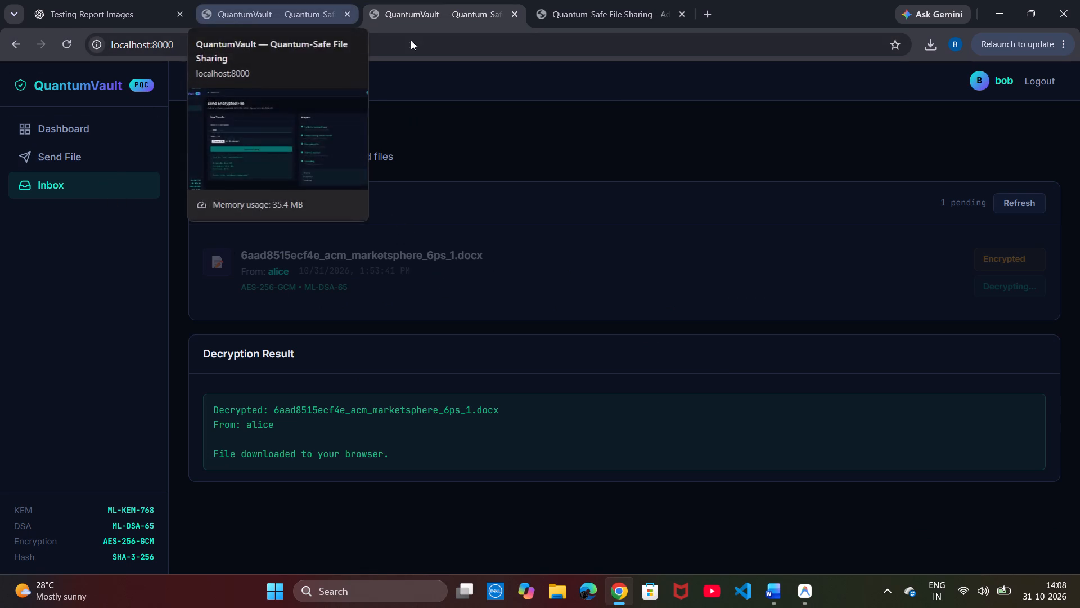
click(1021, 200)
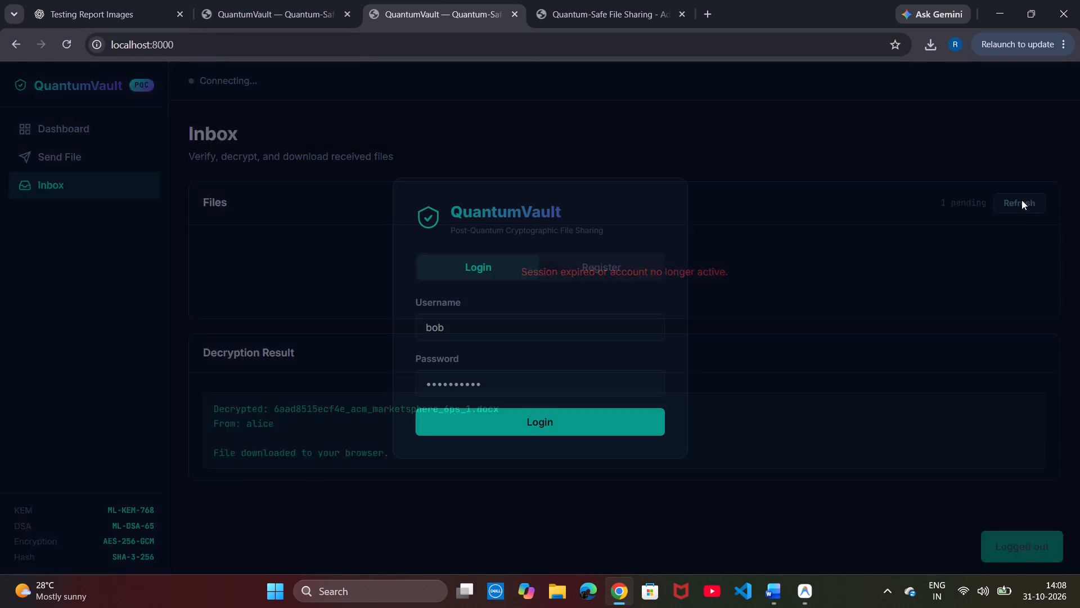
click(1021, 200)
click(531, 418)
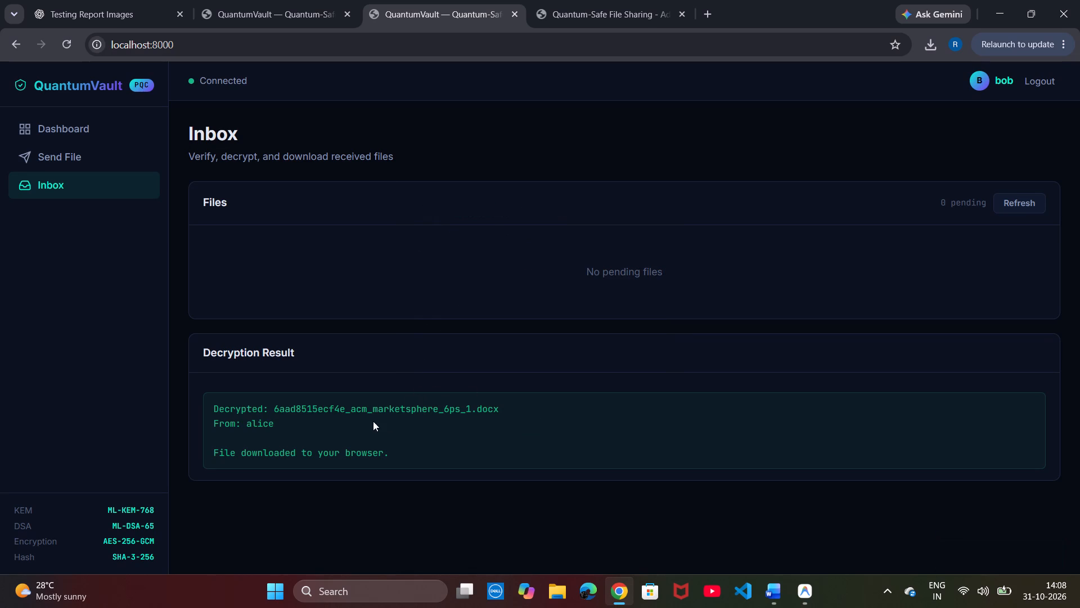
click(122, 143)
Log back in as alice and send bob the encrypted file 6aad8515ecf4e_acm_marketsphere_6ps_1 (1).docx from Downloads.
click(337, 0)
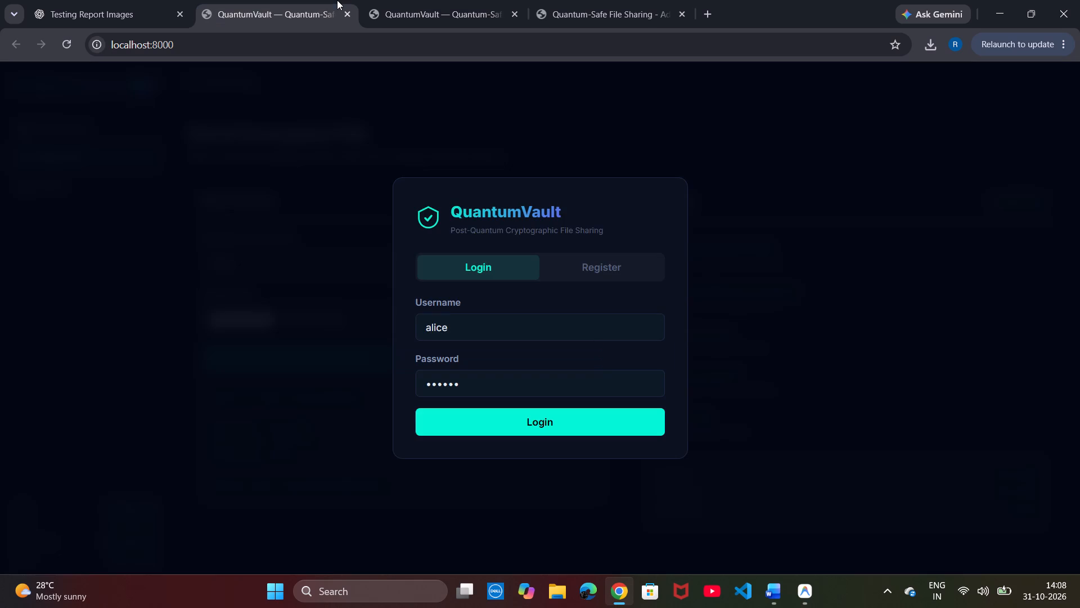
click(505, 420)
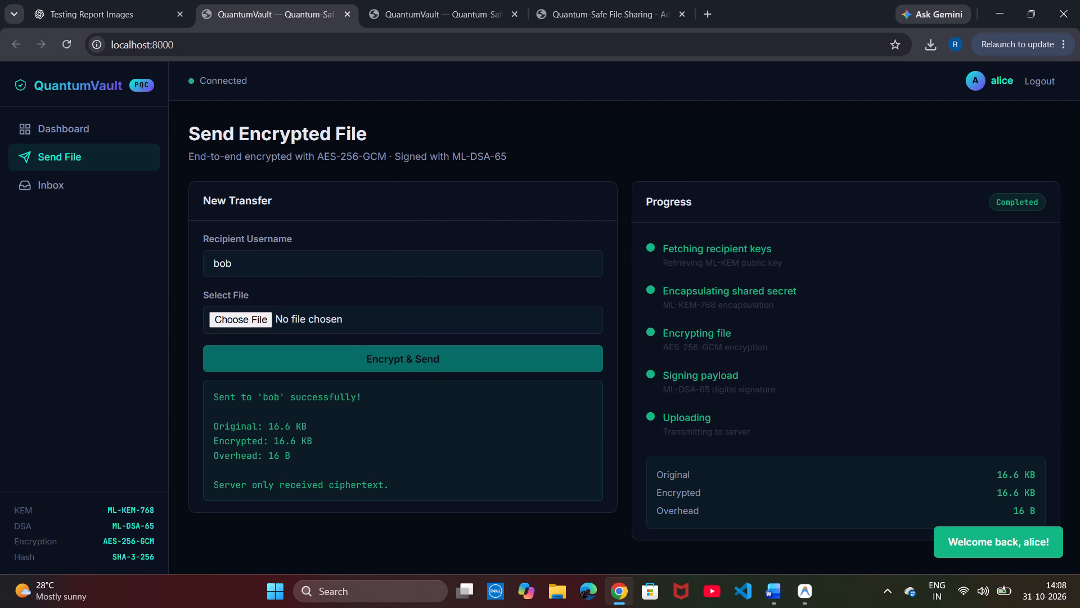
click(251, 312)
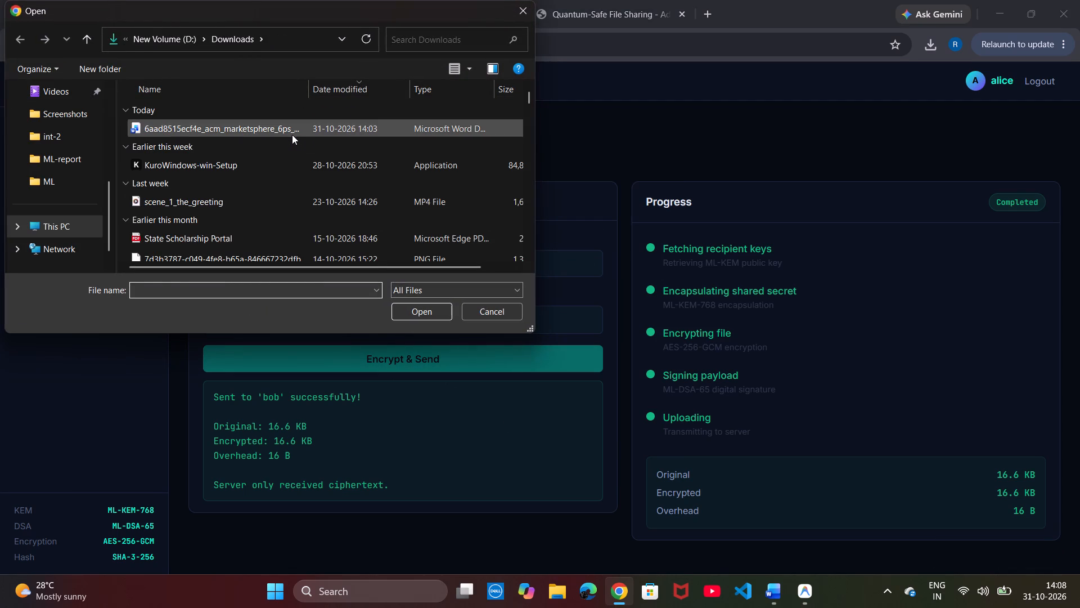
click(292, 135)
click(416, 310)
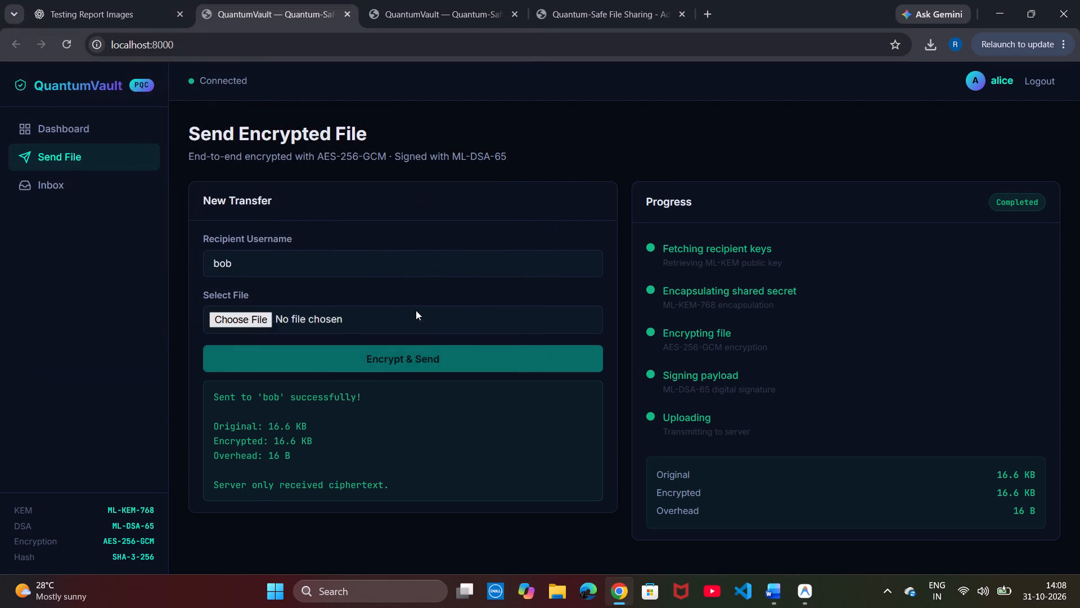
click(417, 391)
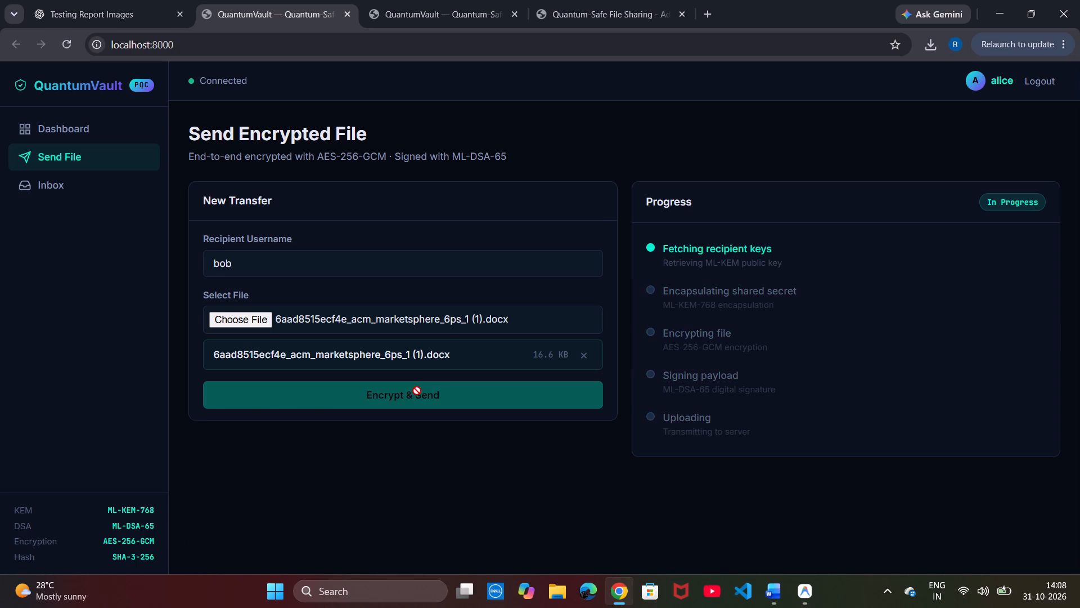
Verify and decrypt the file from alice in bob's inbox, and refresh the inbox.
click(472, 0)
click(128, 187)
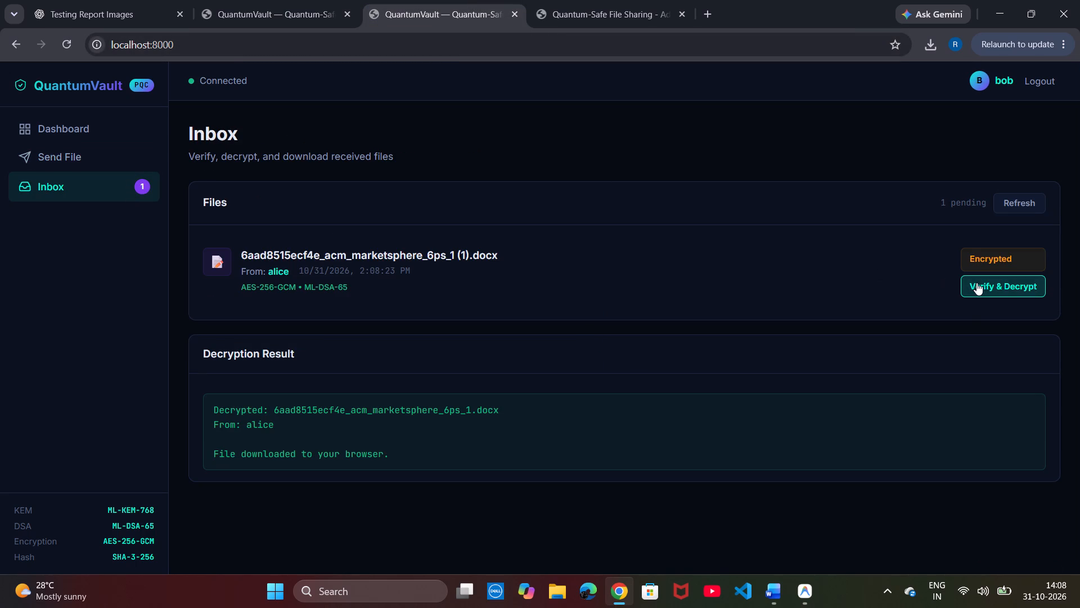
click(976, 283)
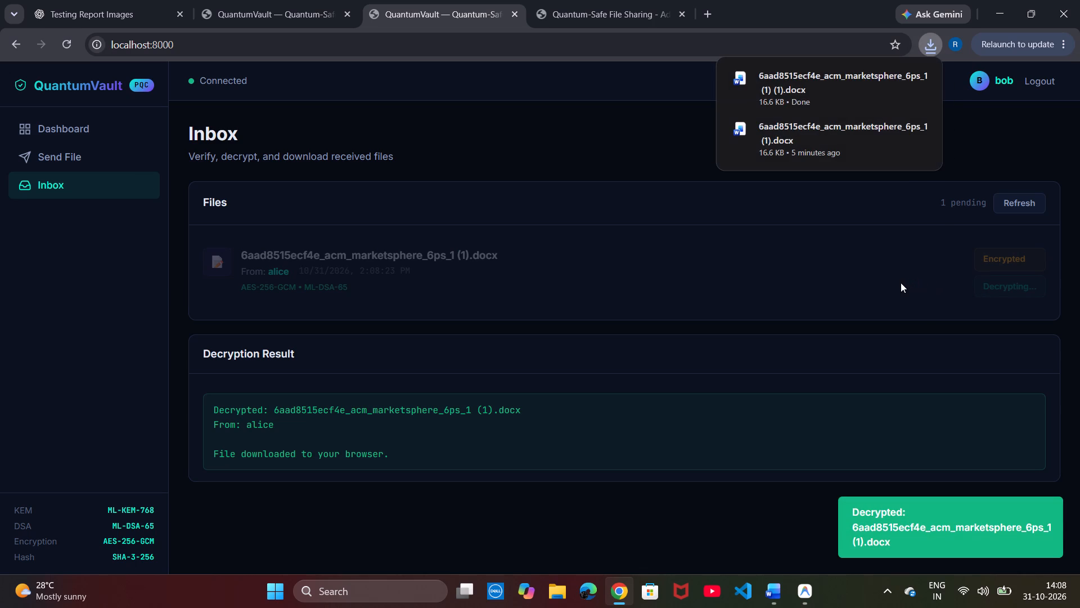
click(821, 269)
click(1030, 201)
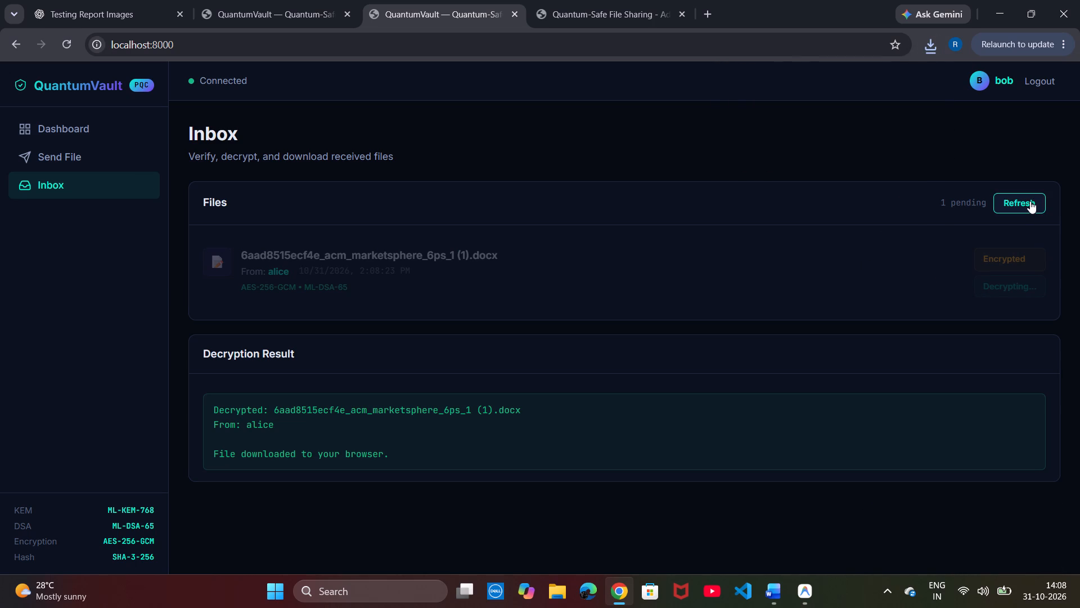
click(1030, 201)
Check the user list in the Admin Dashboard.
click(566, 0)
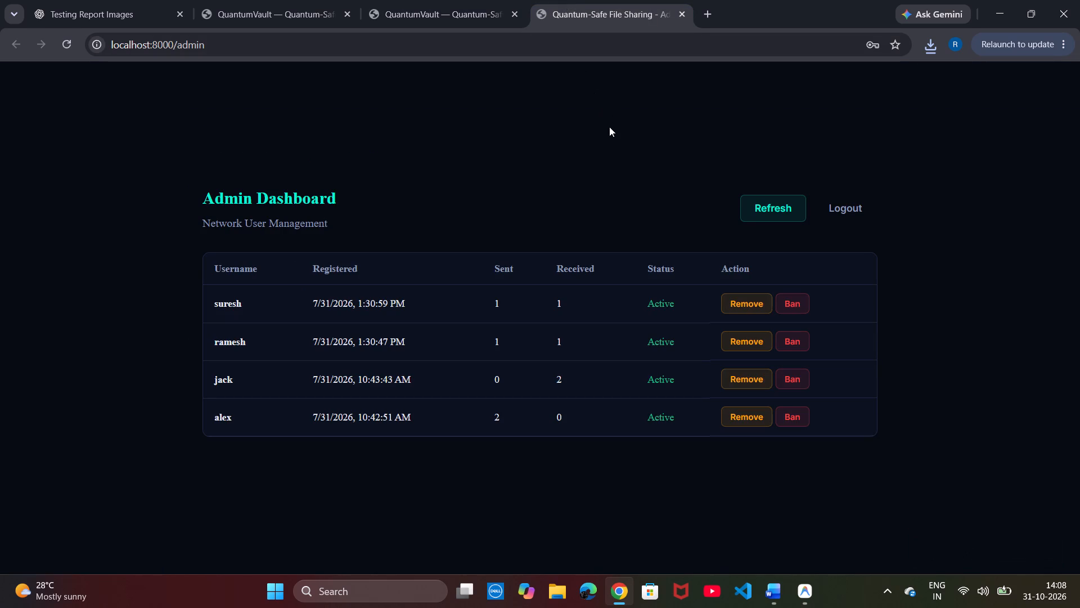
click(609, 127)
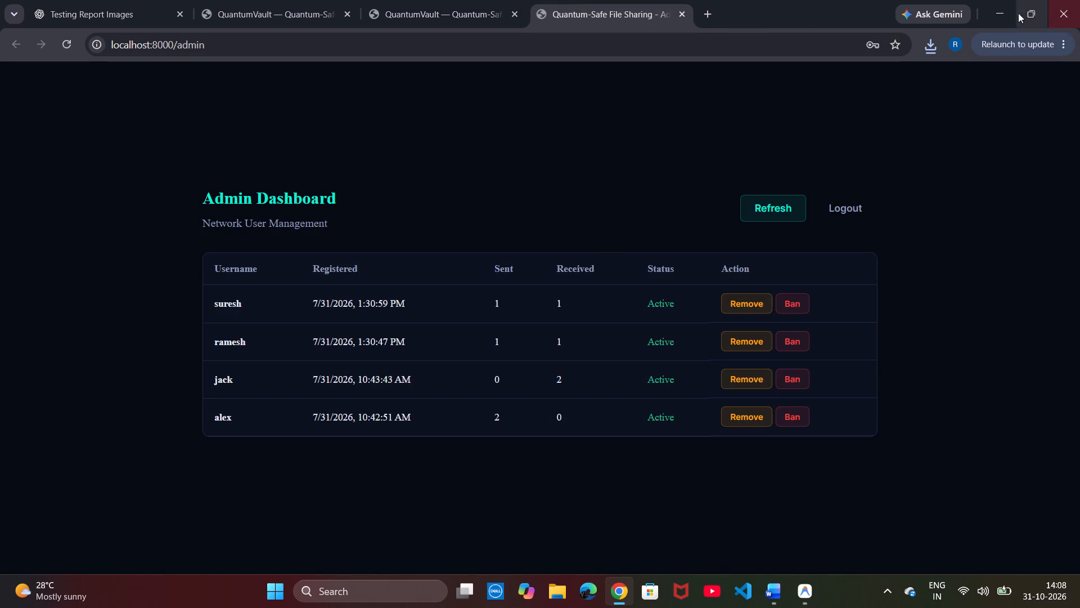
Return to the Word report and review the layout of section 5.4, Chapter 6 and the start of Chapter 7.
click(1002, 8)
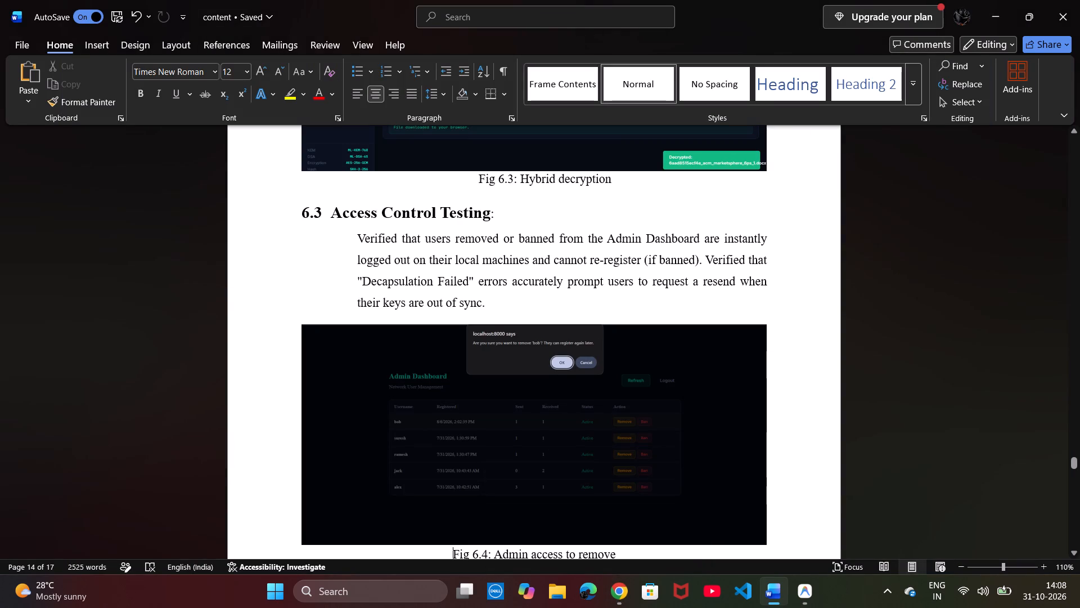
scroll(631, 256, down, 5)
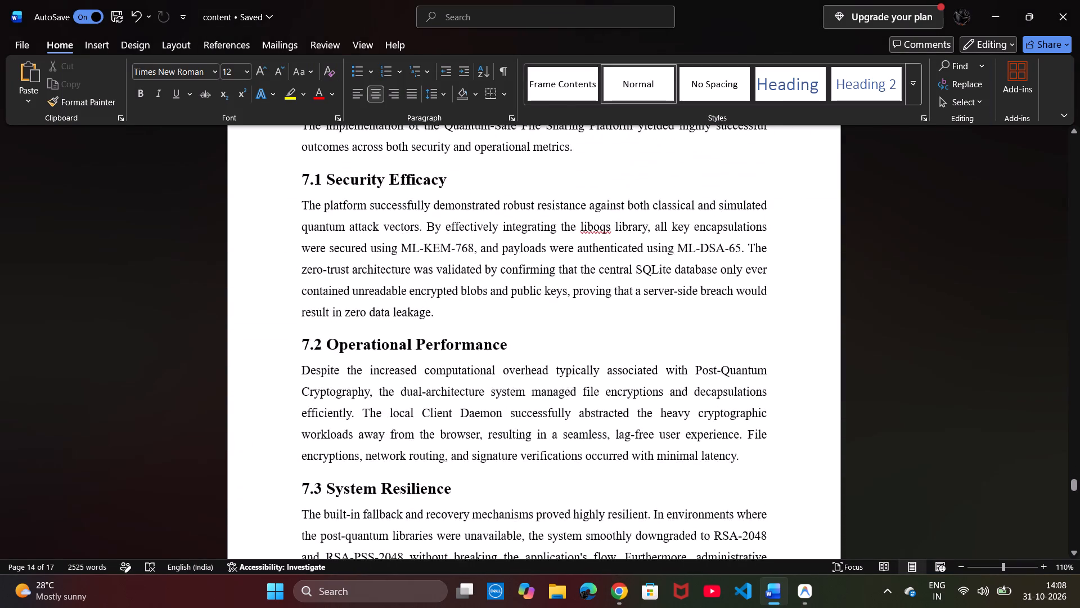
scroll(631, 256, up, 2)
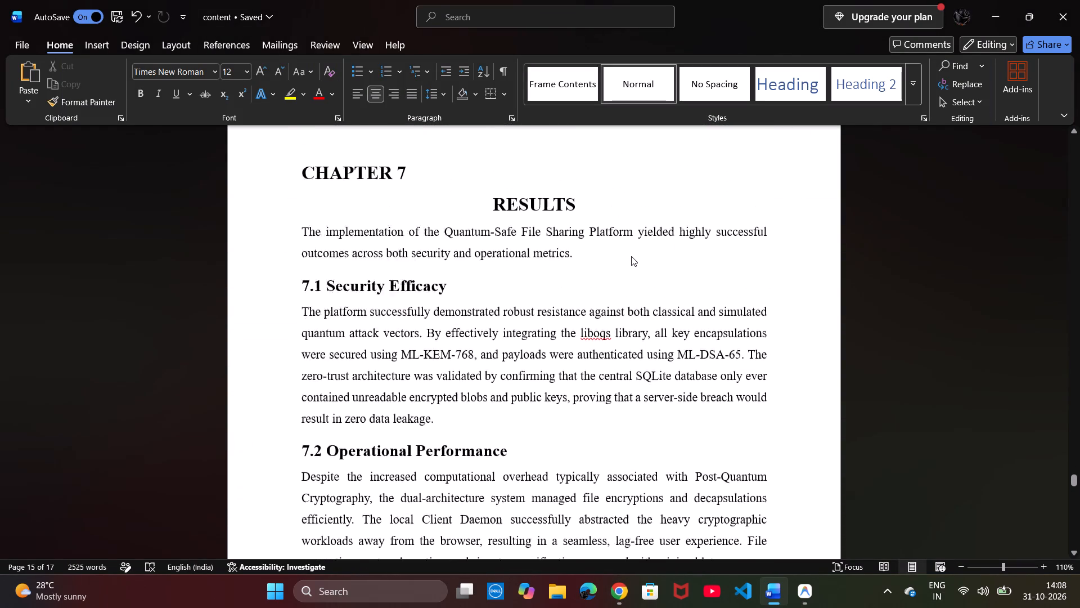
scroll(631, 256, up, 9)
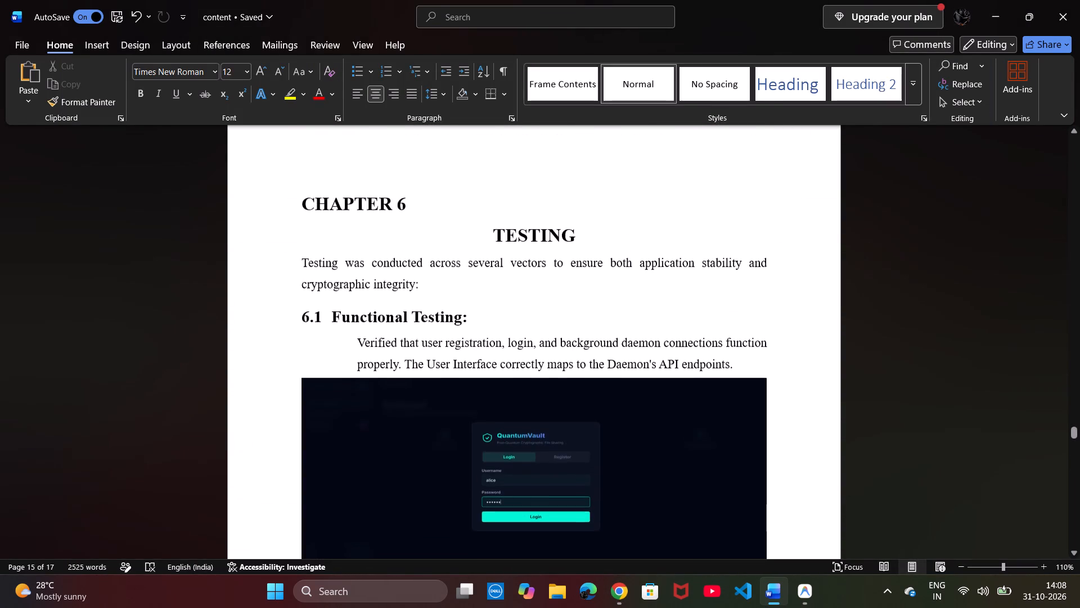
scroll(631, 256, up, 6)
scroll(631, 256, down, 1)
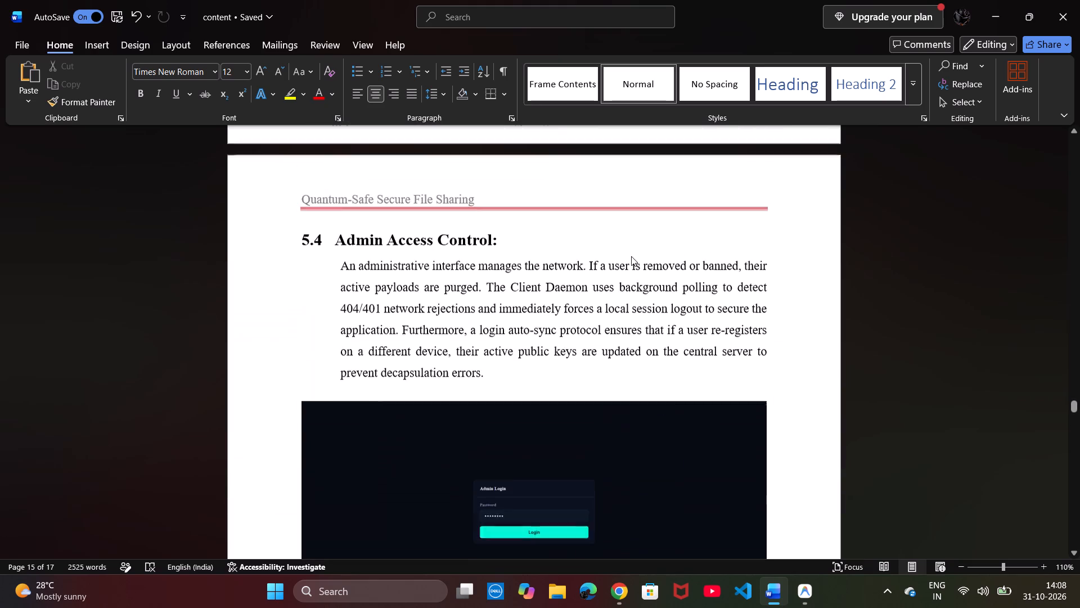
scroll(631, 256, down, 1)
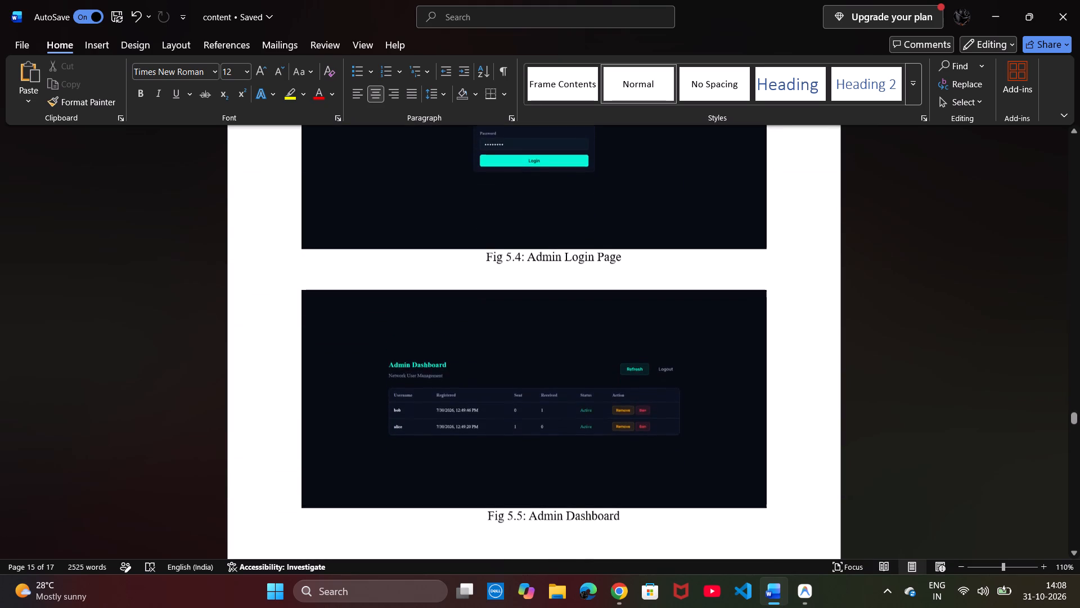
scroll(631, 256, down, 1)
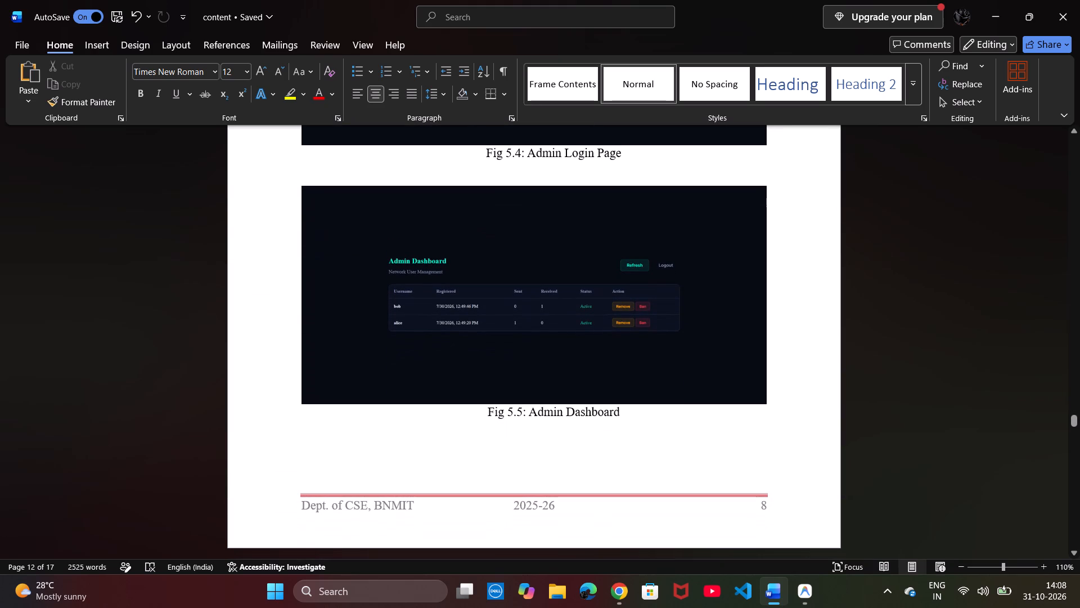
scroll(631, 256, down, 3)
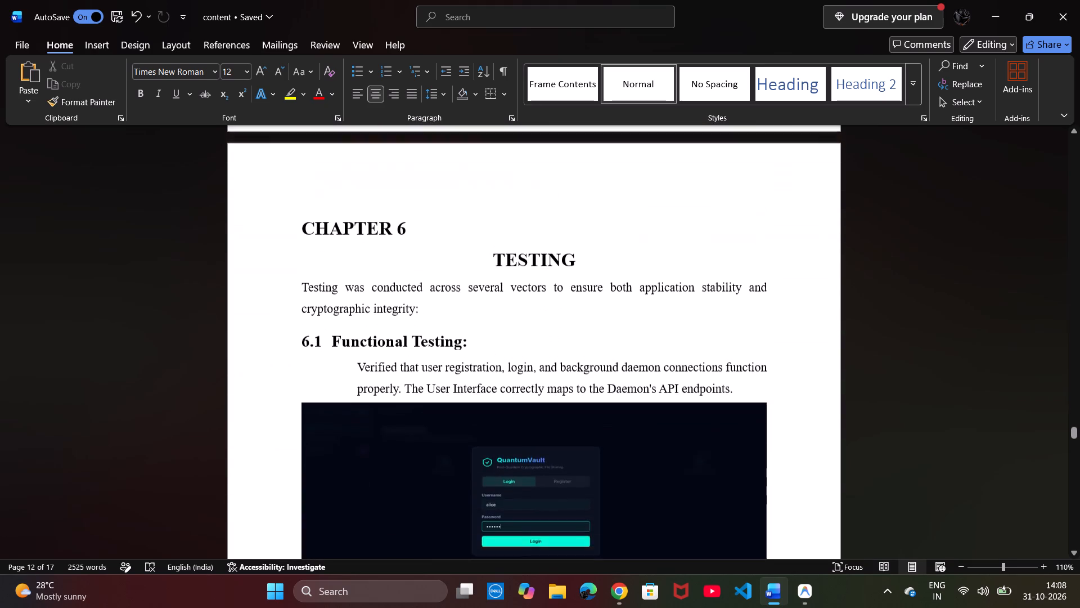
scroll(631, 256, down, 3)
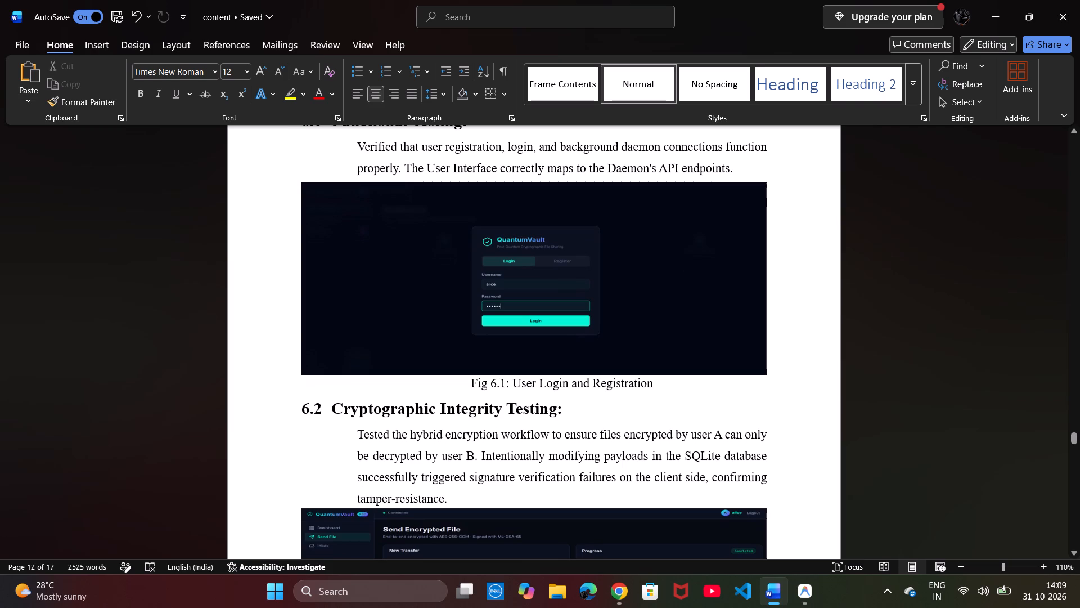
Extend the Fig 6.4 caption in section 6.3 to read "Admin access to remove or ban".
scroll(631, 256, down, 2)
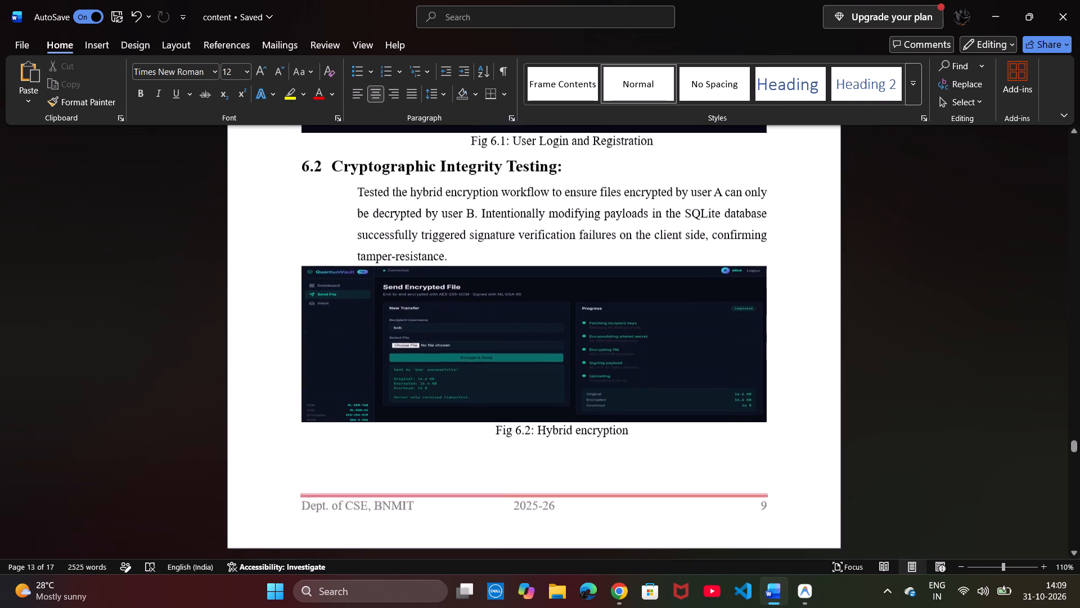
scroll(631, 256, down, 3)
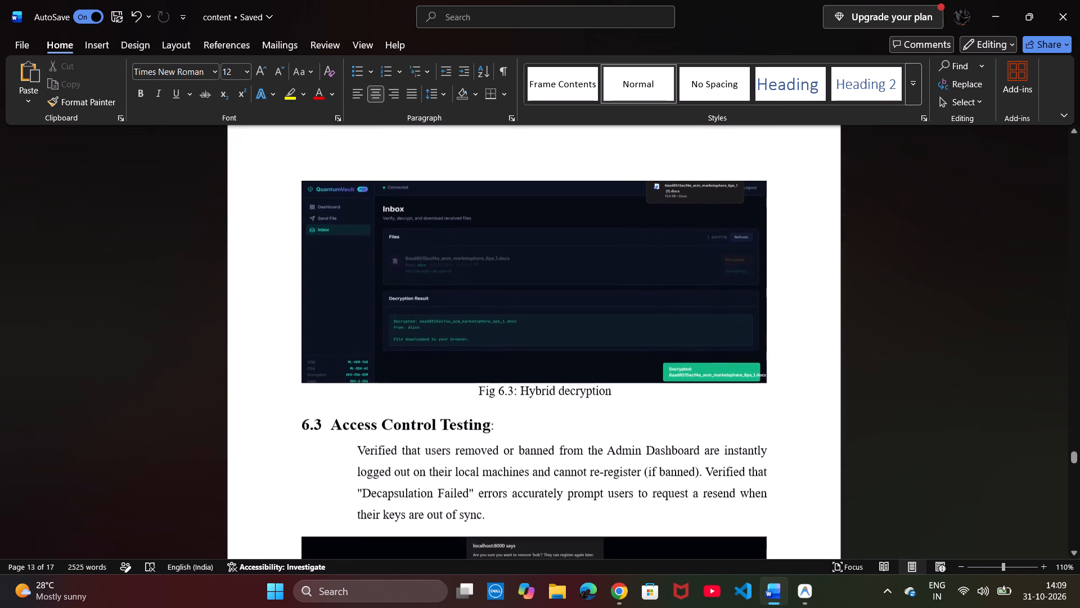
scroll(631, 256, down, 1)
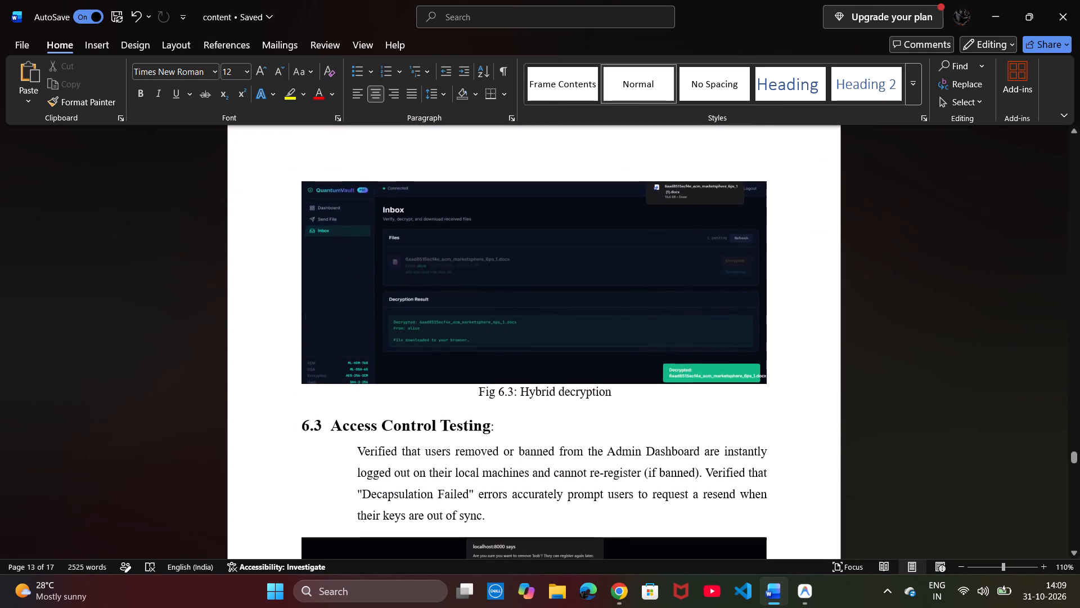
scroll(631, 256, down, 2)
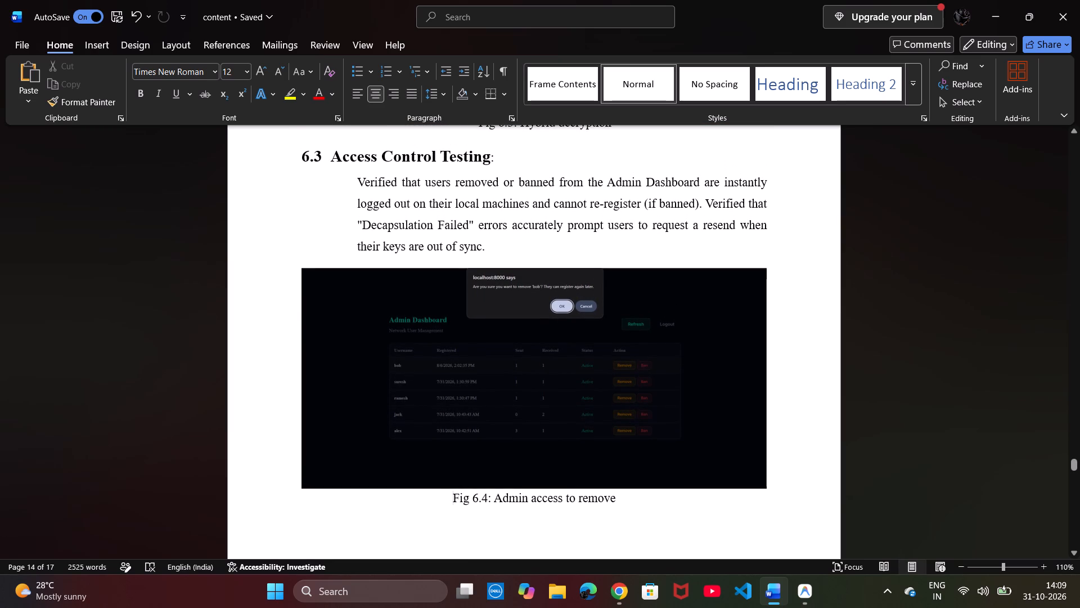
scroll(538, 341, down, 1)
click(632, 437)
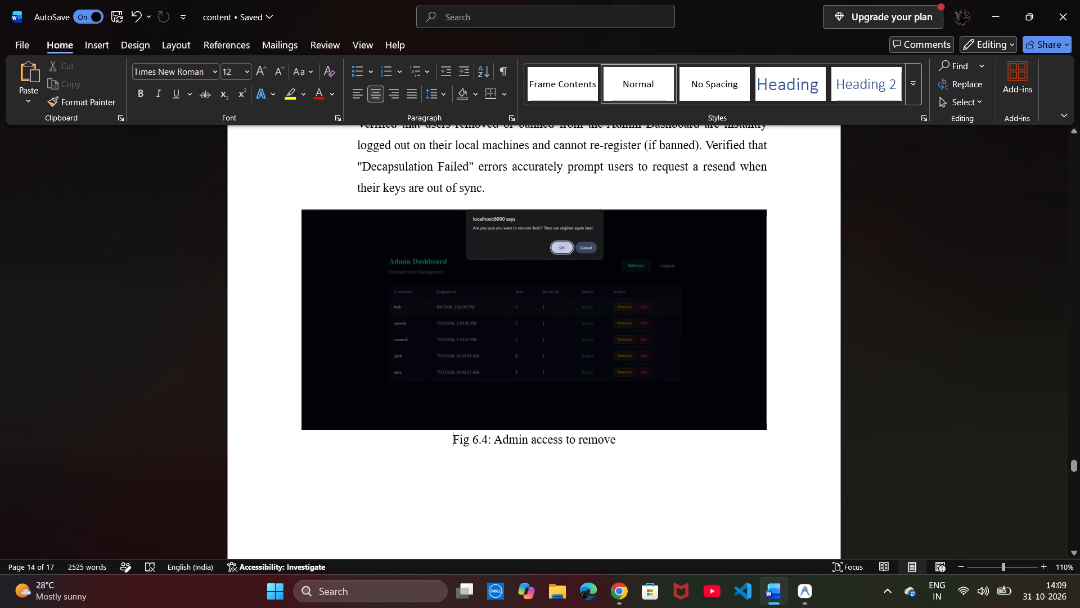
key(space)
text(or ban)
Review the layout of Chapter 7 Results, sections 7.1 to 7.3, and return to the start of Chapter 6.
scroll(534, 455, down, 1)
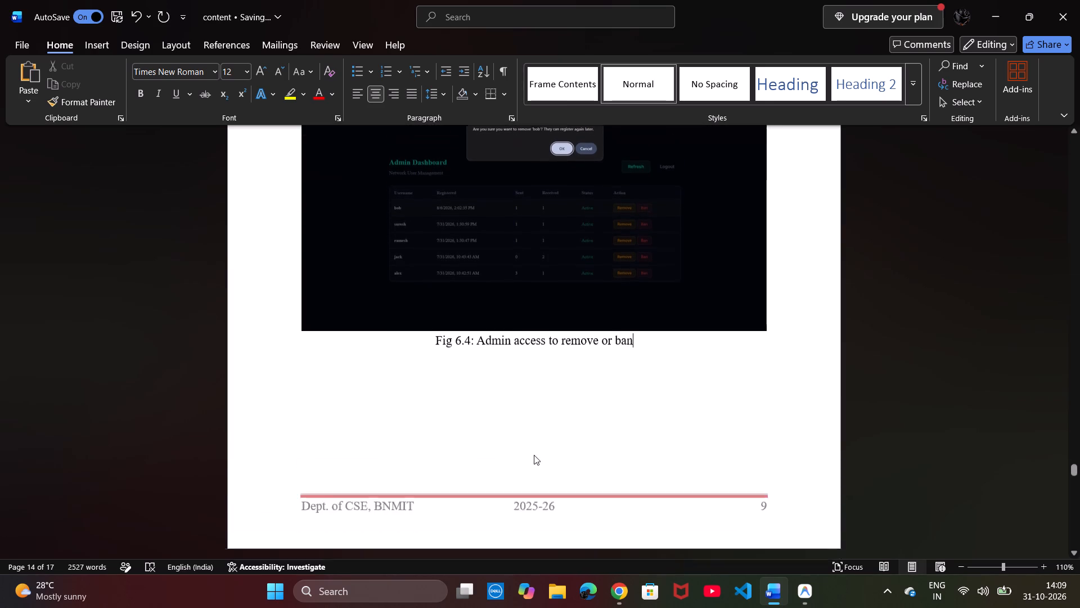
scroll(534, 455, down, 4)
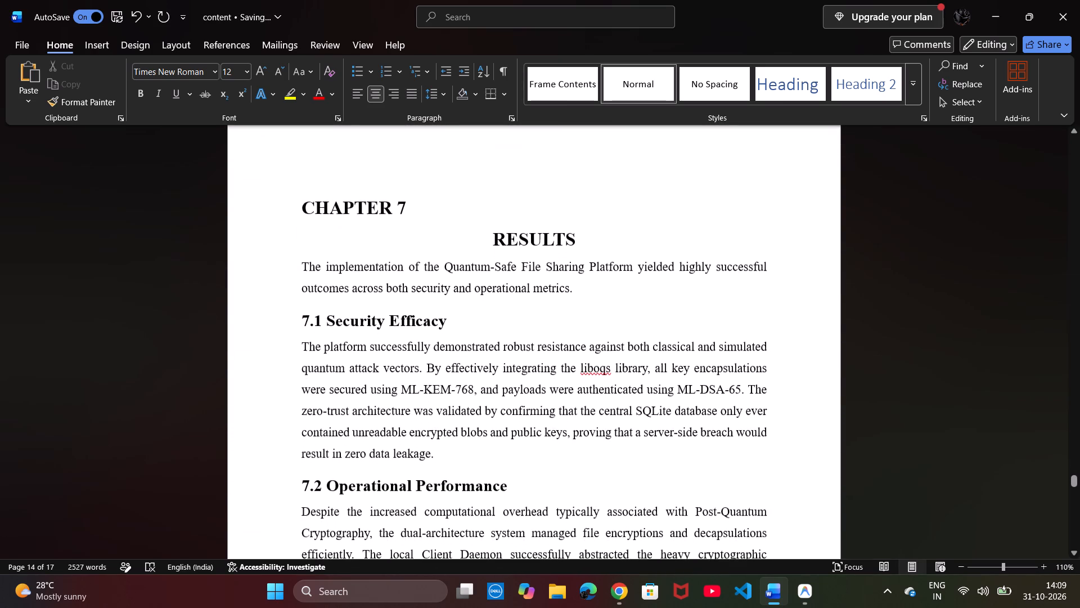
scroll(534, 455, down, 2)
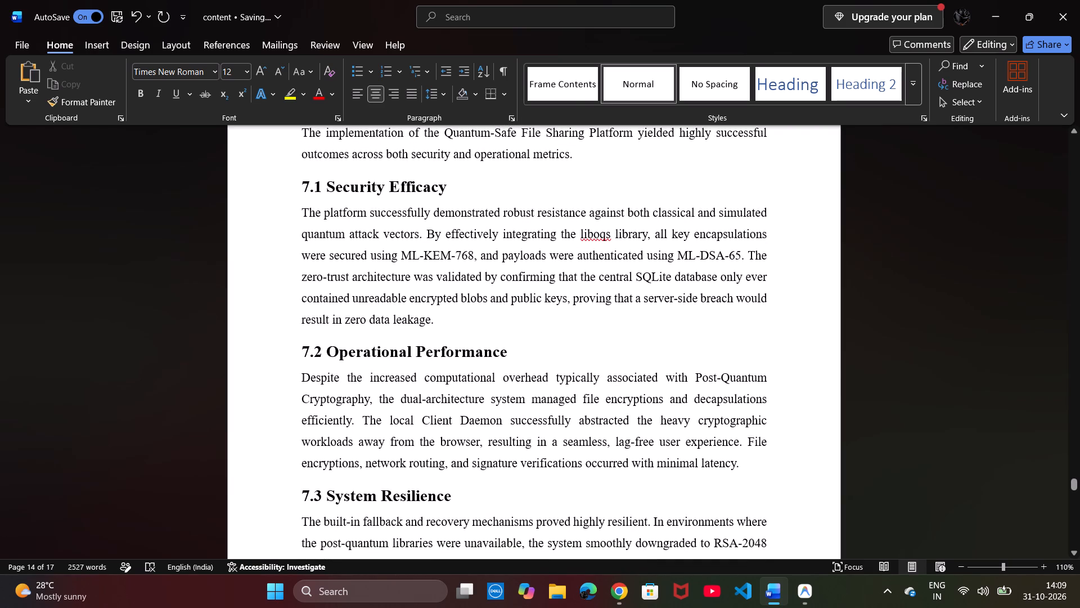
scroll(534, 455, up, 1)
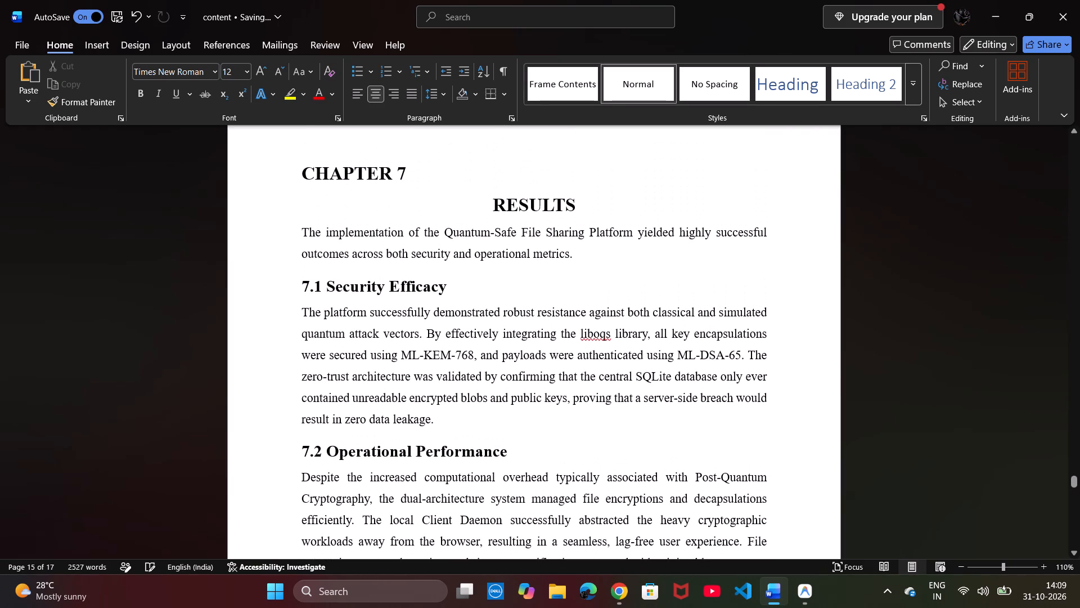
scroll(457, 387, down, 1)
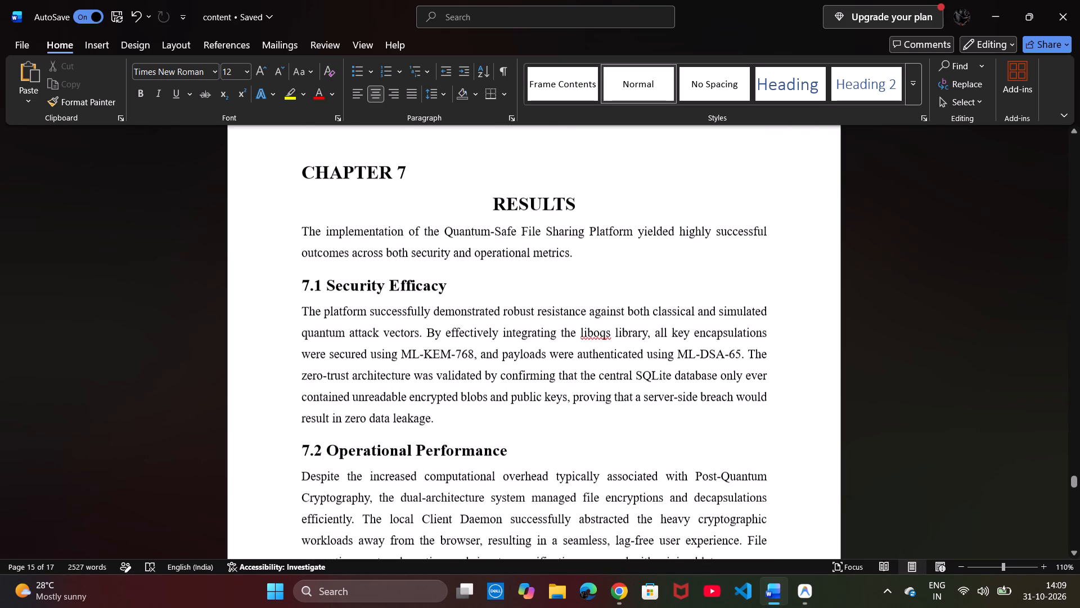
scroll(457, 387, down, 4)
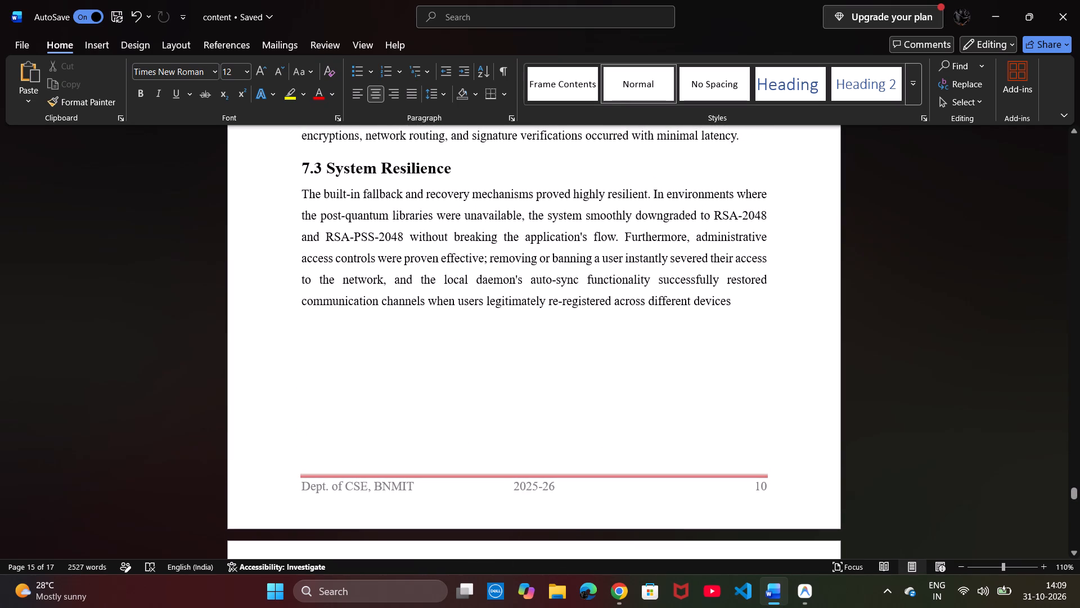
scroll(457, 387, up, 8)
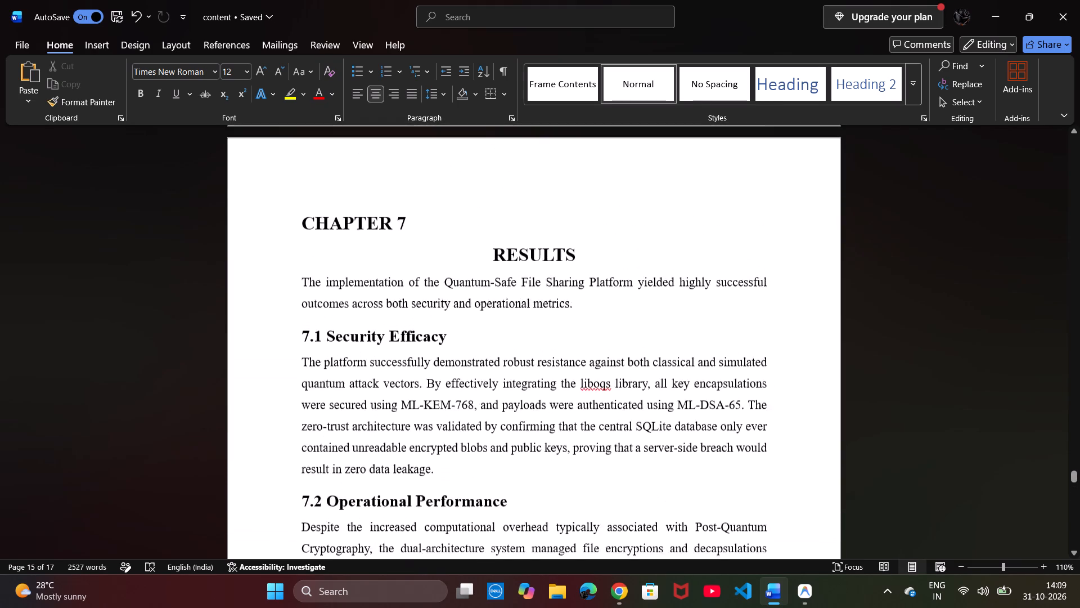
scroll(457, 387, up, 4)
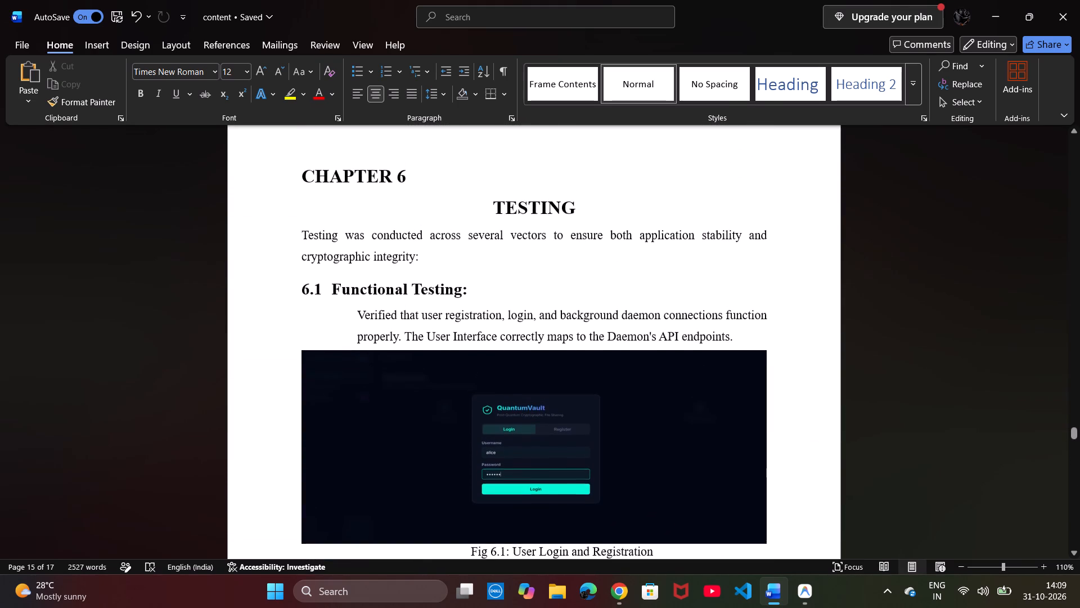
scroll(457, 387, up, 1)
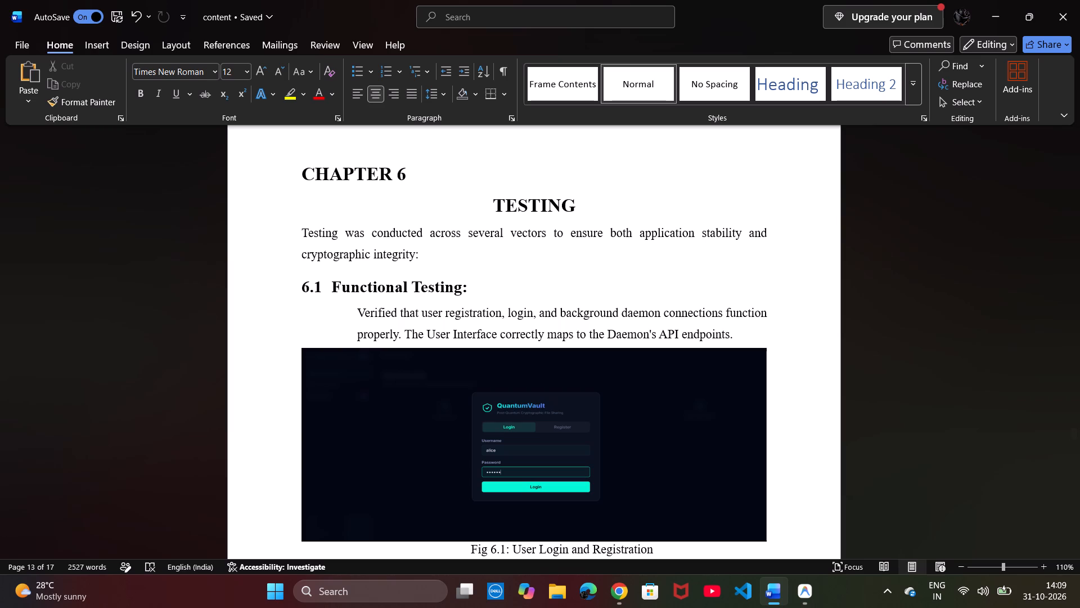
click(512, 290)
Review the System Design and Development chapter, the Fig 4.1 Methodology diagram and the page break before Chapter 5.
scroll(512, 290, up, 13)
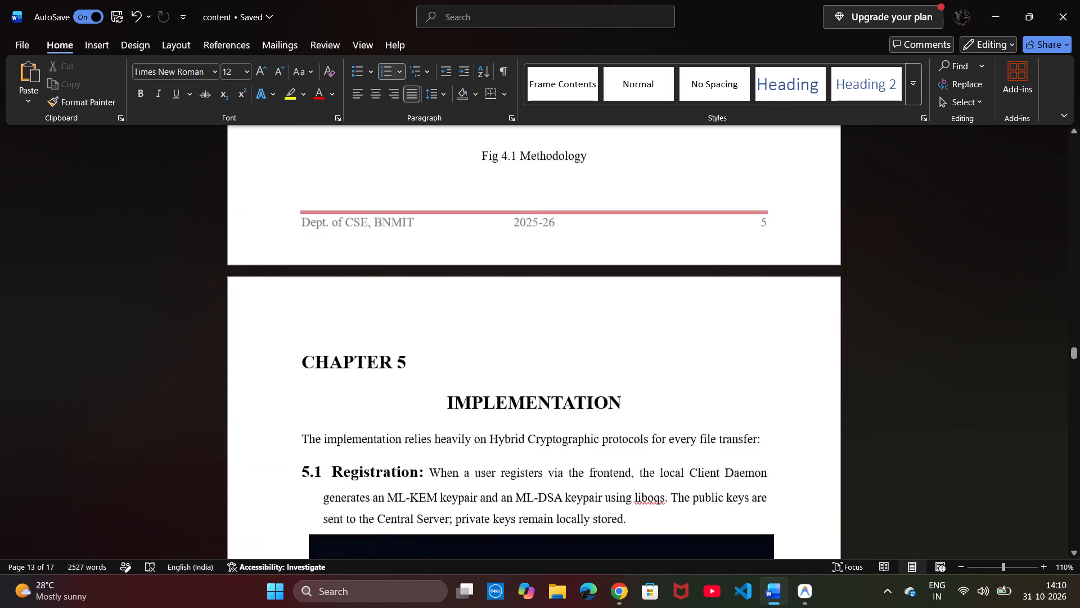
scroll(512, 290, up, 3)
scroll(512, 290, down, 1)
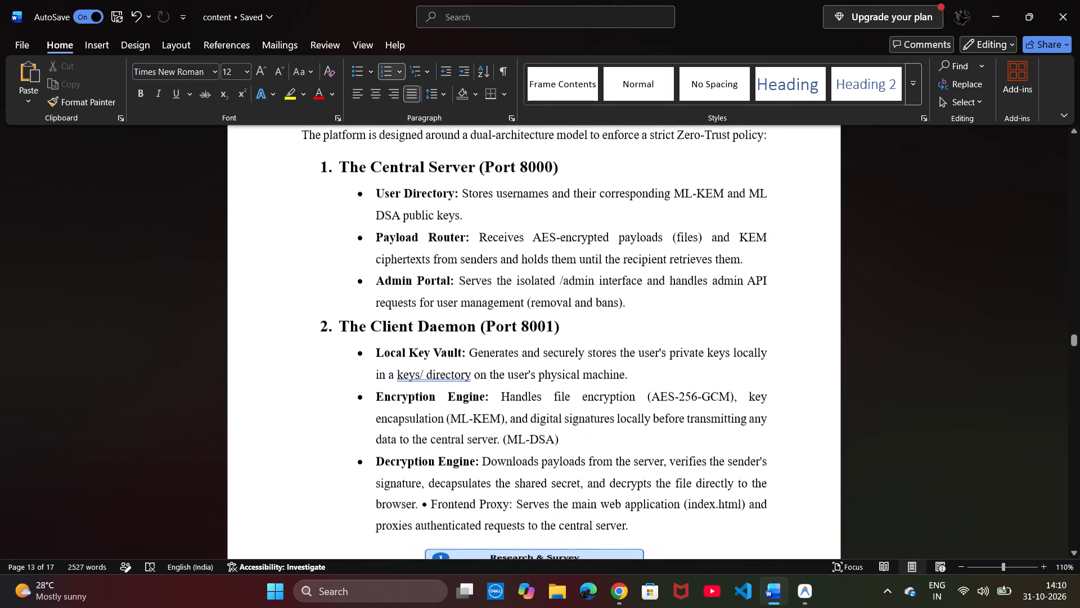
scroll(512, 290, down, 1)
click(512, 290)
scroll(512, 290, down, 1)
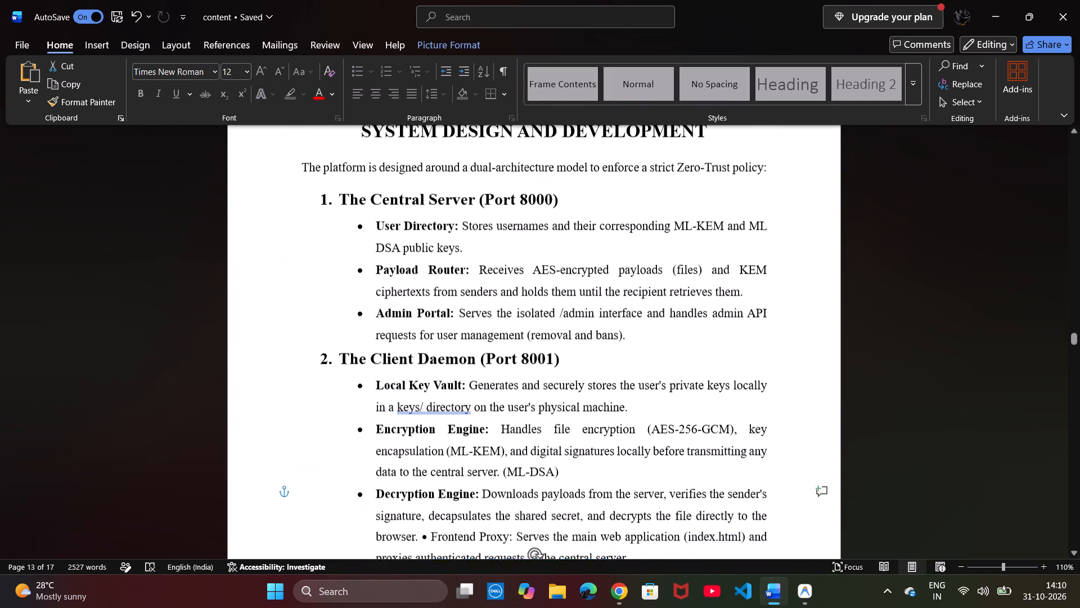
scroll(512, 290, down, 1)
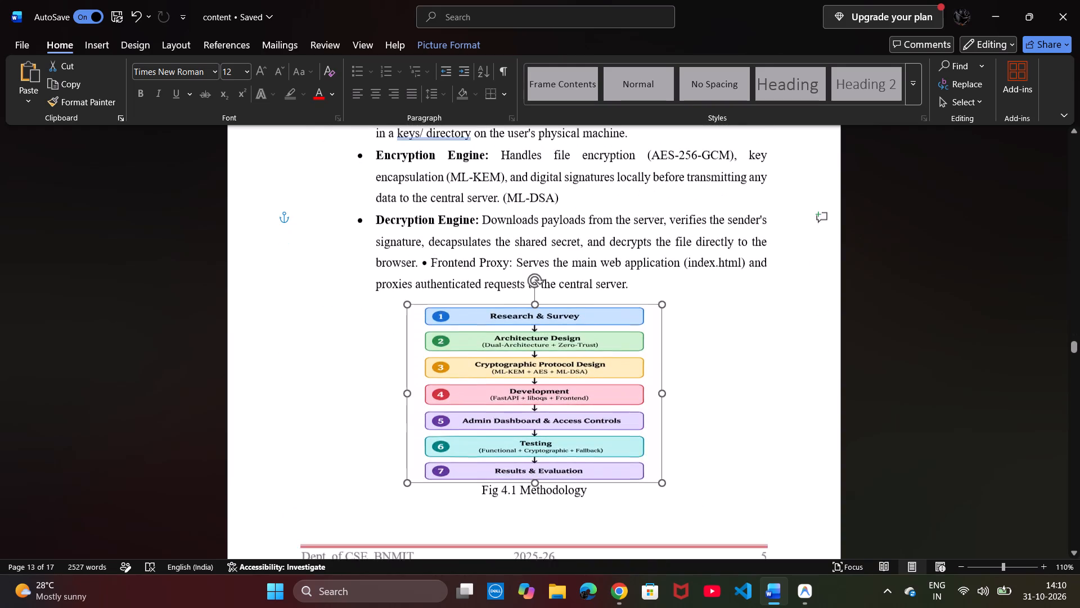
scroll(512, 290, down, 1)
scroll(512, 290, up, 3)
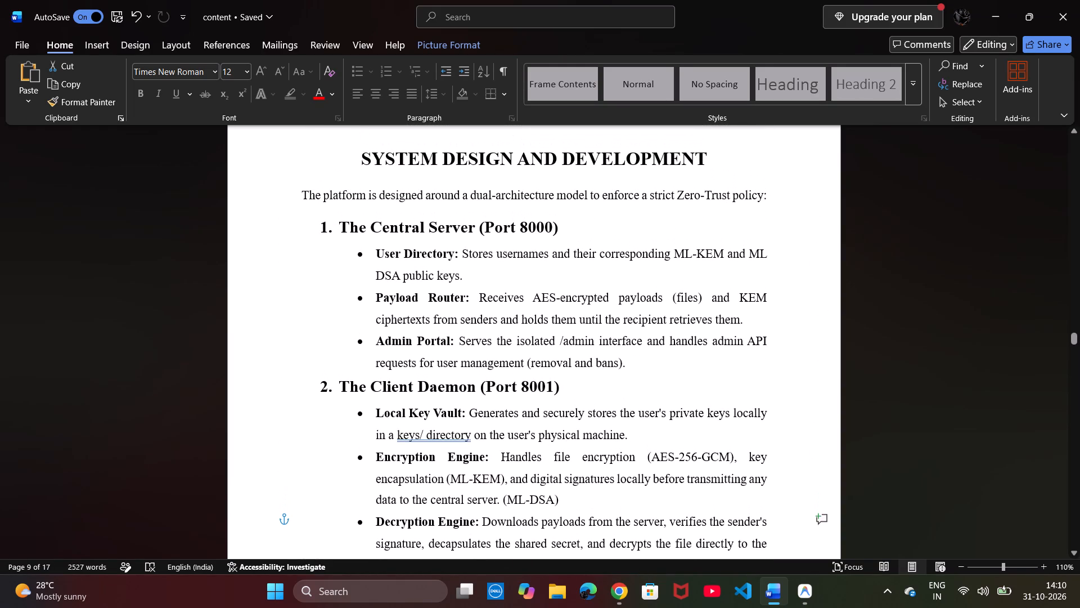
scroll(512, 290, down, 2)
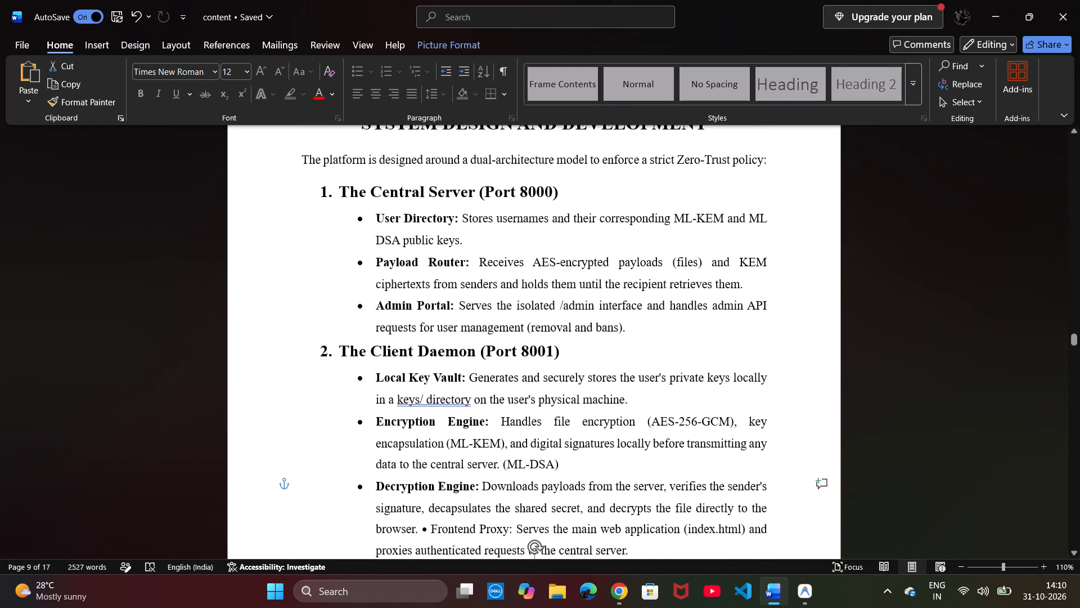
scroll(512, 290, down, 3)
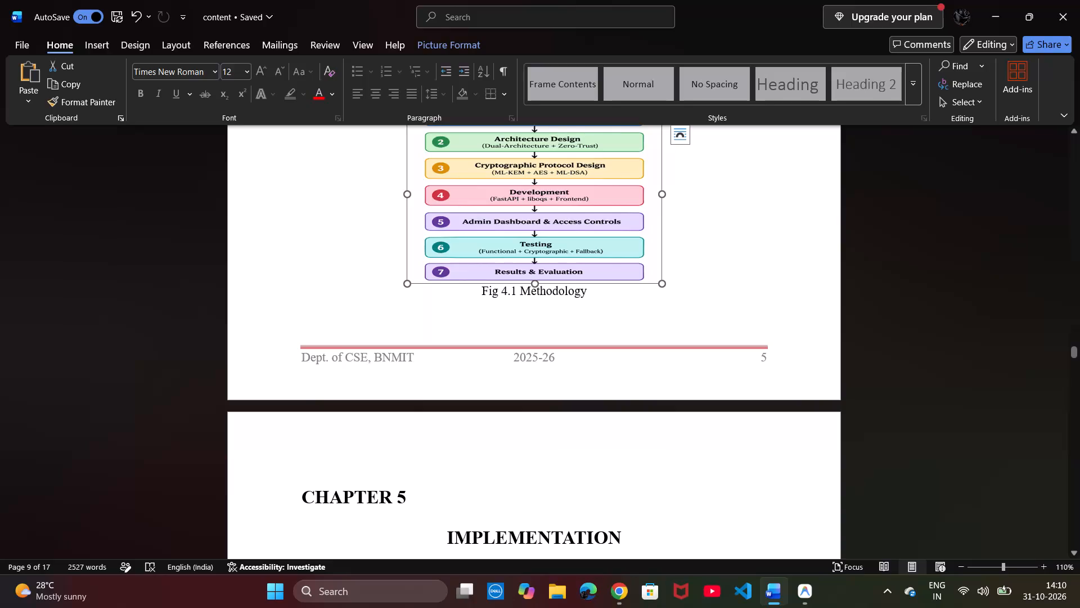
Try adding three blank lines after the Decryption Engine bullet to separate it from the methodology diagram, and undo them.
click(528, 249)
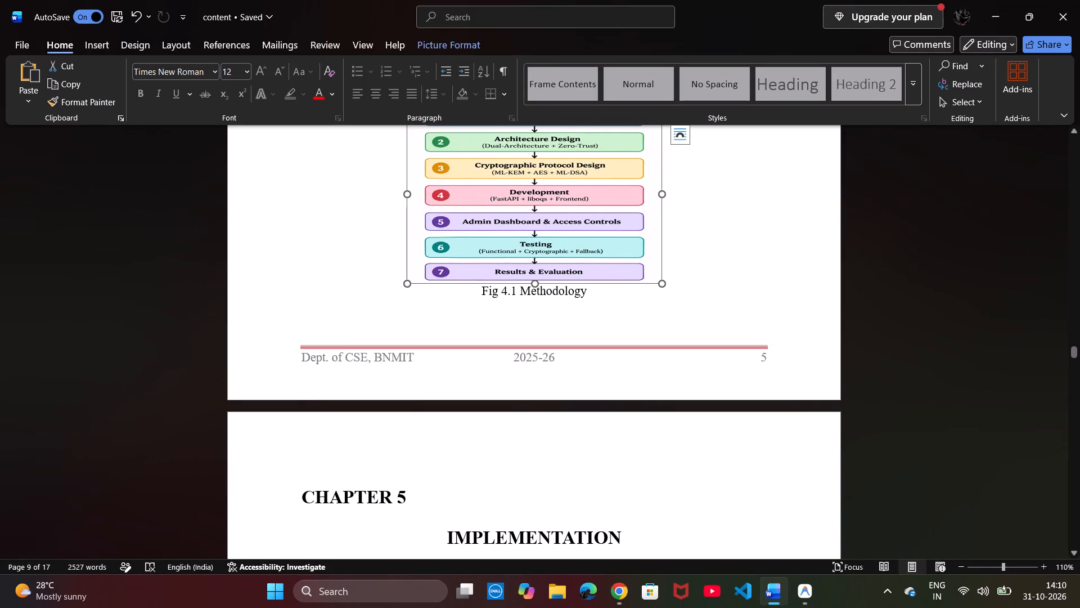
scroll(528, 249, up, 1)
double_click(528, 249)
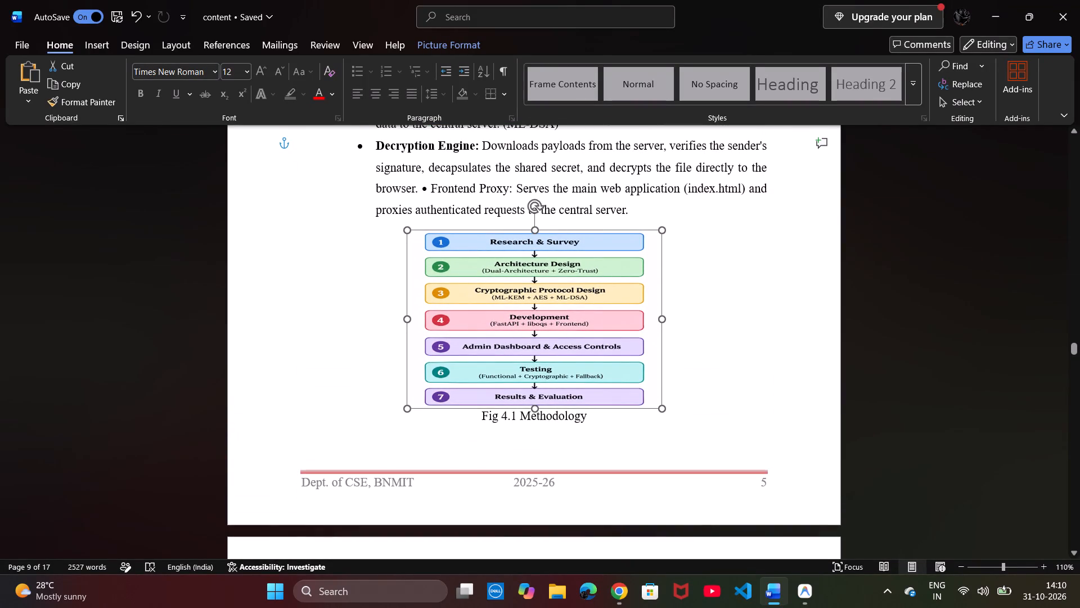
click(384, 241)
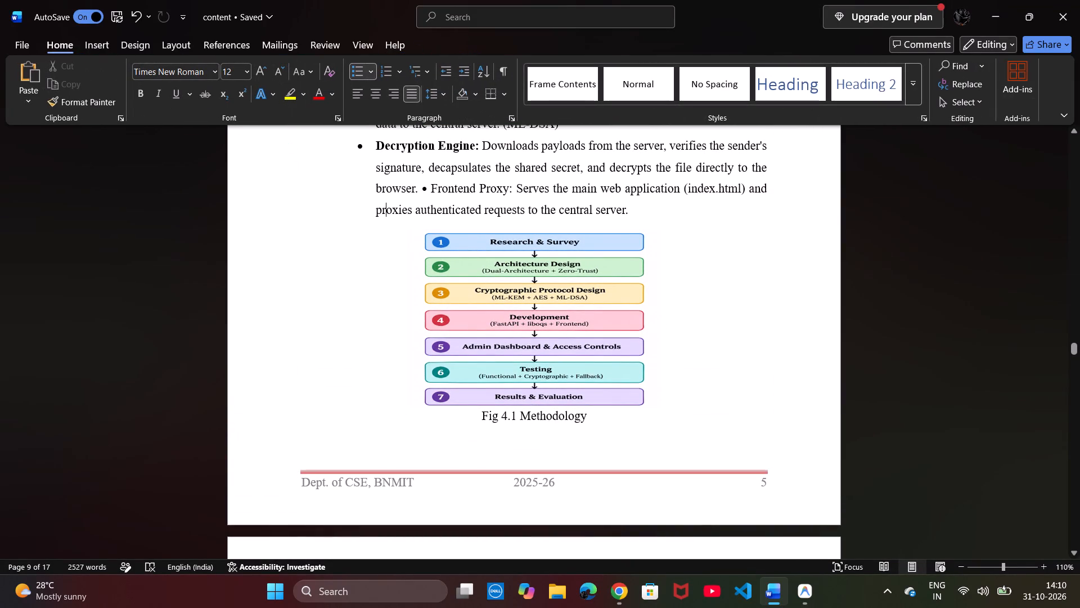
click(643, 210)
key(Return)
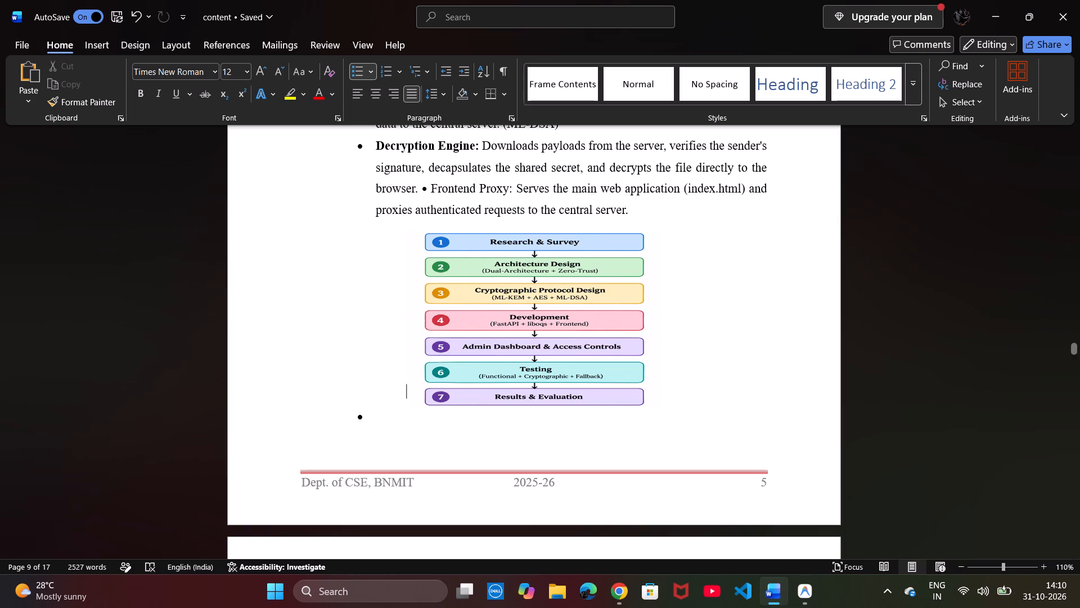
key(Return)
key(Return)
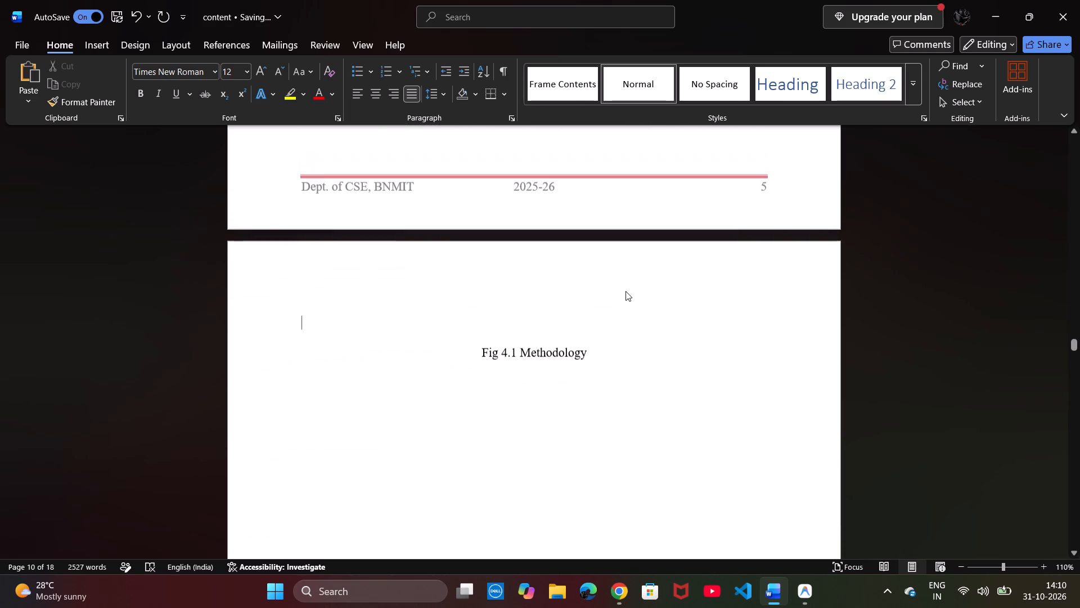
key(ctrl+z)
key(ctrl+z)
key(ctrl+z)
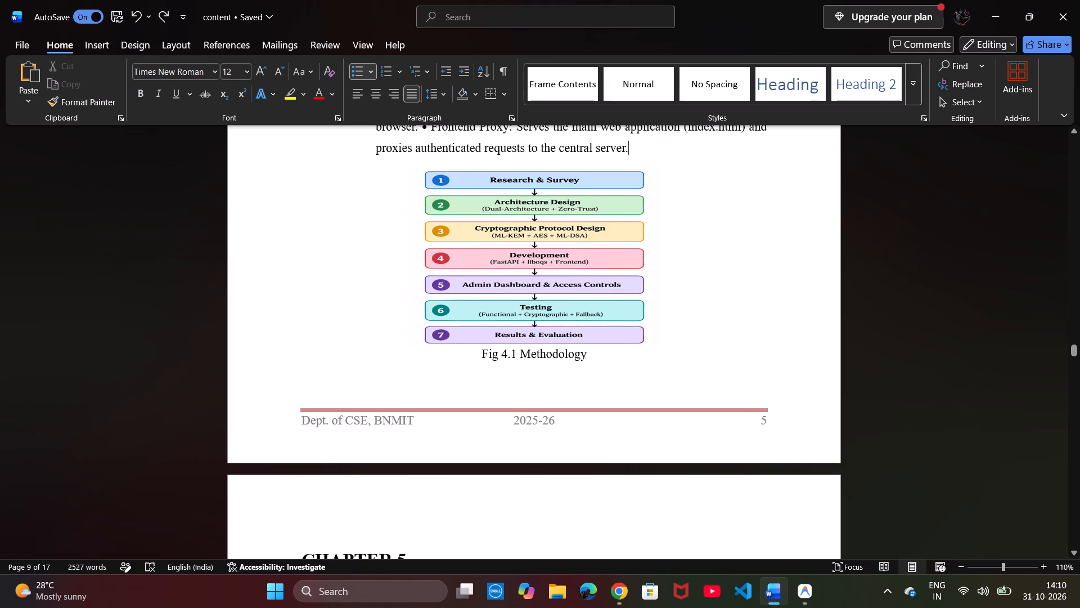
Move the methodology diagram onto the following page, above the CHAPTER 5 heading.
click(417, 208)
drag(478, 199, 477, 199)
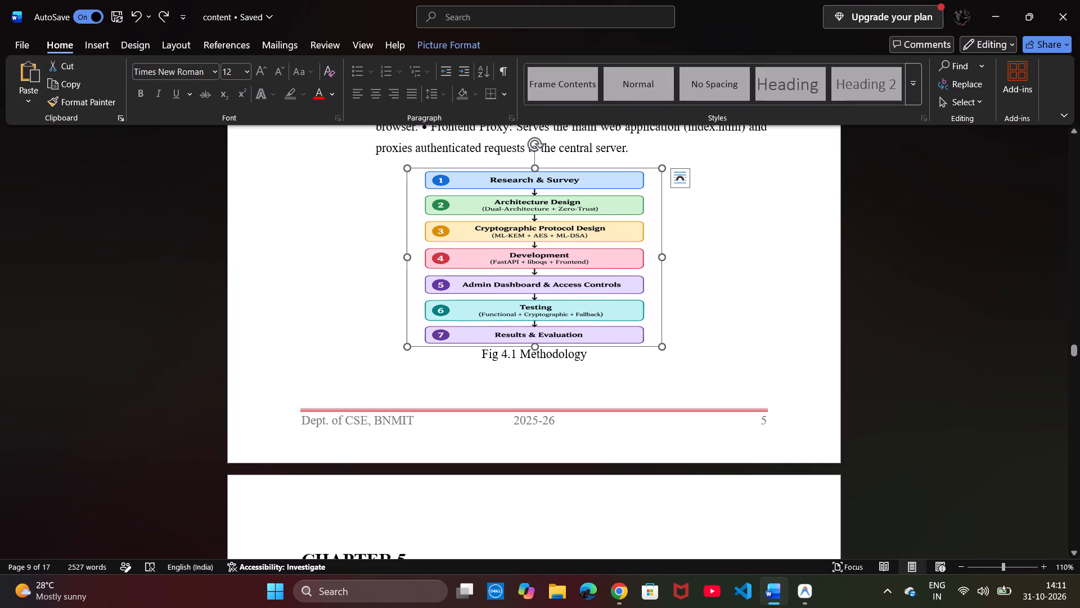
drag(477, 199, 493, 515)
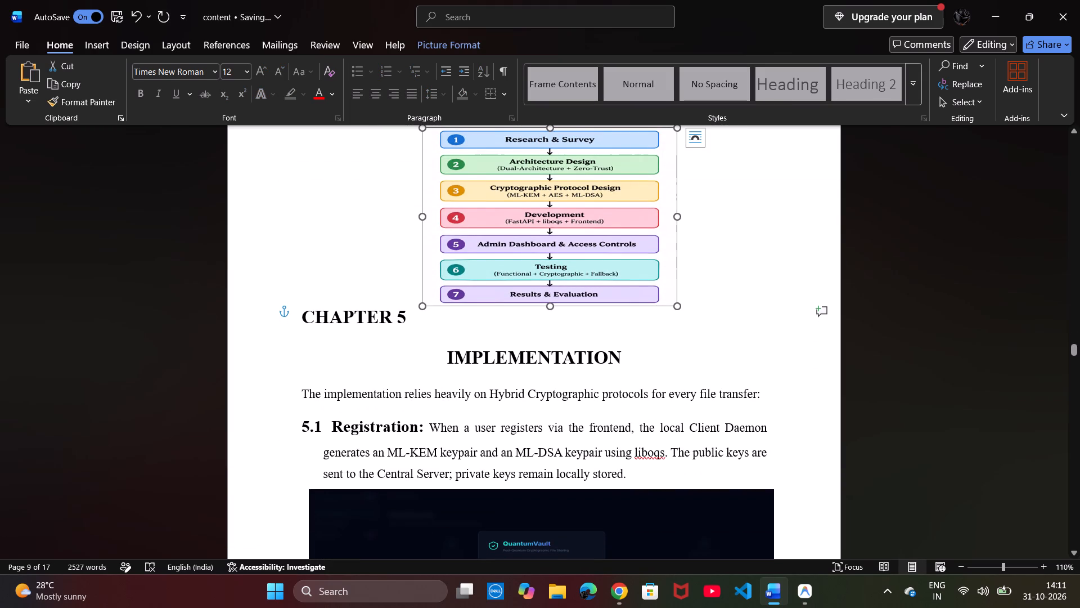
Insert four blank lines before the CHAPTER 5 heading and reposition the methodology diagram in the space above it.
click(297, 311)
key(Return)
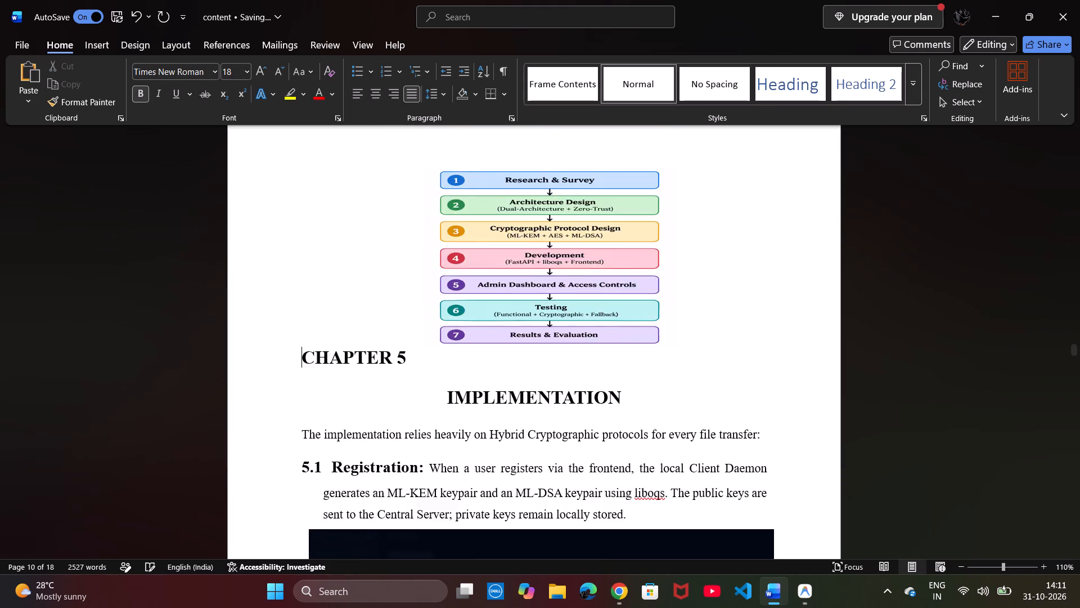
key(Return)
key(Return)
key(Return)
drag(496, 328, 466, 233)
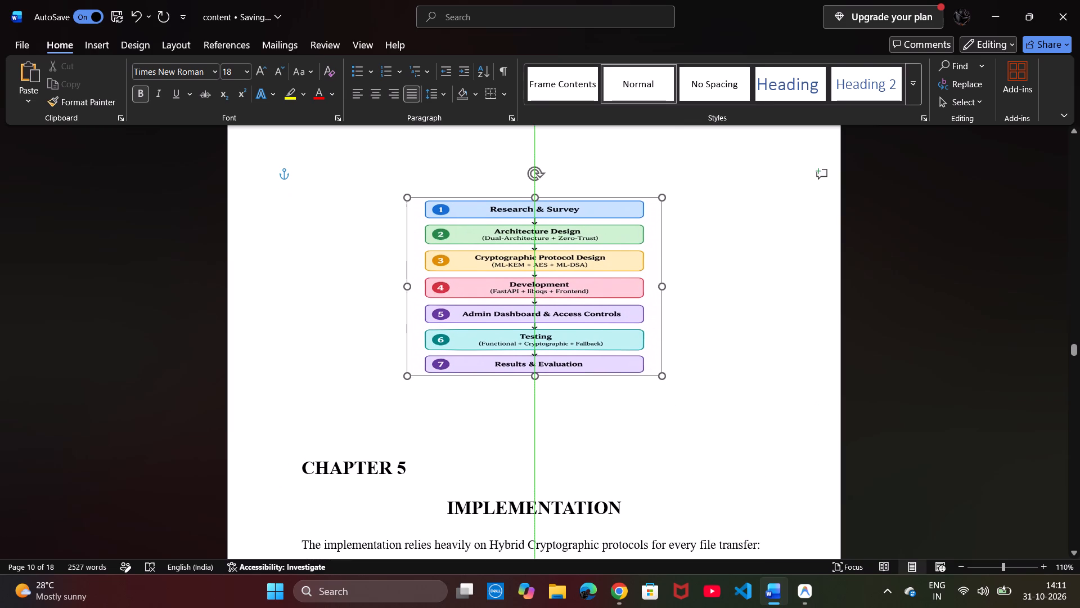
drag(466, 233, 463, 229)
Insert ten blank lines before the CHAPTER 5 heading to push it off the methodology diagram's page.
click(301, 451)
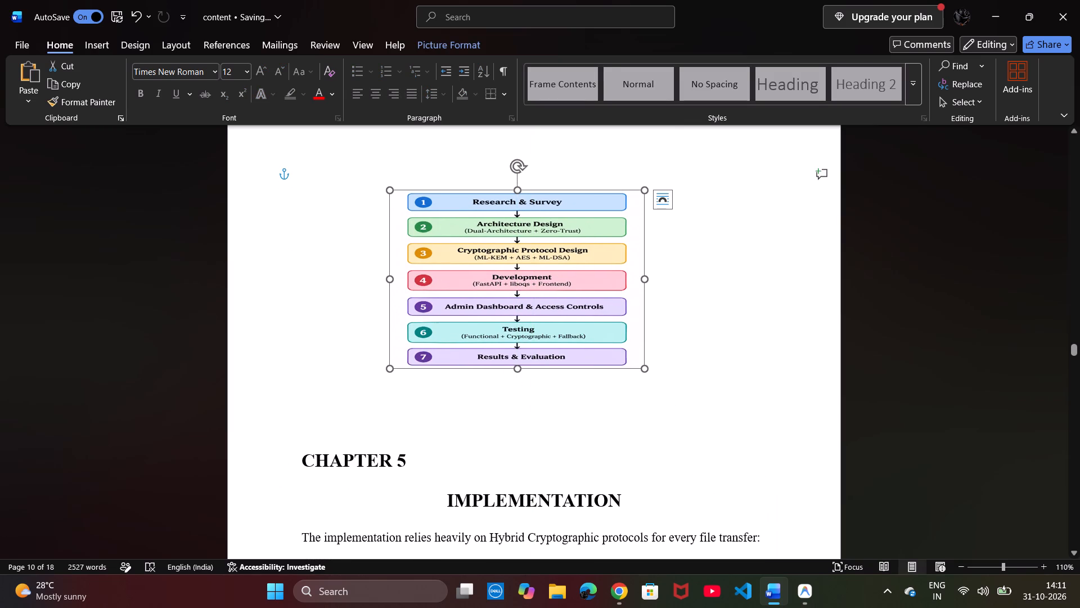
key(Return)
key(Return)
key(Return)
key(Return)
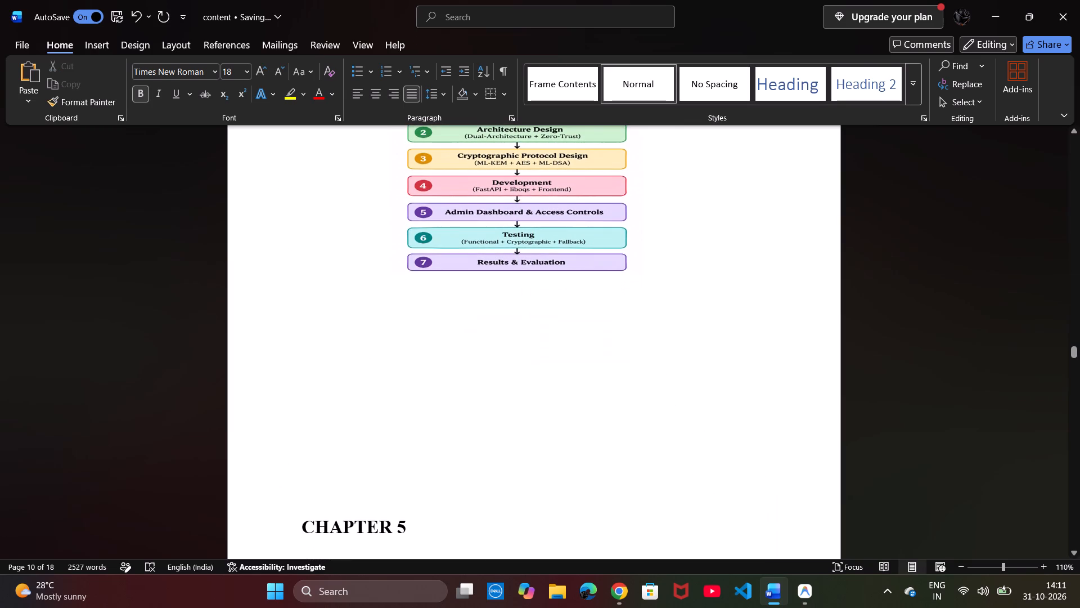
scroll(382, 424, down, 2)
key(Return)
key(Return)
key(Return)
key(Return)
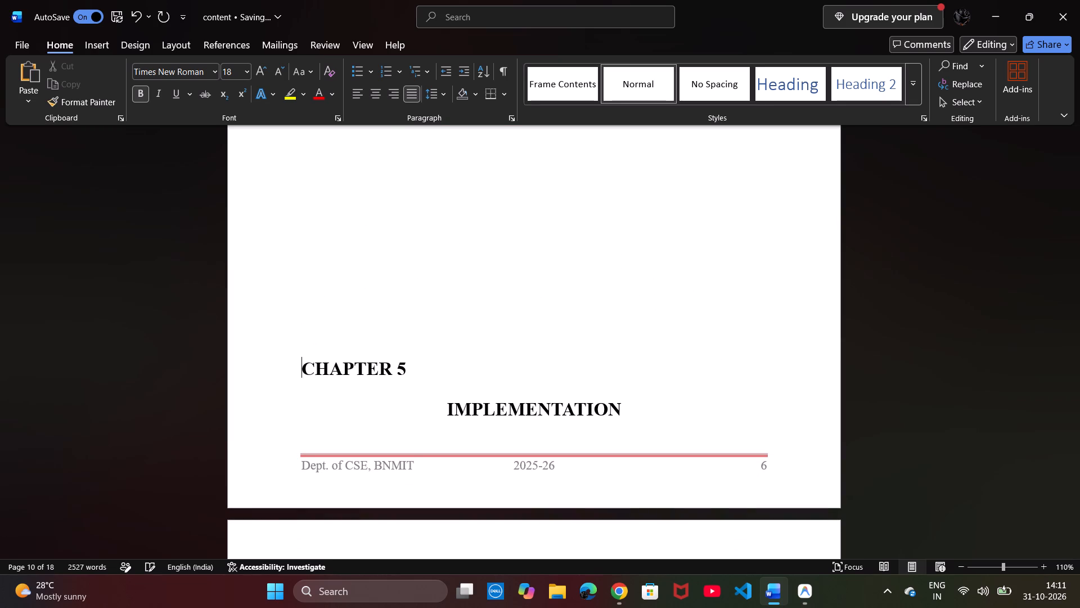
key(Return)
key(Return)
Insert nine blank lines before the Fig 4.1 Methodology caption to move it onto the following page.
scroll(452, 433, up, 3)
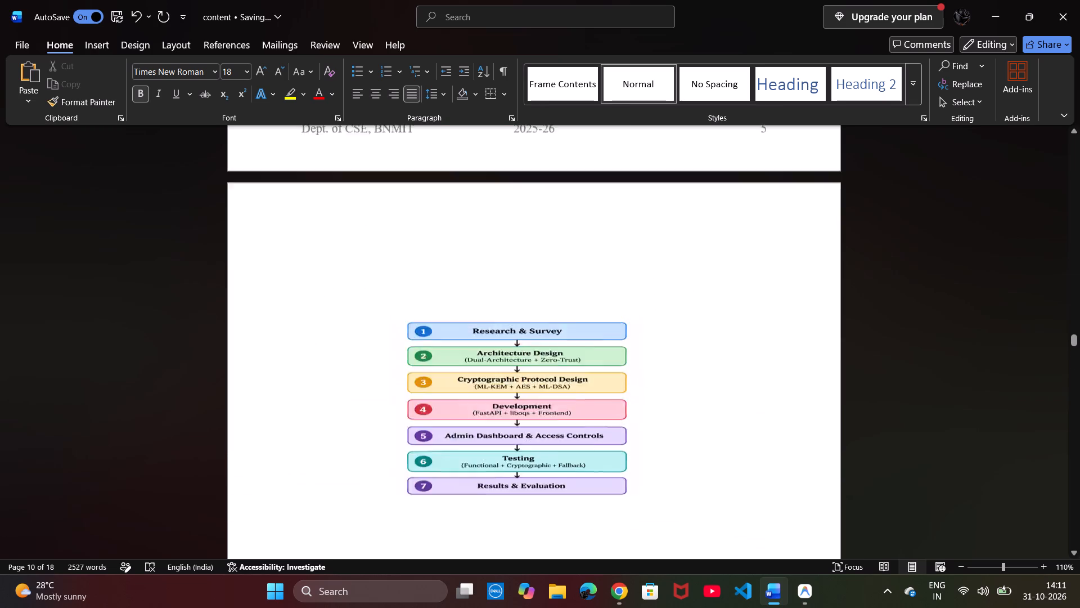
scroll(452, 433, up, 3)
scroll(452, 433, down, 2)
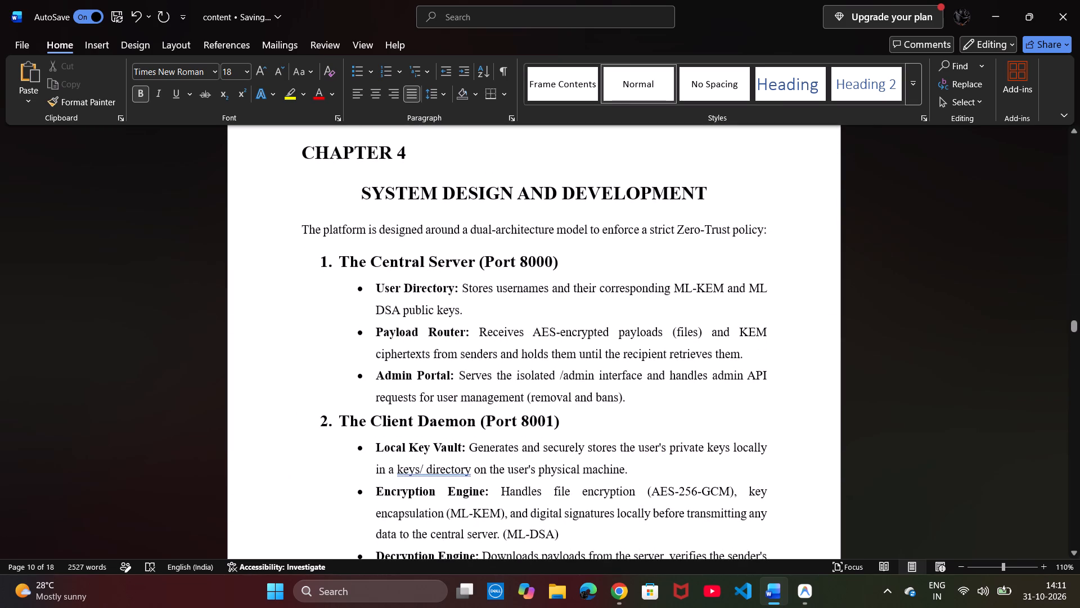
scroll(452, 433, down, 2)
scroll(452, 433, up, 1)
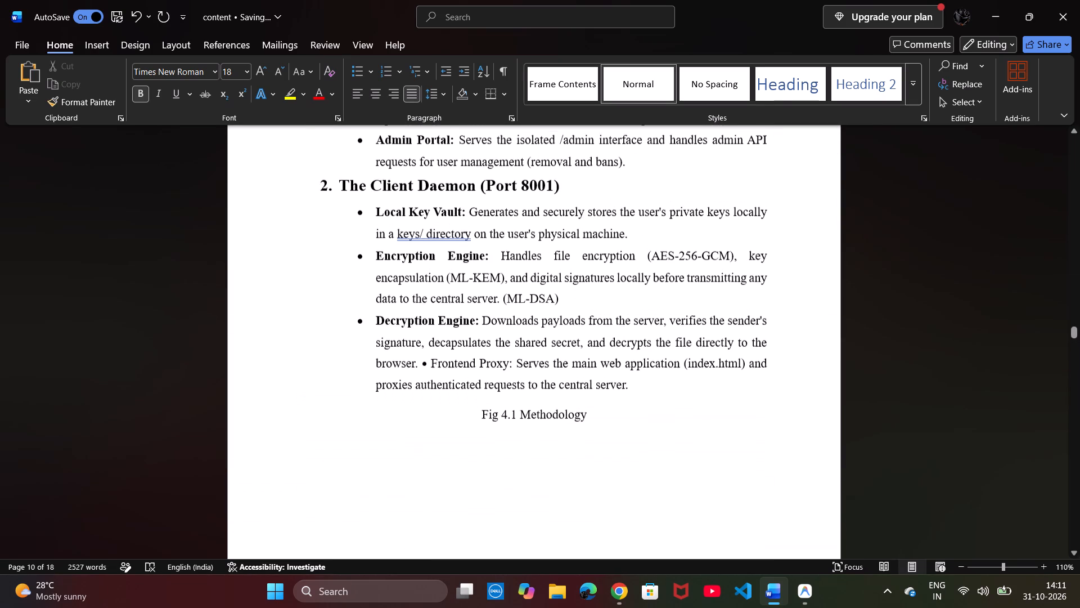
click(481, 410)
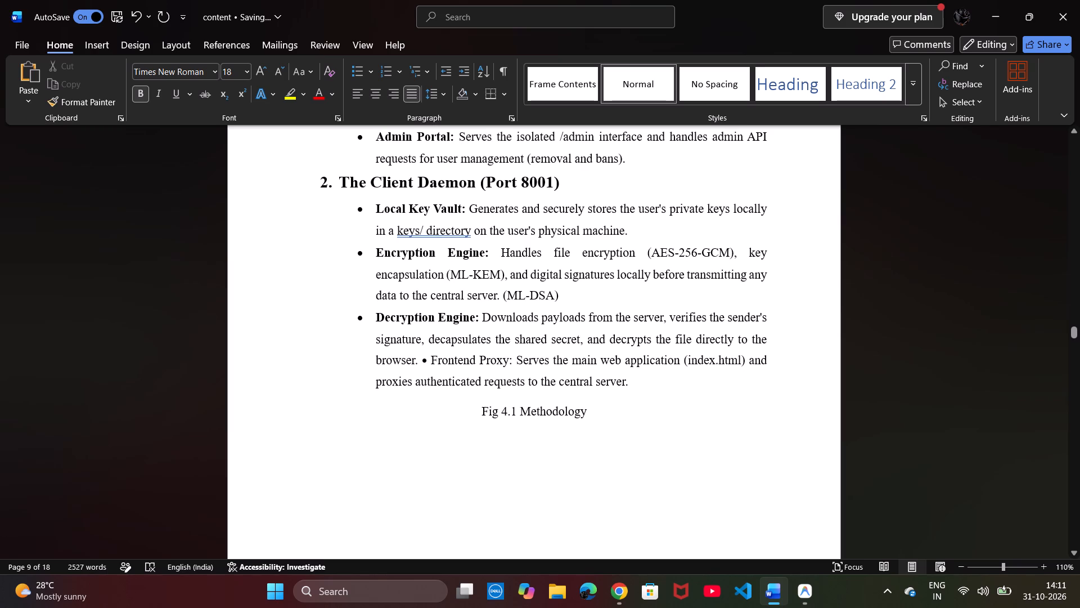
key(Return)
key(Return)
key(Return)
key(Return)
key(Return)
key(Return)
key(Return)
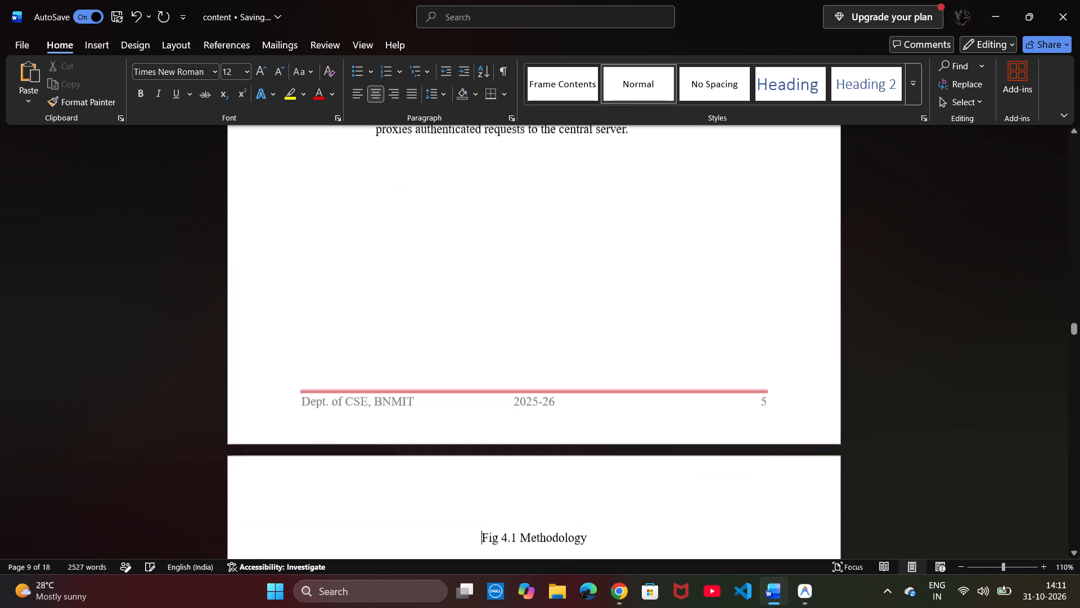
key(Return)
key(Return)
scroll(503, 419, down, 2)
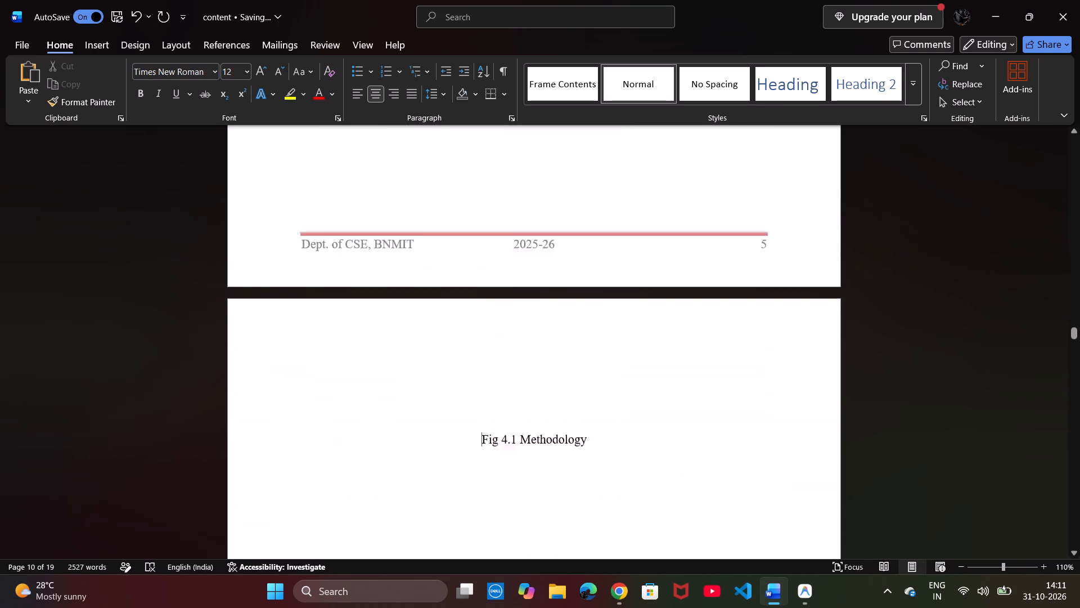
scroll(503, 419, down, 5)
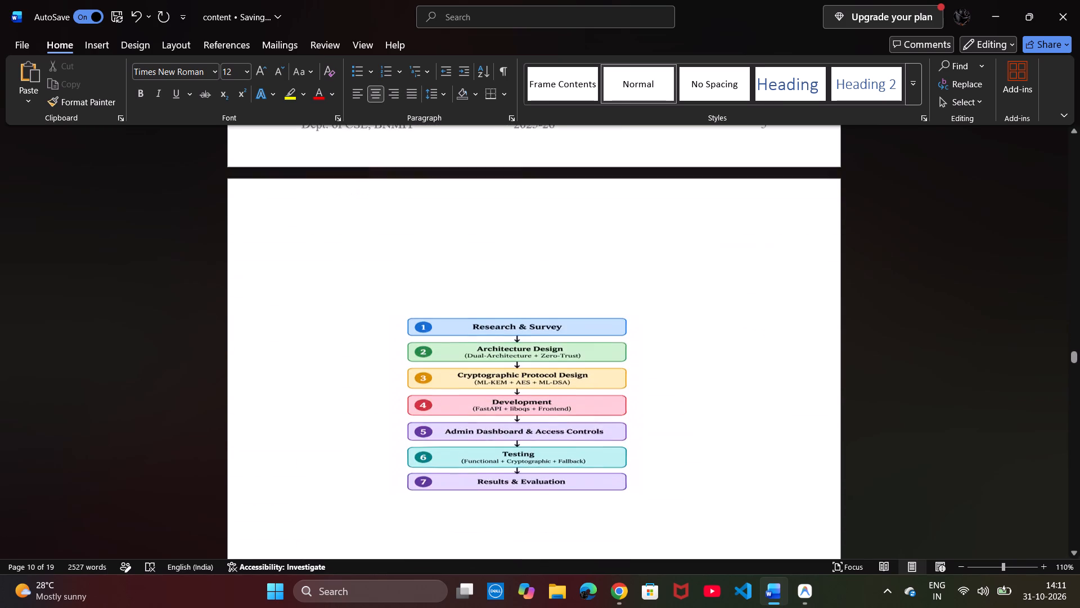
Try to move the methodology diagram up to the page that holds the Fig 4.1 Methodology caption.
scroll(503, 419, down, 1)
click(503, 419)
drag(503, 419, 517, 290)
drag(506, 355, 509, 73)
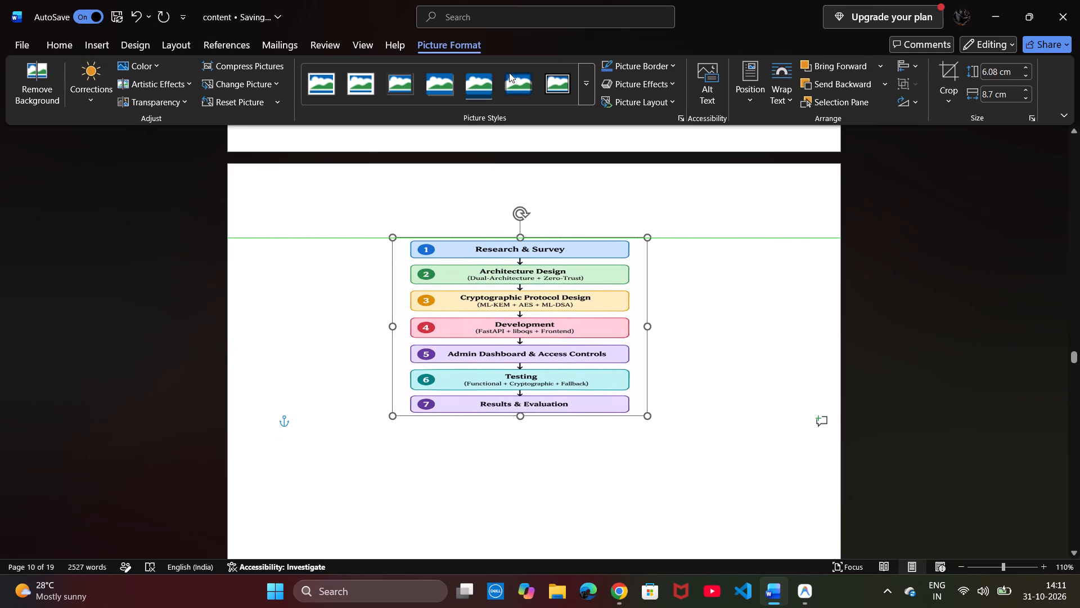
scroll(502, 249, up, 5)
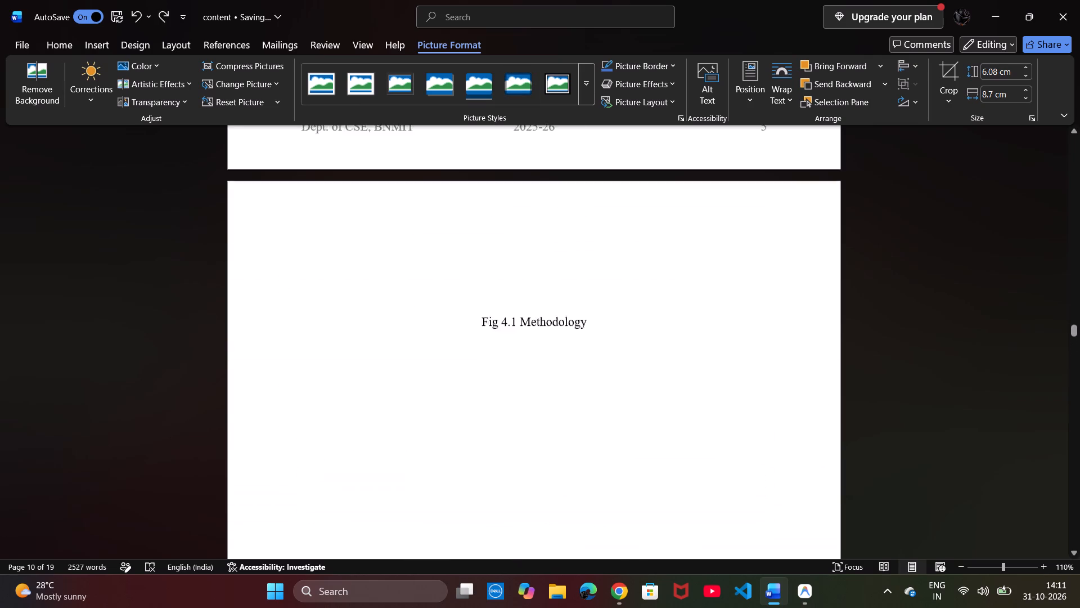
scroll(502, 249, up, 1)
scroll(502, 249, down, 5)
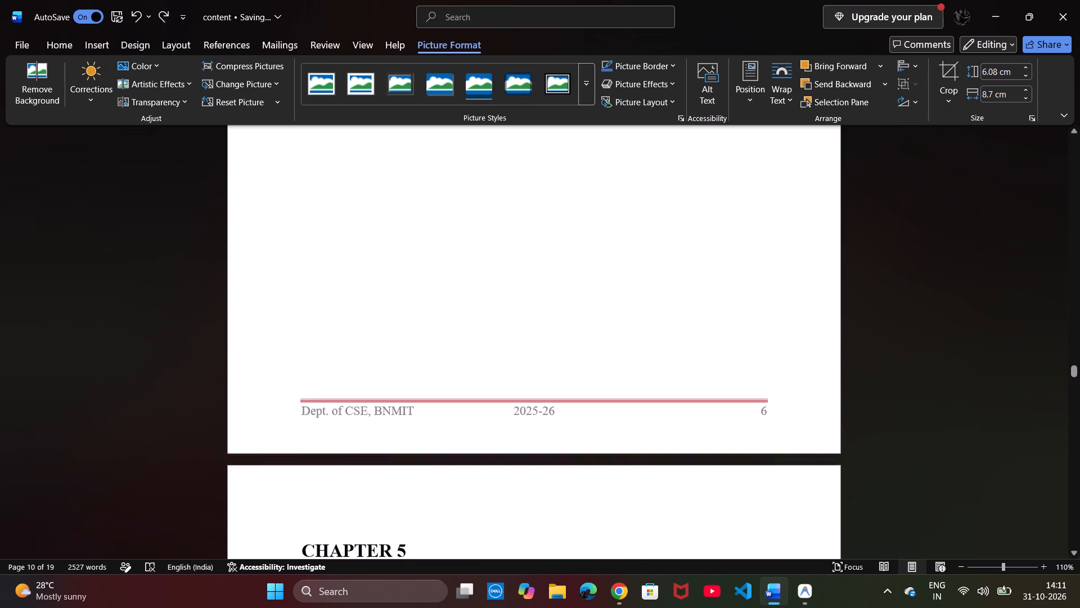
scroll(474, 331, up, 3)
Cut the methodology diagram, paste it at the Fig 4.1 Methodology caption, and position it near the page centre just below the caption.
click(474, 331)
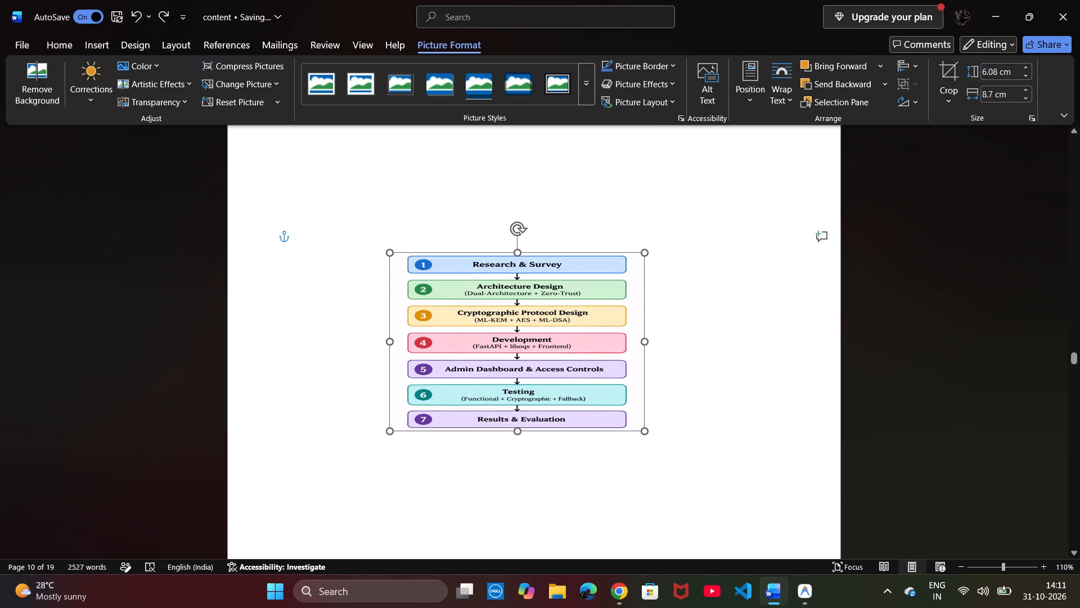
key(ctrl+c)
right_click(520, 325)
click(595, 200)
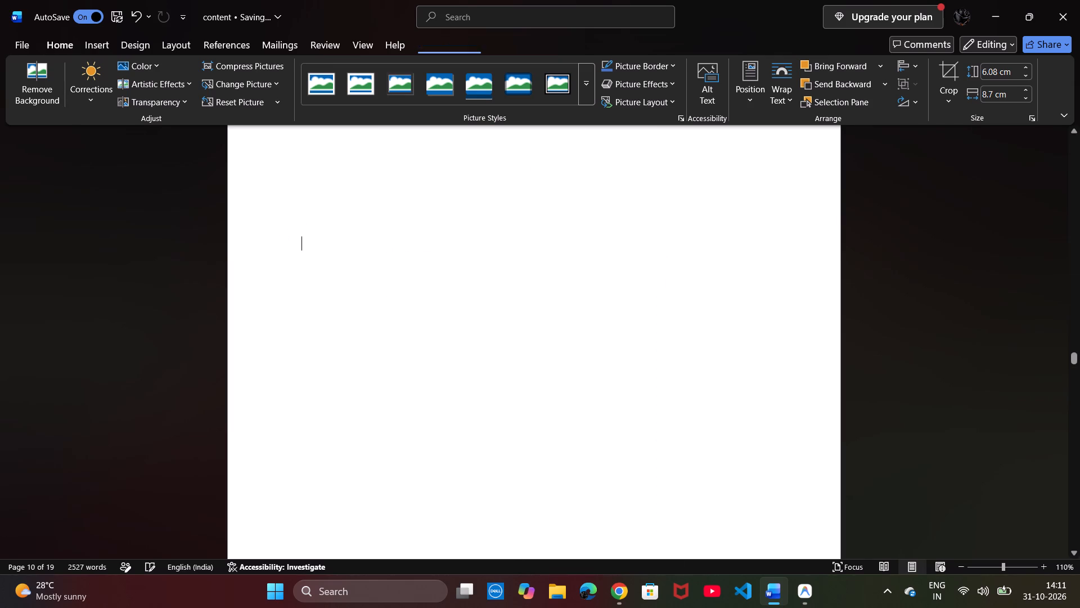
scroll(481, 291, up, 2)
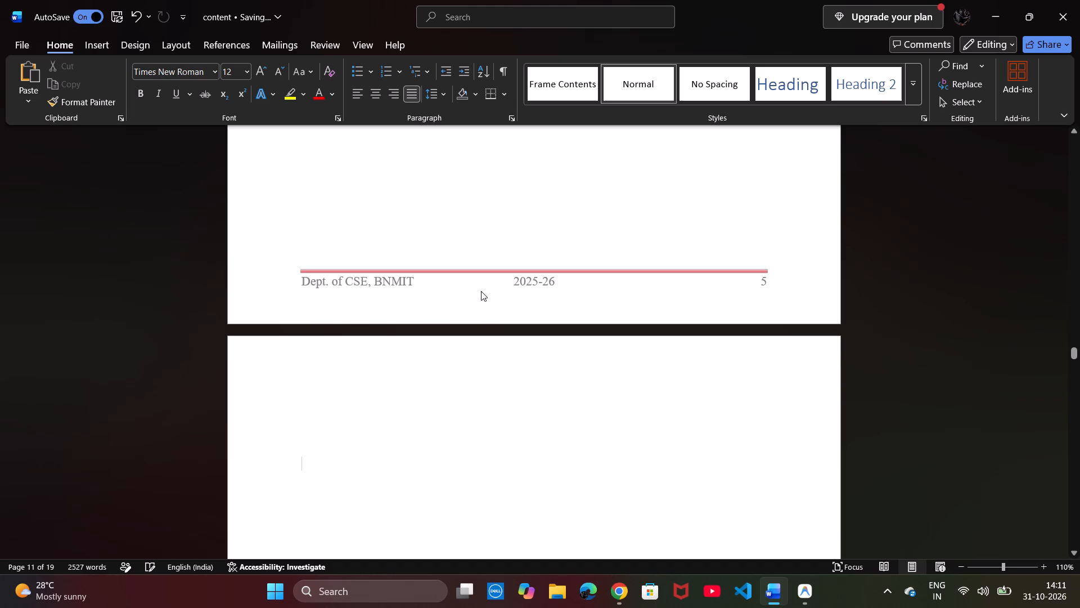
scroll(502, 230, up, 5)
scroll(502, 230, down, 1)
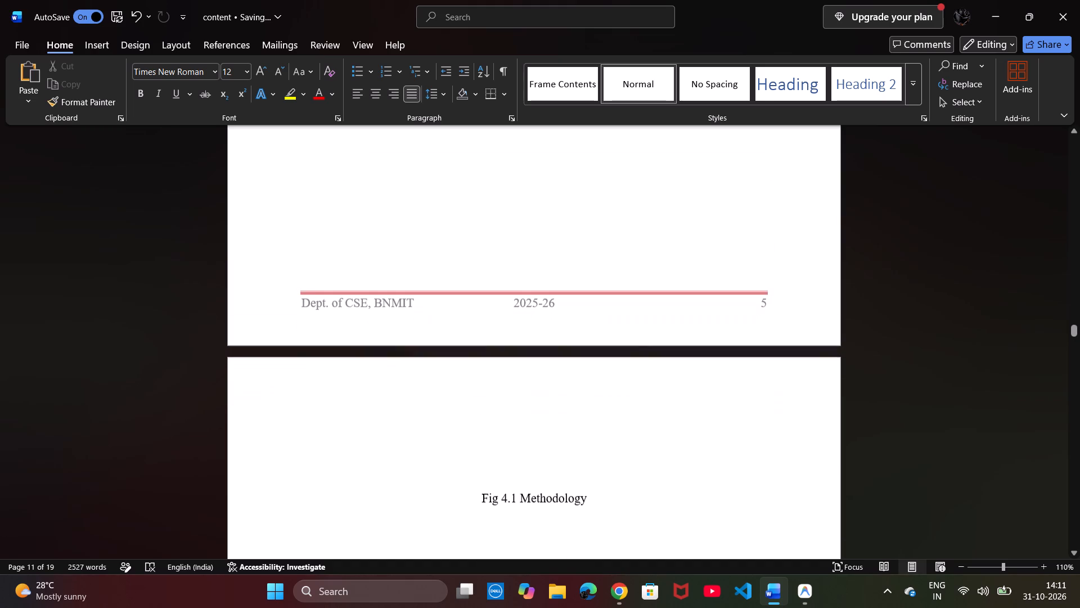
click(481, 419)
key(ctrl+v)
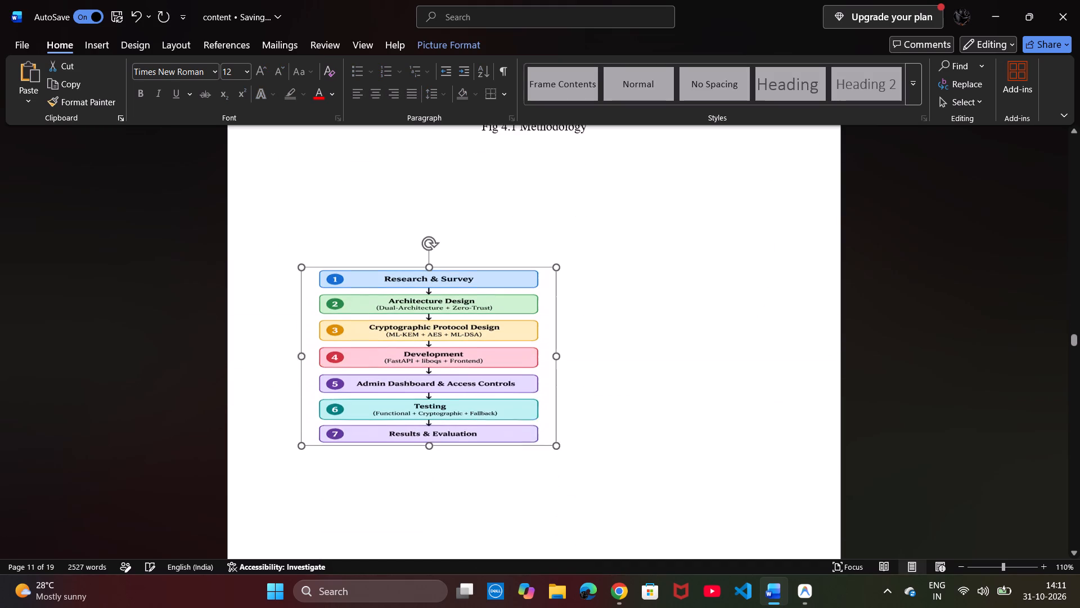
drag(464, 369, 545, 273)
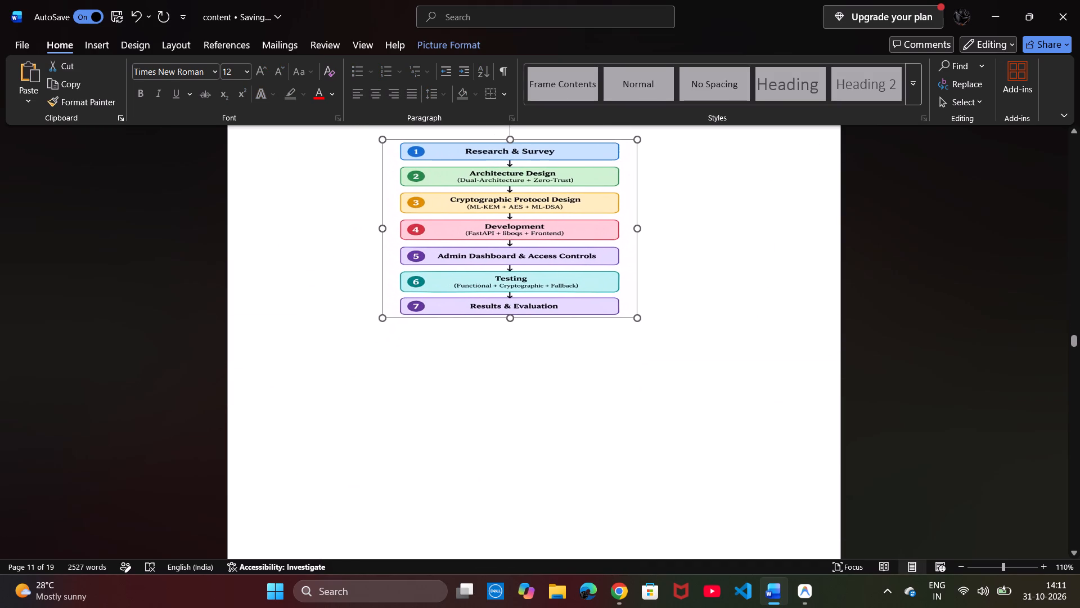
drag(545, 273, 547, 273)
Delete the Fig 4.1 Methodology caption above the diagram together with three of the blank lines before it.
scroll(503, 382, up, 3)
scroll(503, 382, down, 1)
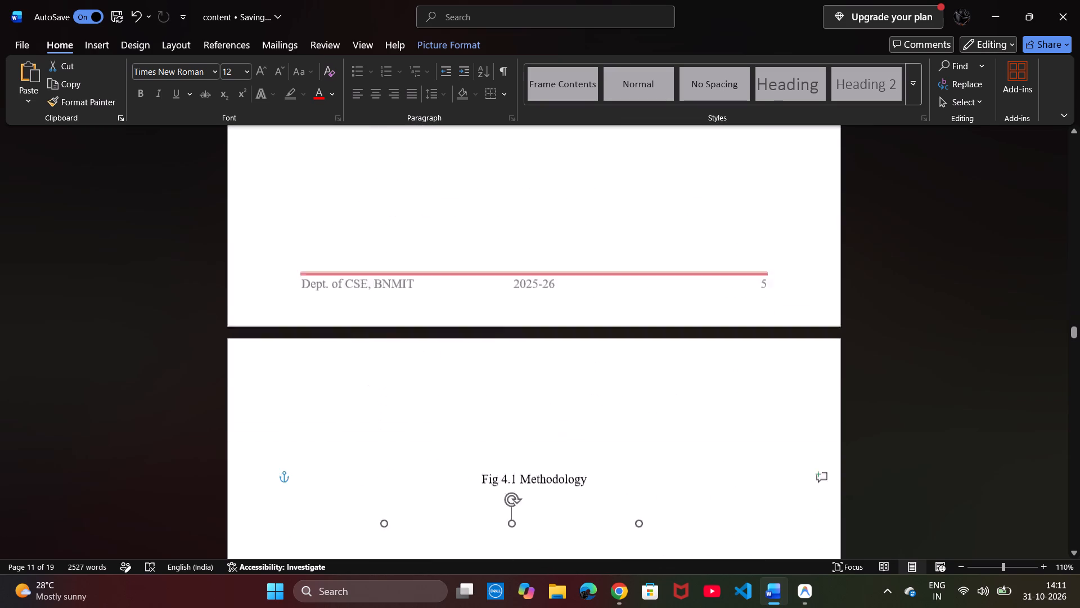
scroll(503, 382, down, 1)
click(481, 445)
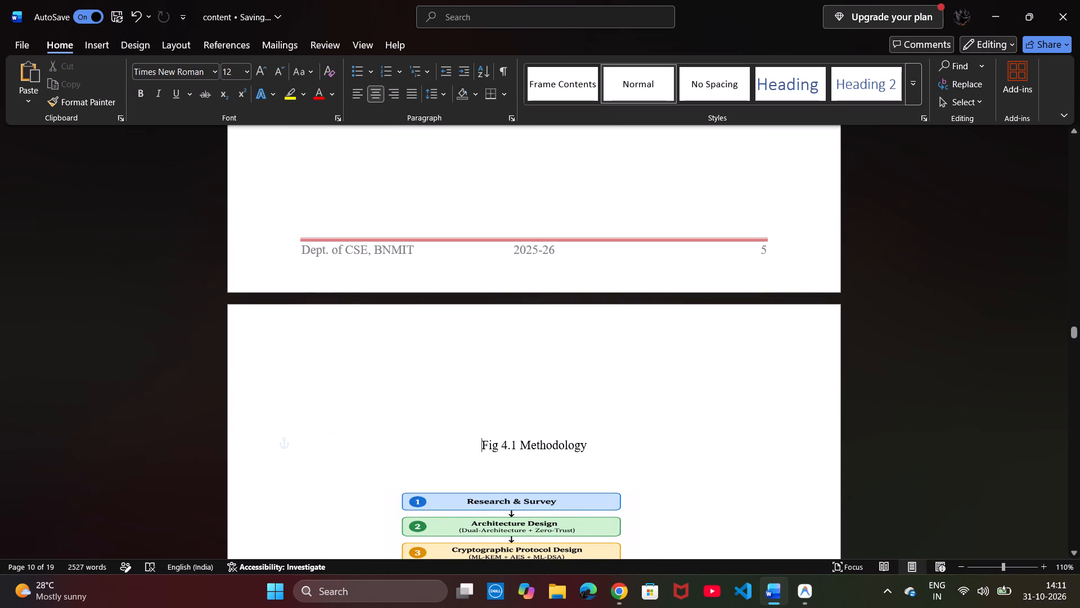
click(587, 452)
key(BackSpace)
key(BackSpace)
key(BackSpace)
key(BackSpace)
key(BackSpace)
key(BackSpace)
key(BackSpace)
key(BackSpace)
key(BackSpace)
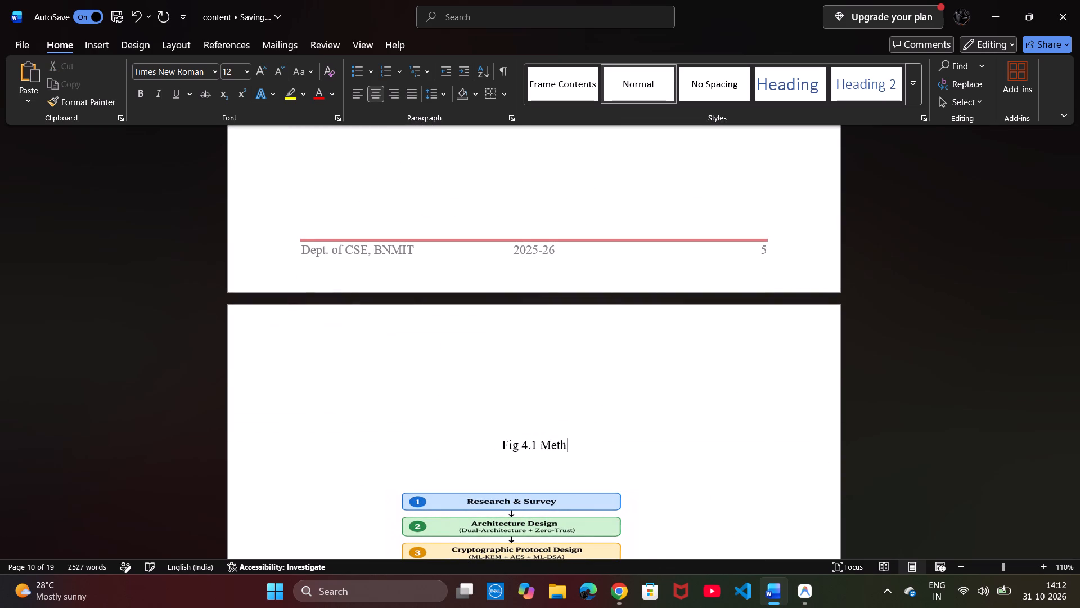
key(BackSpace)
key(BackSpace)
key(BackSpace)
key(BackSpace)
key(BackSpace)
key(BackSpace)
key(BackSpace)
key(BackSpace)
key(BackSpace)
key(BackSpace)
key(BackSpace)
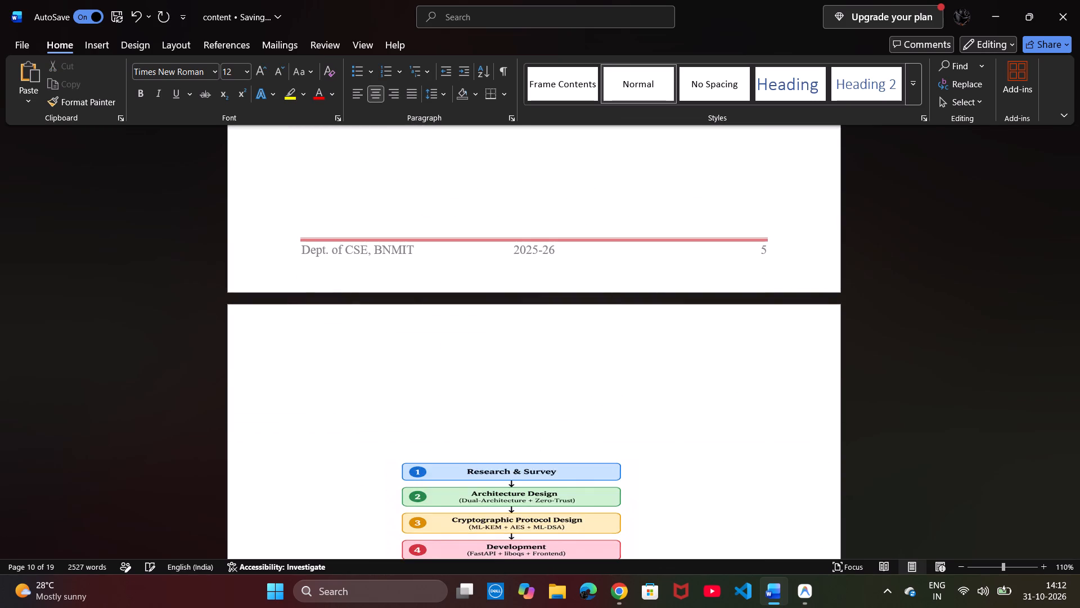
key(BackSpace)
key(BackSpace)
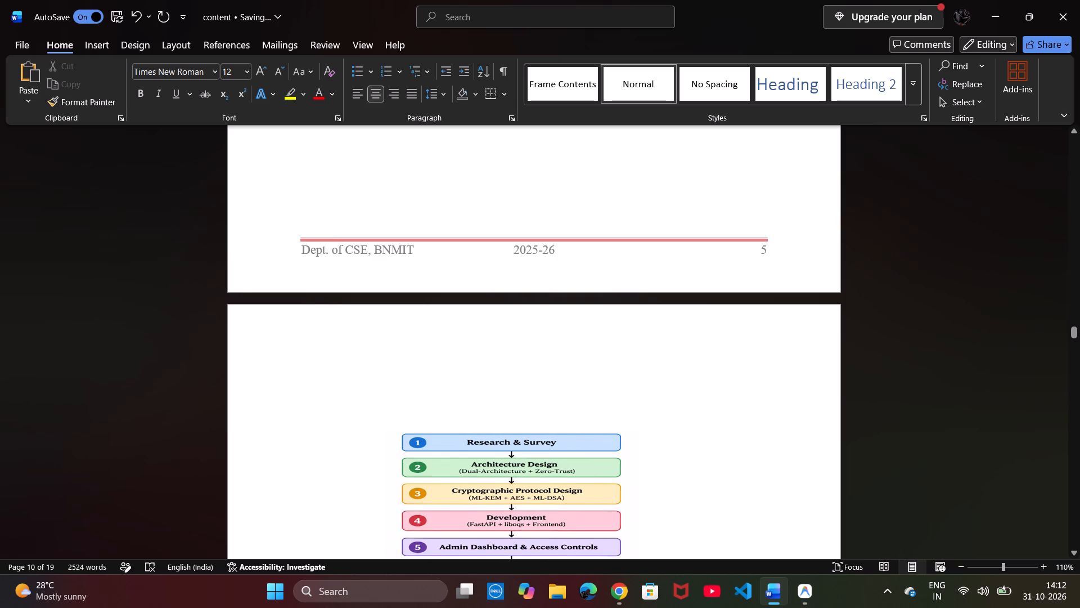
Set the blank paragraph below the Decryption Engine bullet to justified alignment.
click(368, 424)
scroll(514, 339, up, 3)
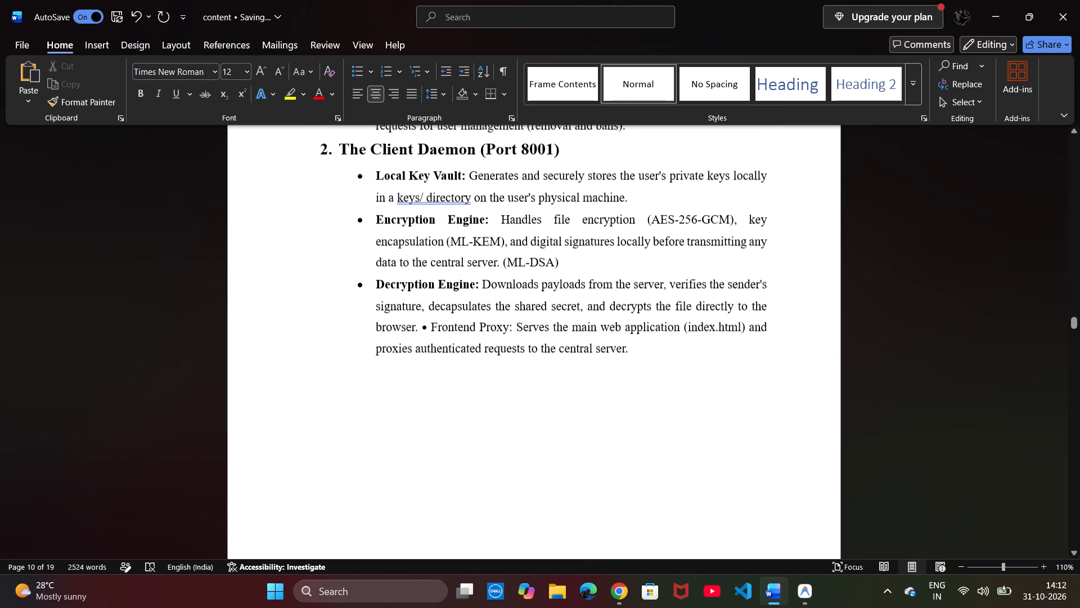
scroll(514, 339, up, 1)
click(359, 440)
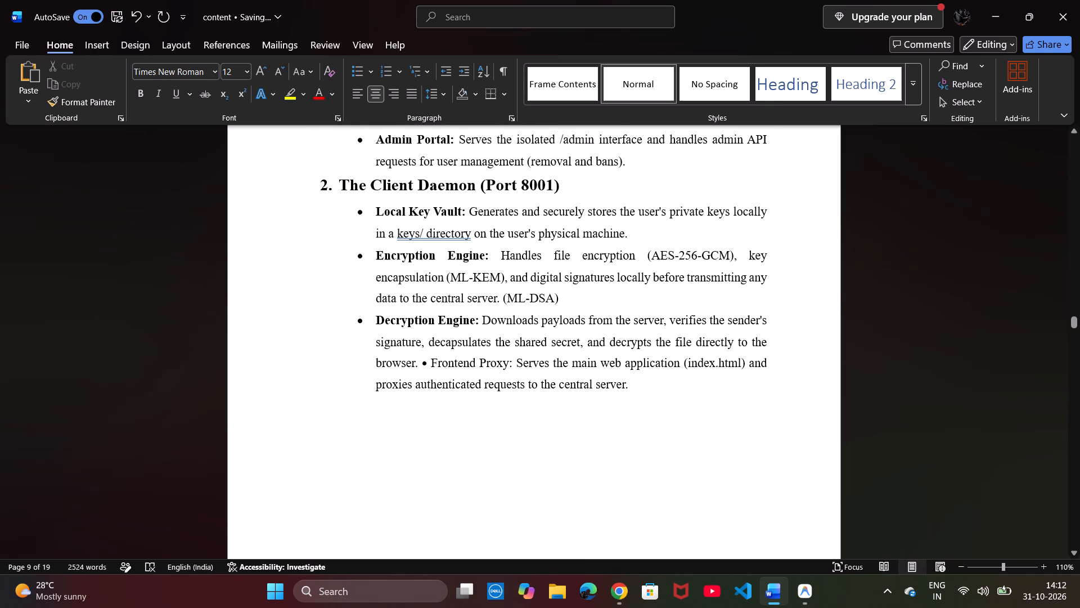
click(406, 97)
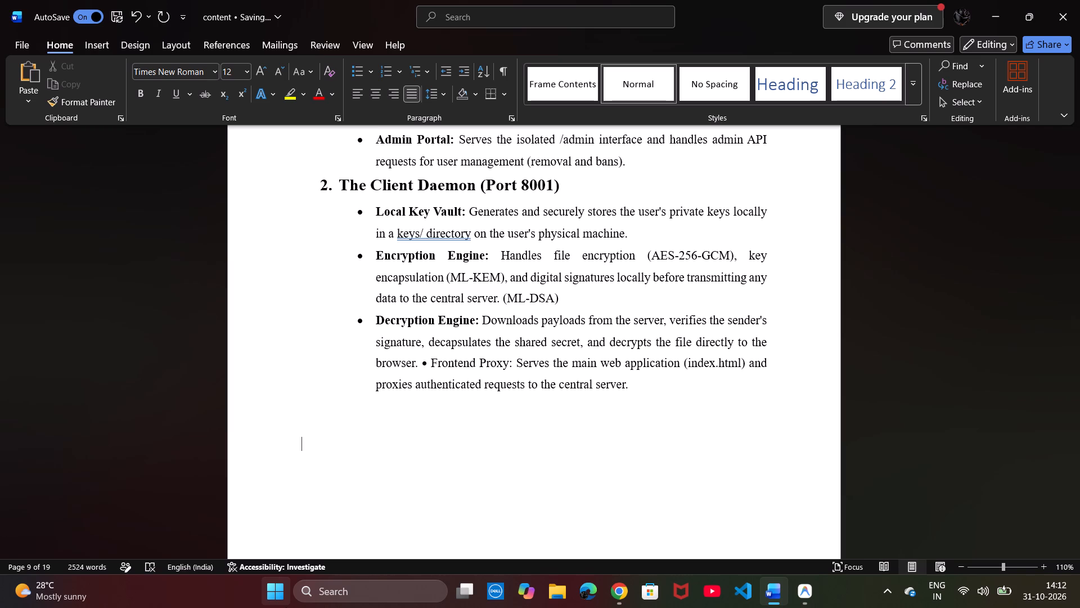
Renumber the Chapter 4 headings as 4.1 for The Central Server (Port 8000) and 4.2 for The Client Daemon (Port 8001).
scroll(286, 607, up, 2)
double_click(313, 522)
scroll(313, 522, up, 3)
scroll(313, 522, down, 2)
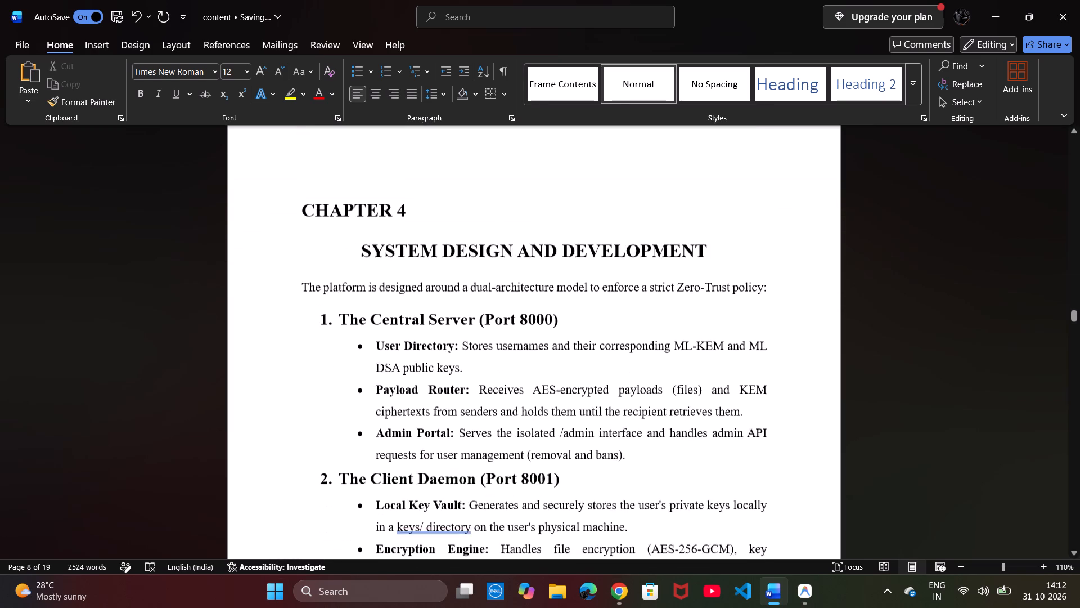
scroll(313, 522, down, 1)
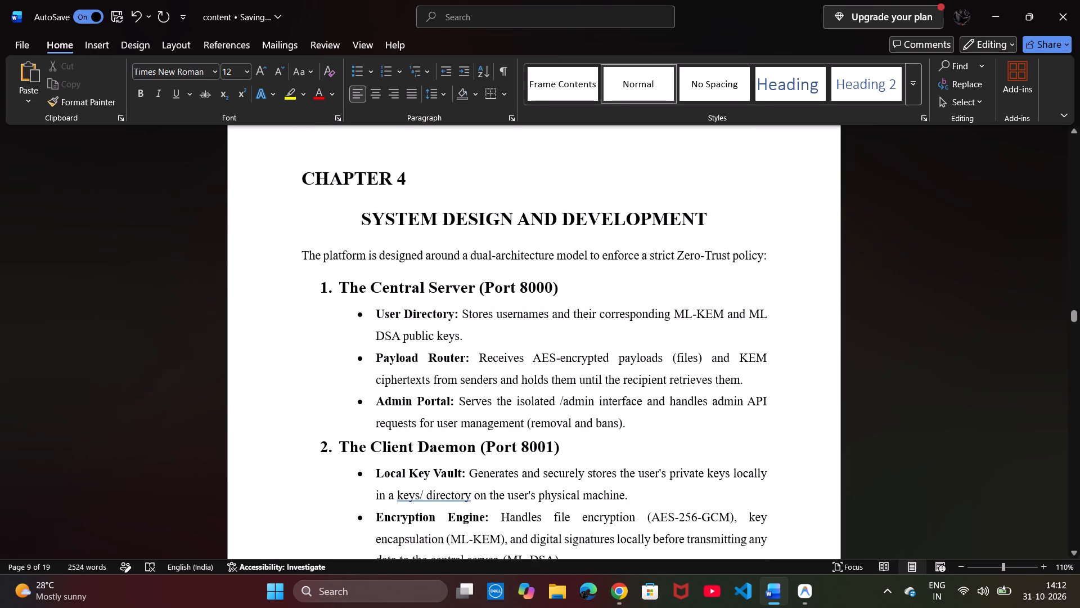
click(325, 292)
text(4.1)
key(space)
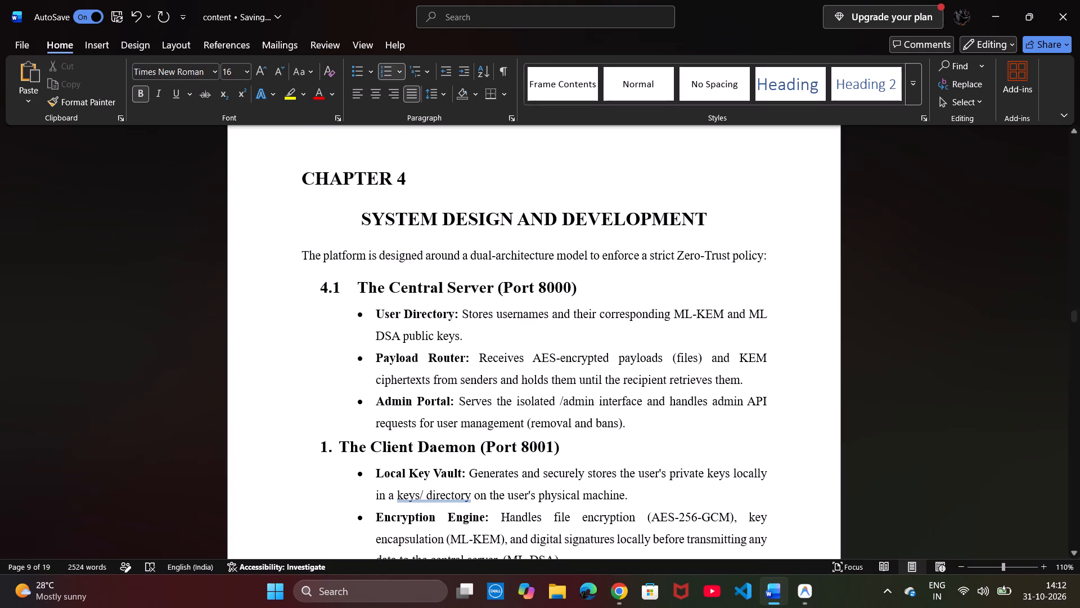
click(326, 447)
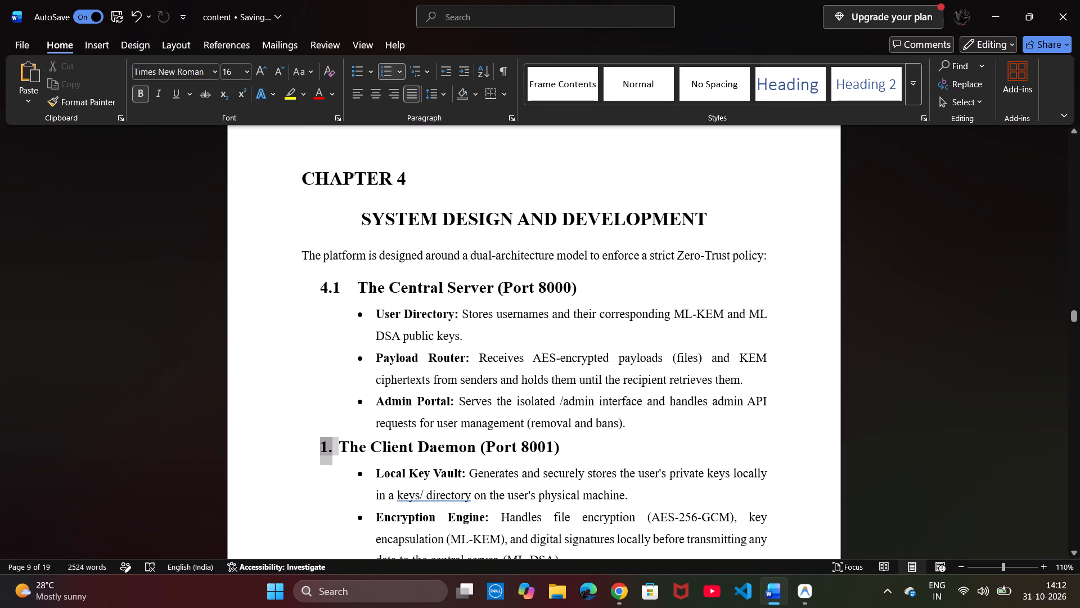
text(4.2)
key(space)
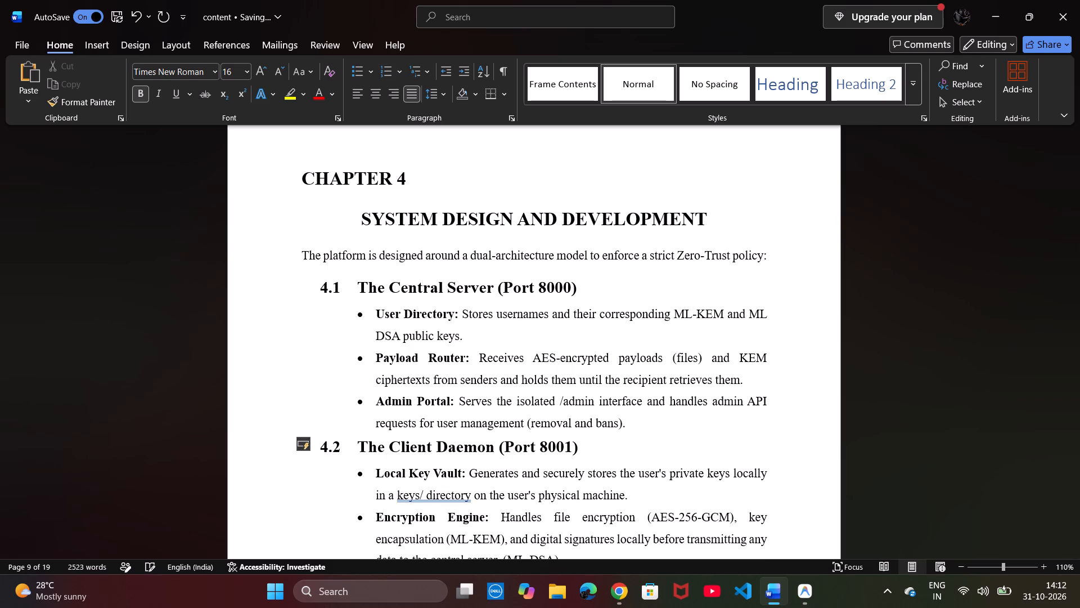
Set the centred blank paragraph below the last Decryption Engine line to justified alignment.
scroll(388, 460, down, 1)
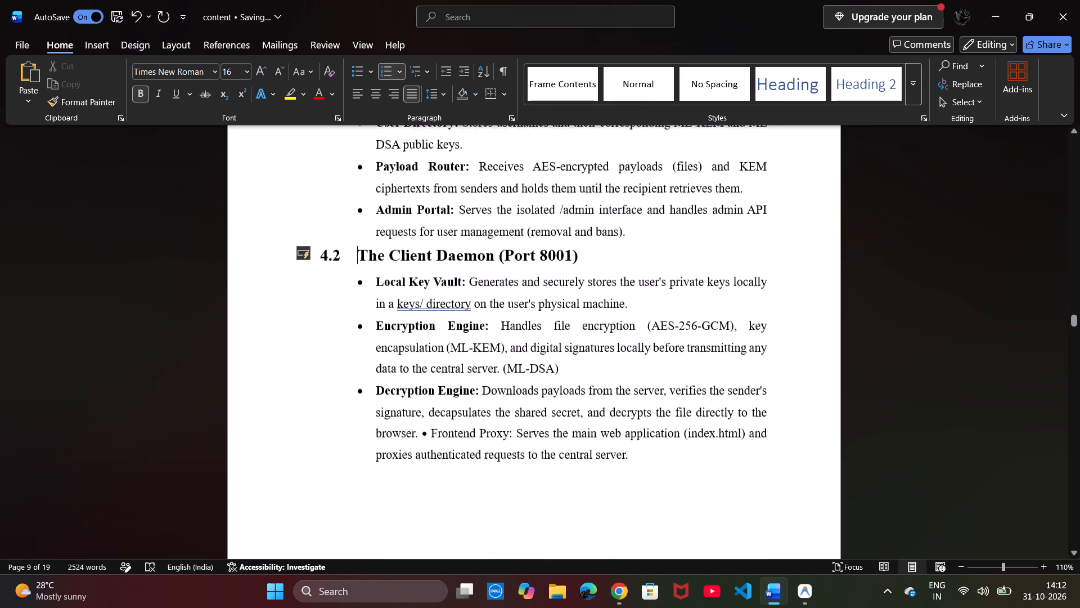
scroll(388, 460, down, 1)
click(347, 453)
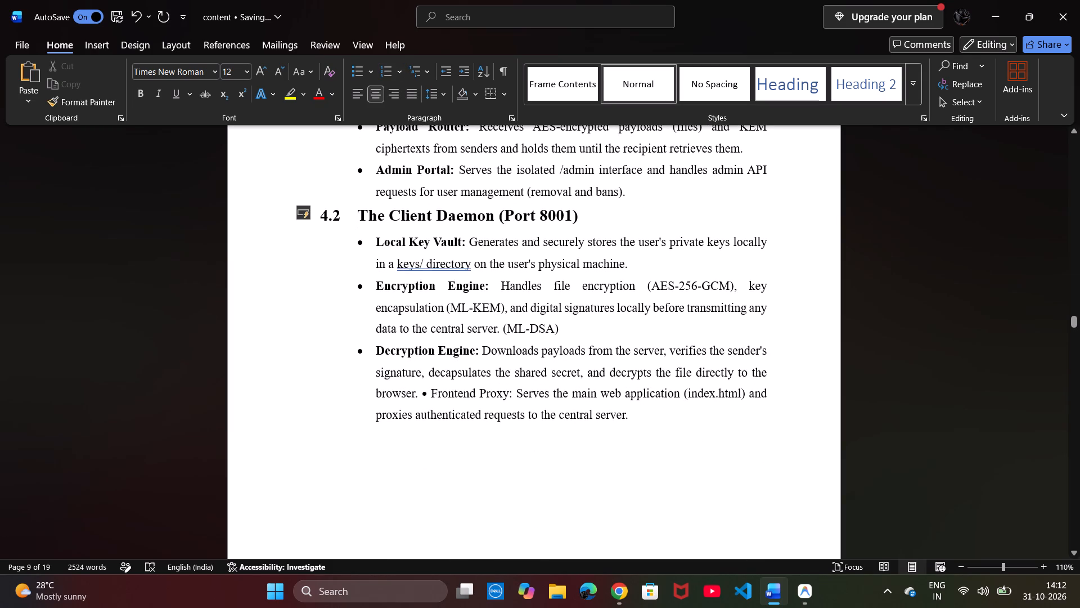
click(417, 95)
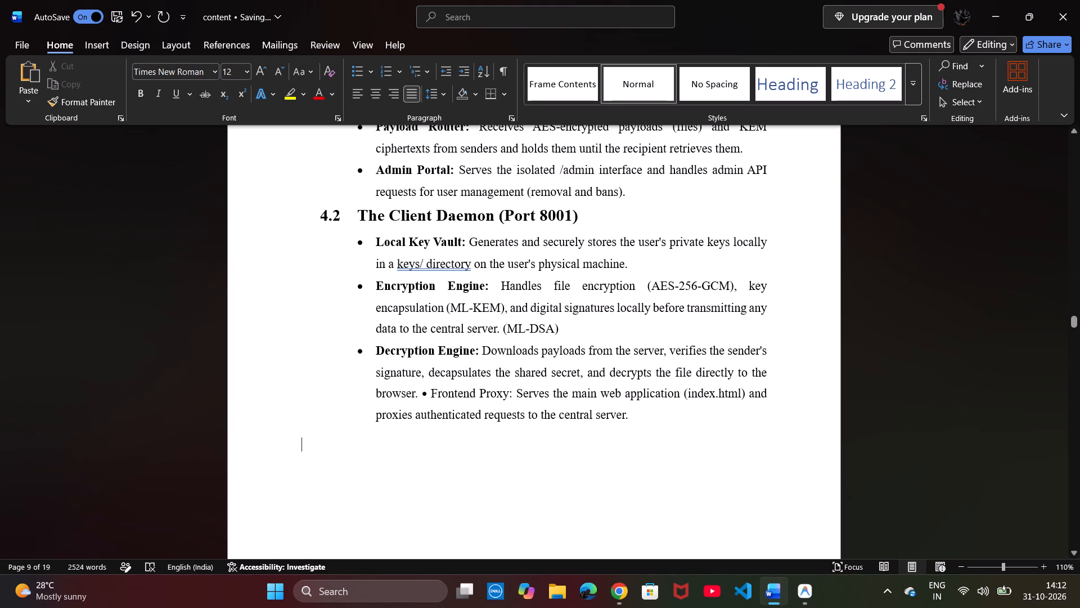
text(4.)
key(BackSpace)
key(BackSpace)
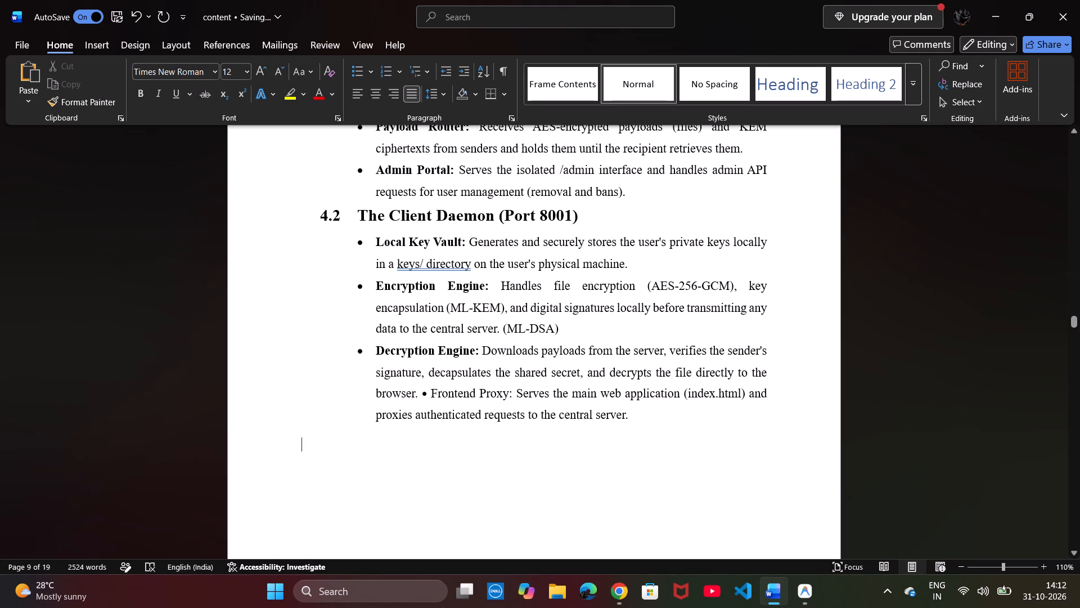
Add two unbulleted blank lines after the Decryption Engine bullet and enter three spaces on the second.
click(637, 415)
key(Return)
key(Return)
key(Return)
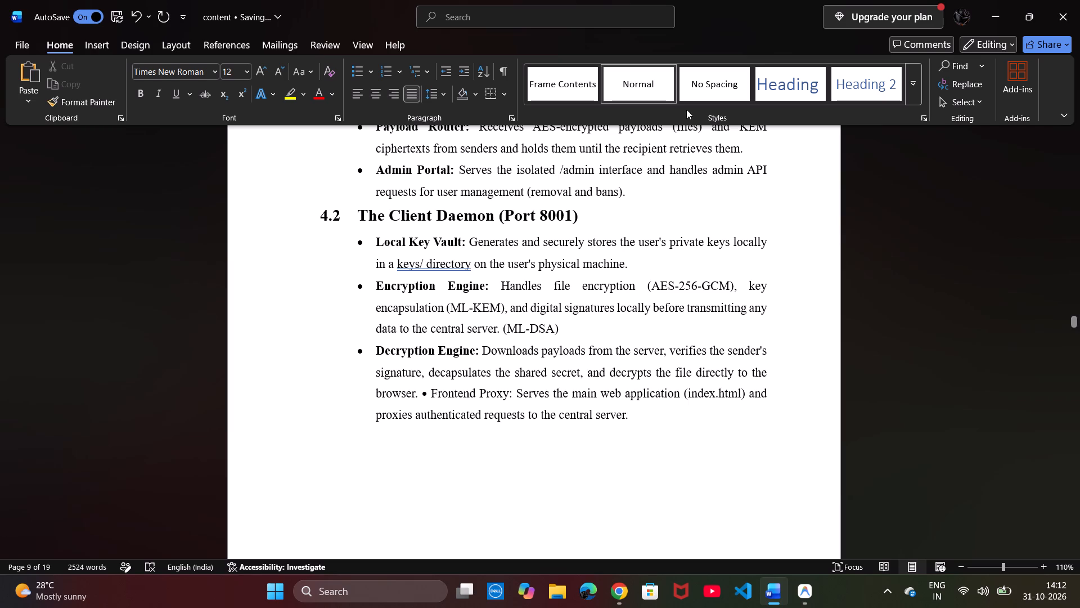
scroll(532, 291, down, 4)
scroll(532, 291, up, 2)
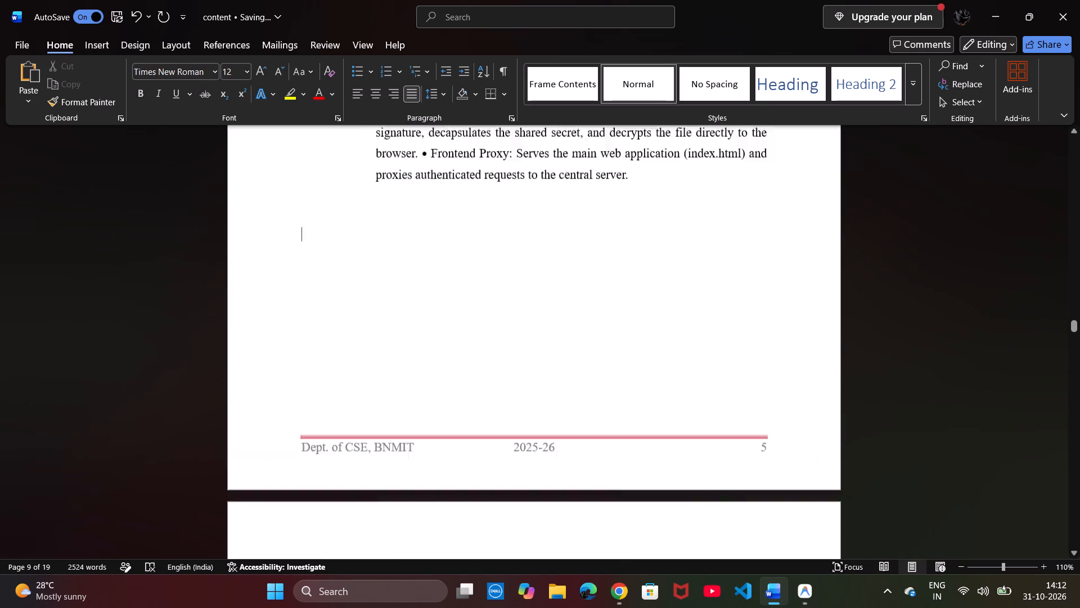
scroll(532, 291, up, 2)
key(space)
key(space)
key(space)
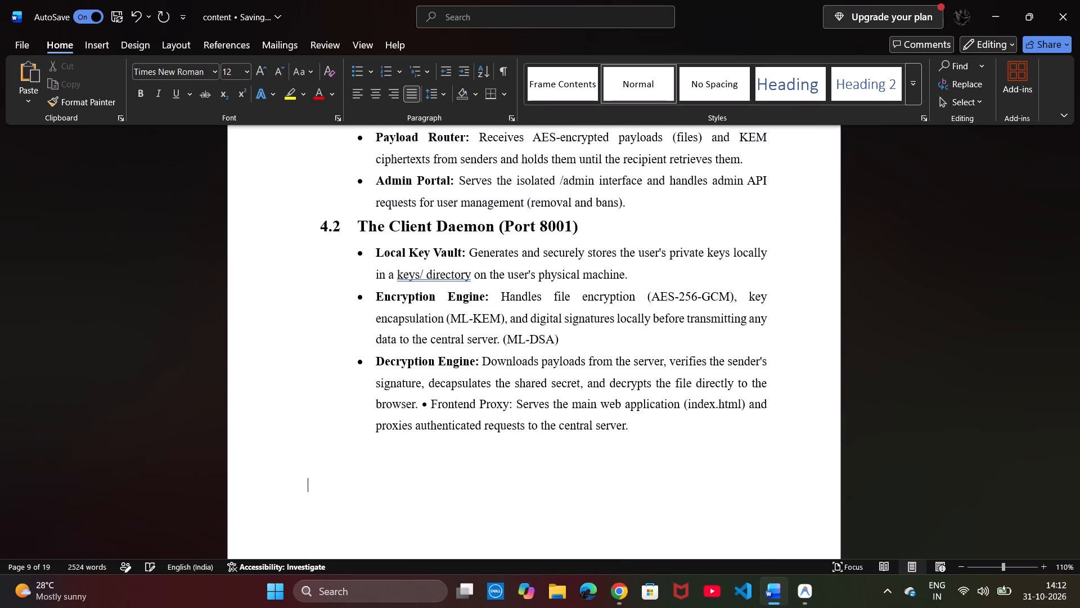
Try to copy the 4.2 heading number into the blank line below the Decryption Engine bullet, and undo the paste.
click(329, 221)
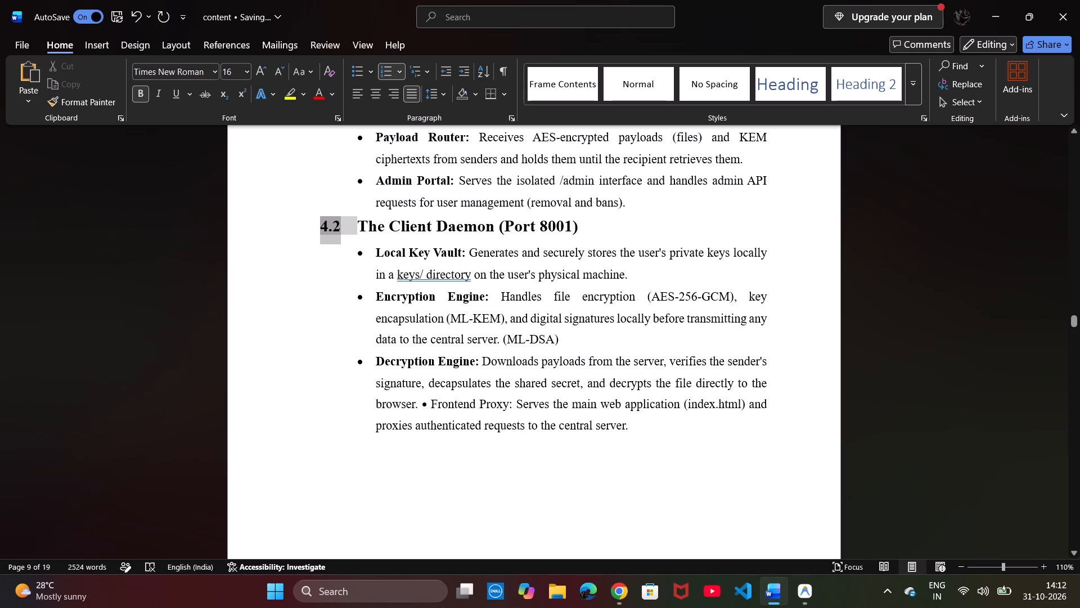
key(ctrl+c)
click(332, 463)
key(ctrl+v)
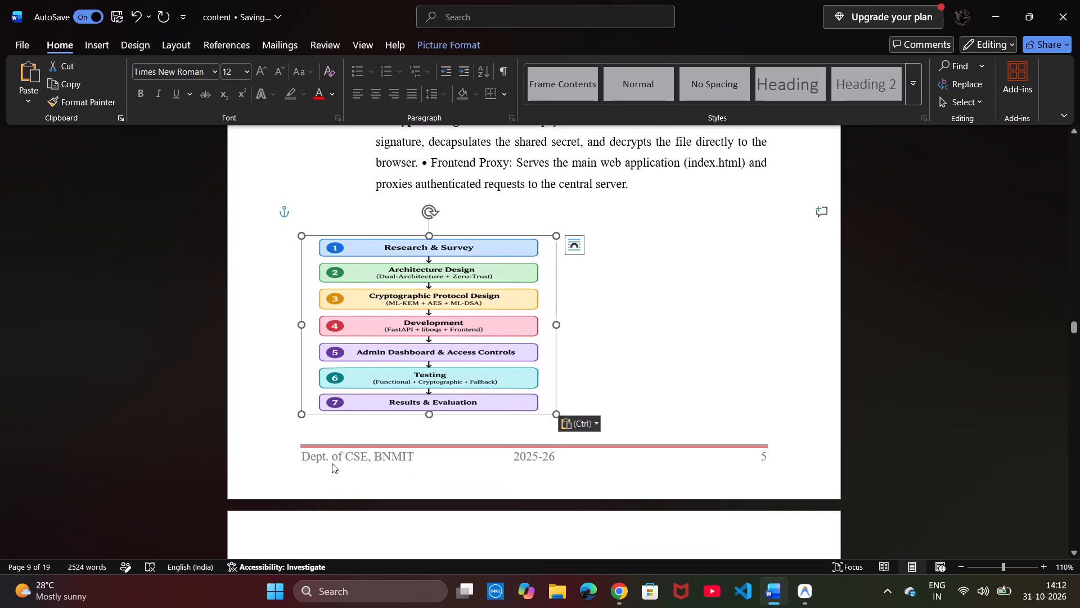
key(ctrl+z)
Enter the heading Methodology in 16 pt bold on the blank line below the Decryption Engine bullet.
scroll(475, 403, up, 1)
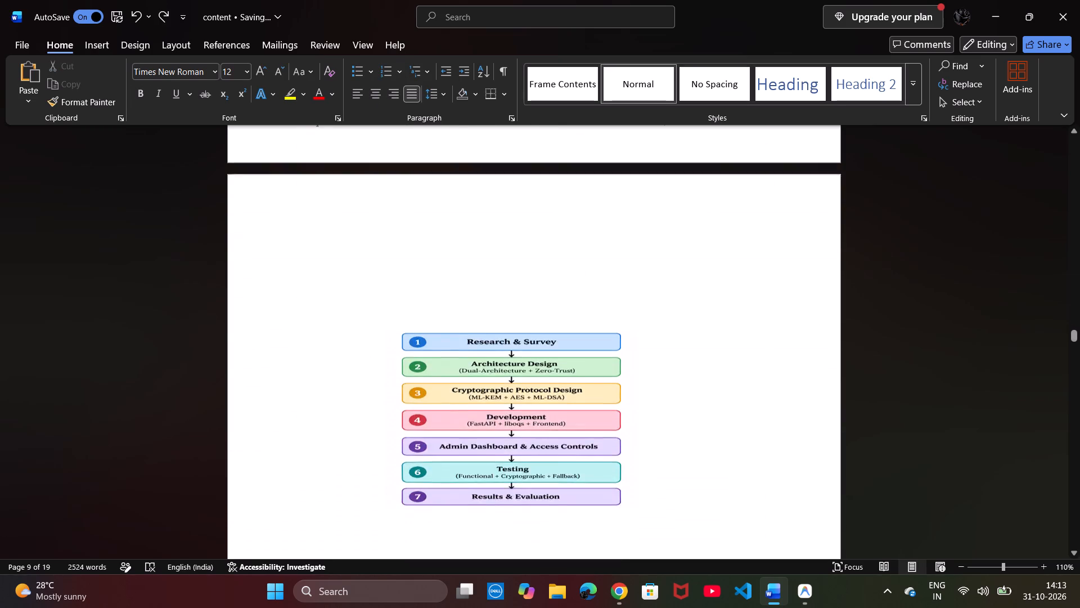
scroll(475, 403, up, 1)
scroll(475, 403, down, 1)
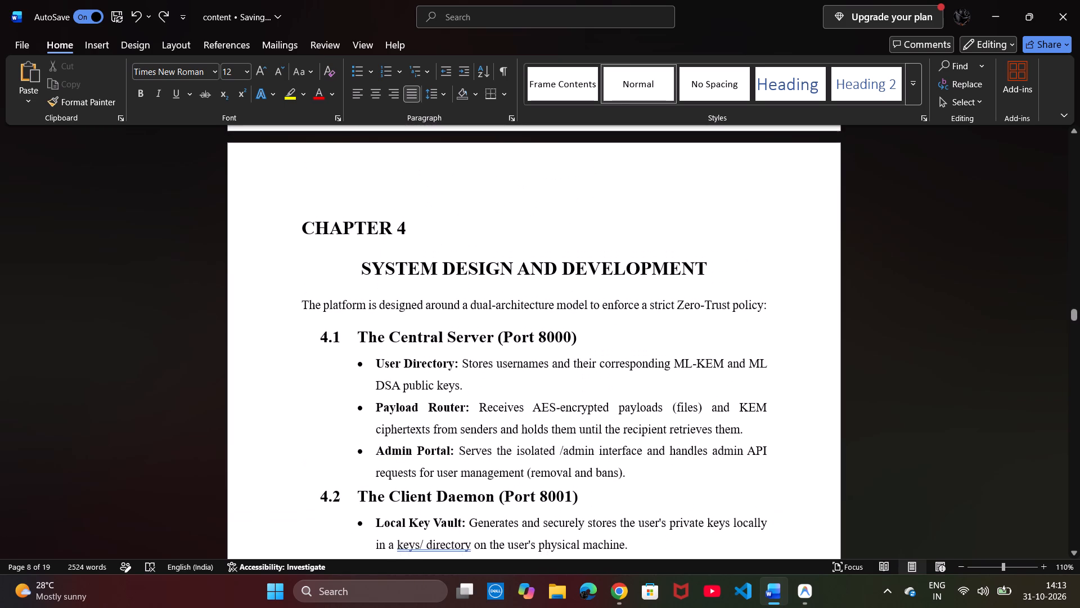
scroll(475, 403, down, 2)
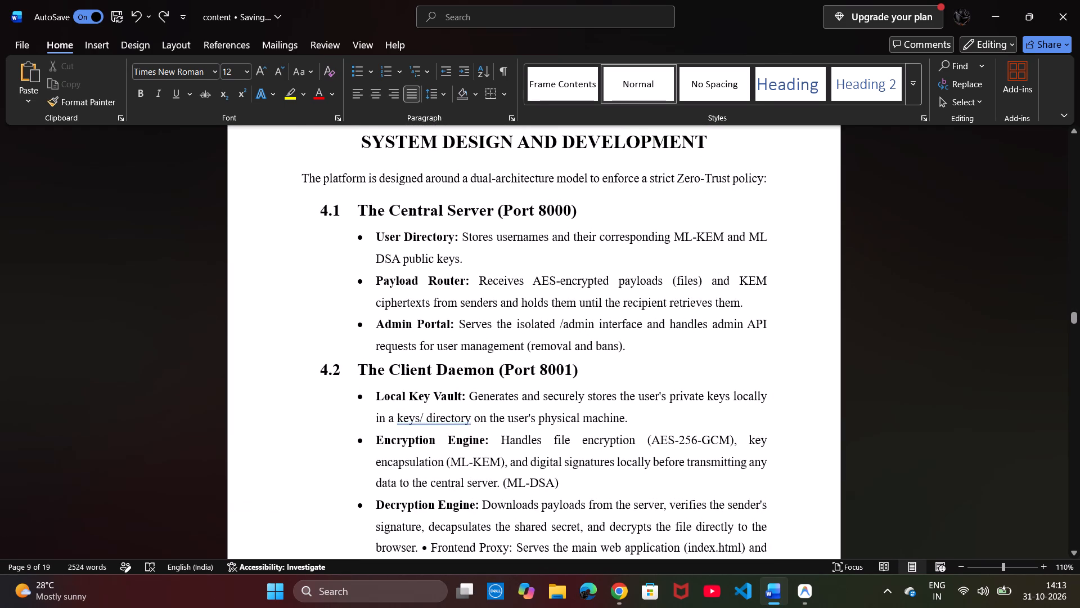
scroll(475, 403, down, 2)
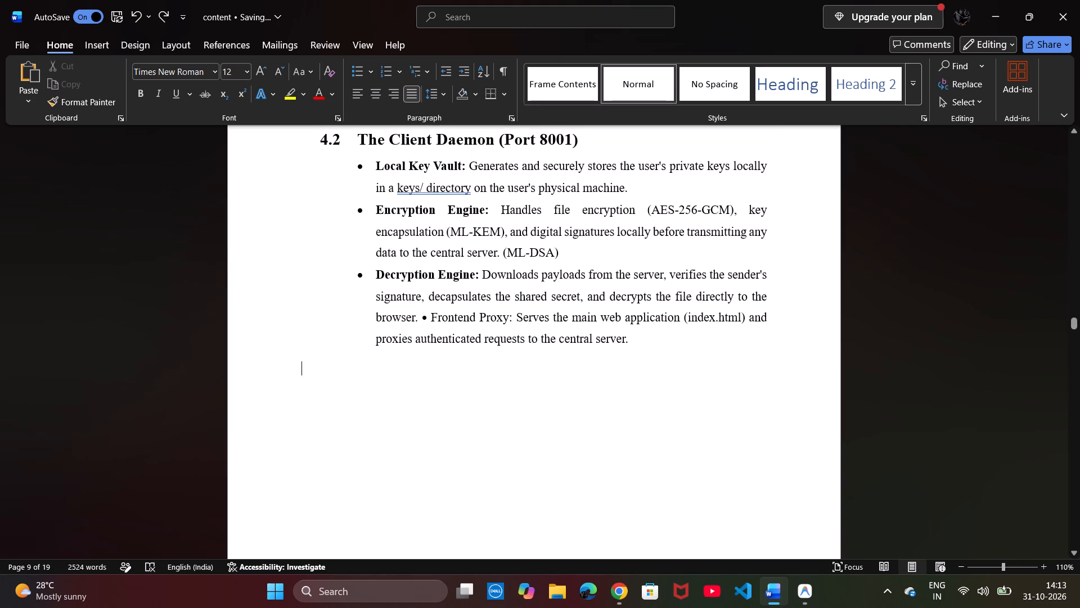
key(shift+m)
key(BackSpace)
click(246, 72)
click(238, 190)
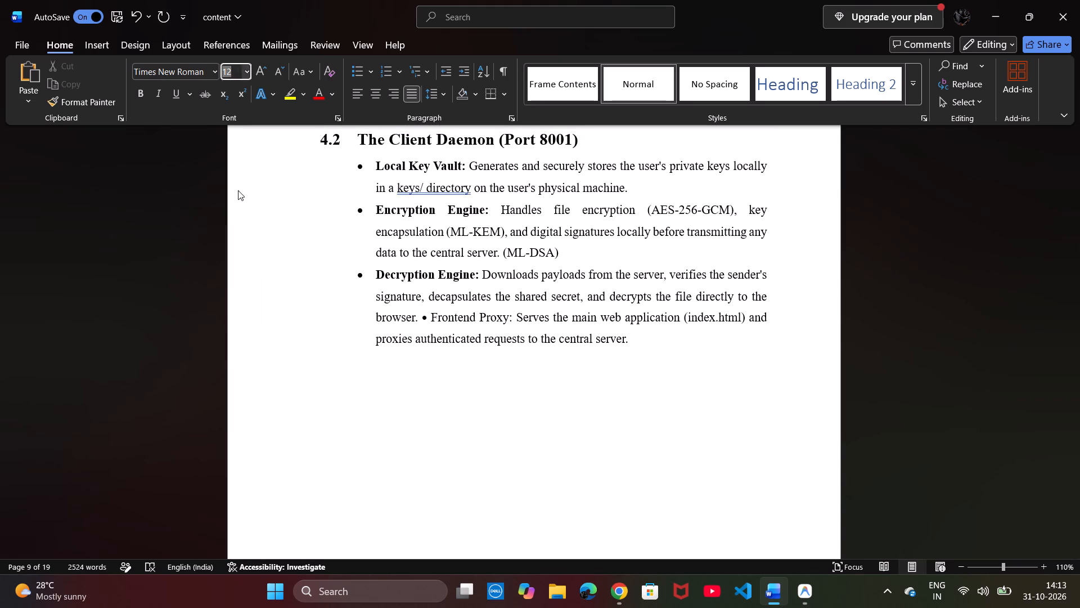
click(144, 91)
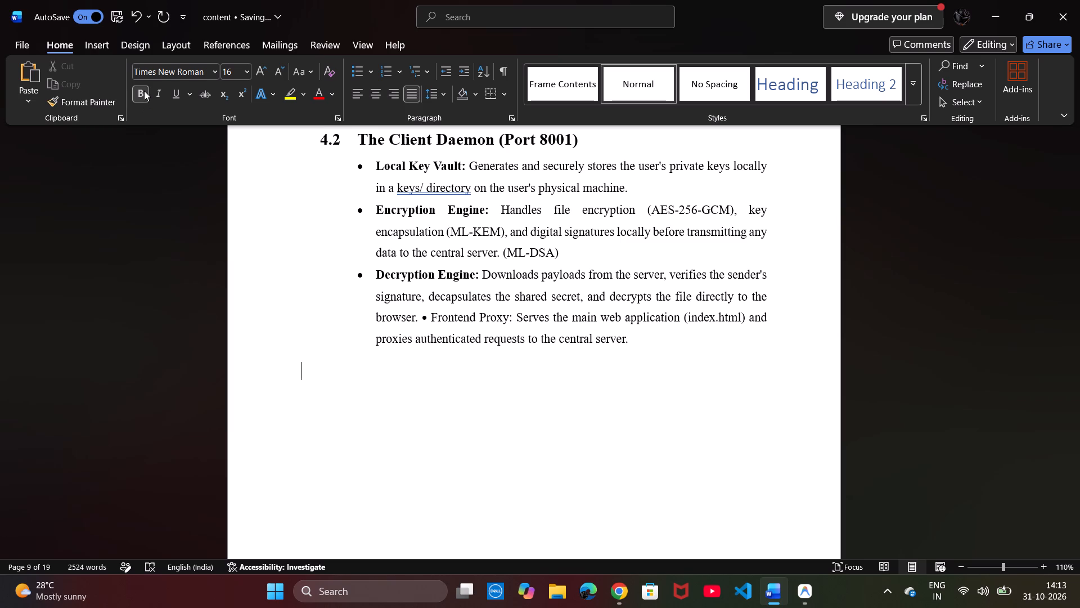
text(Methi)
key(BackSpace)
key(o)
text(dolo)
text(gy)
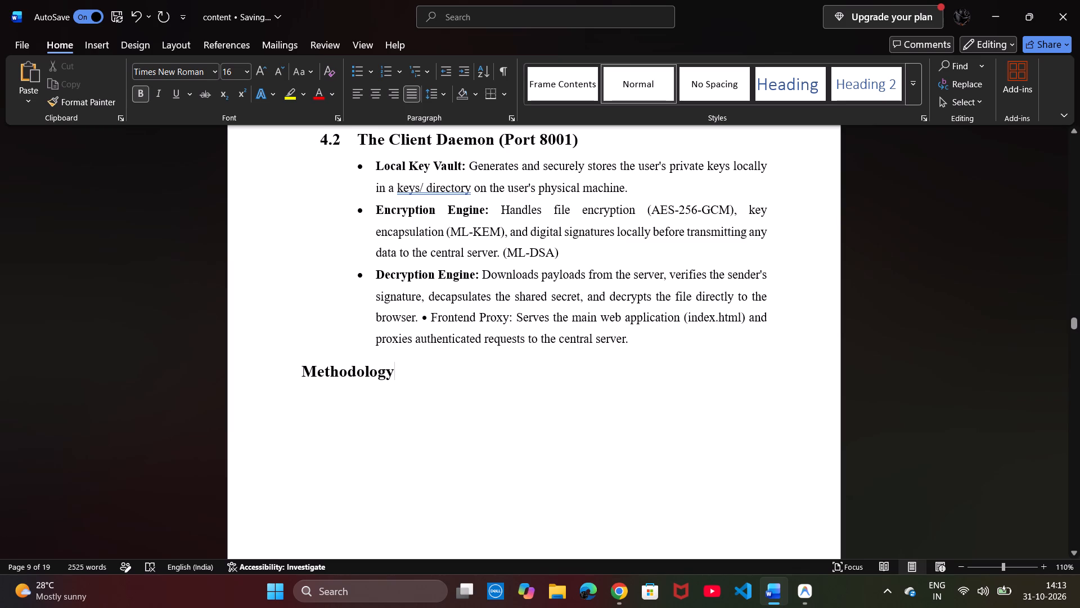
Number the Methodology heading 4.3, with three spaces between the number and the title.
click(303, 363)
text(4.3)
key(space)
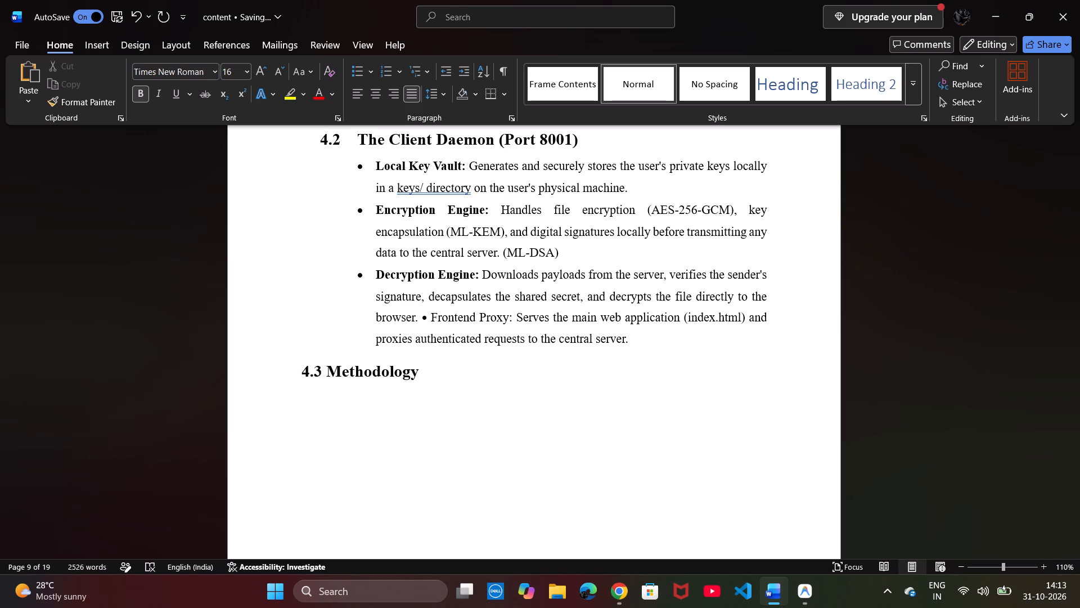
key(space)
key(space)
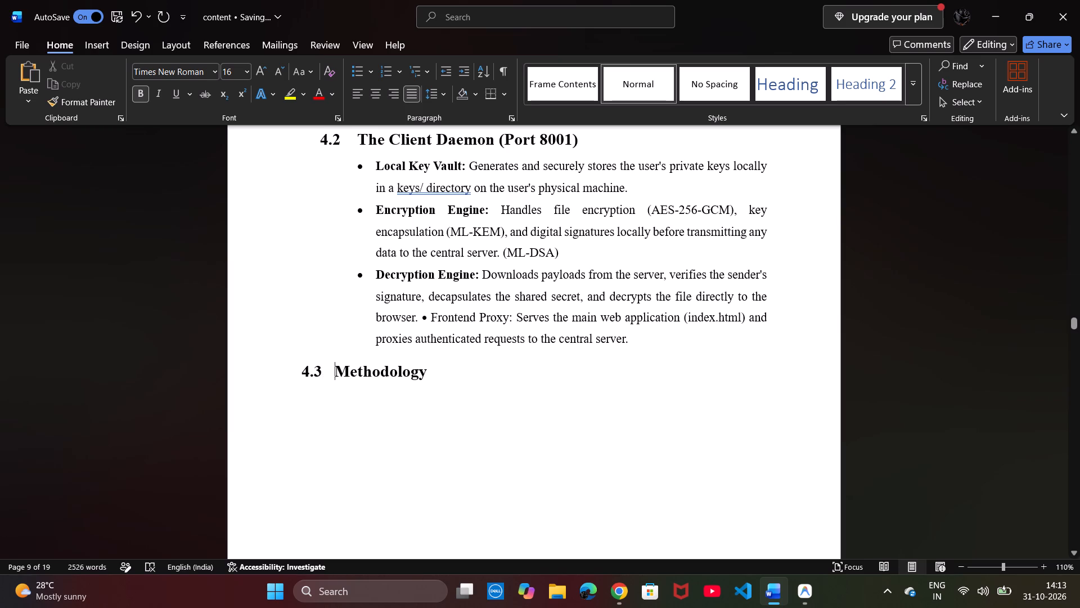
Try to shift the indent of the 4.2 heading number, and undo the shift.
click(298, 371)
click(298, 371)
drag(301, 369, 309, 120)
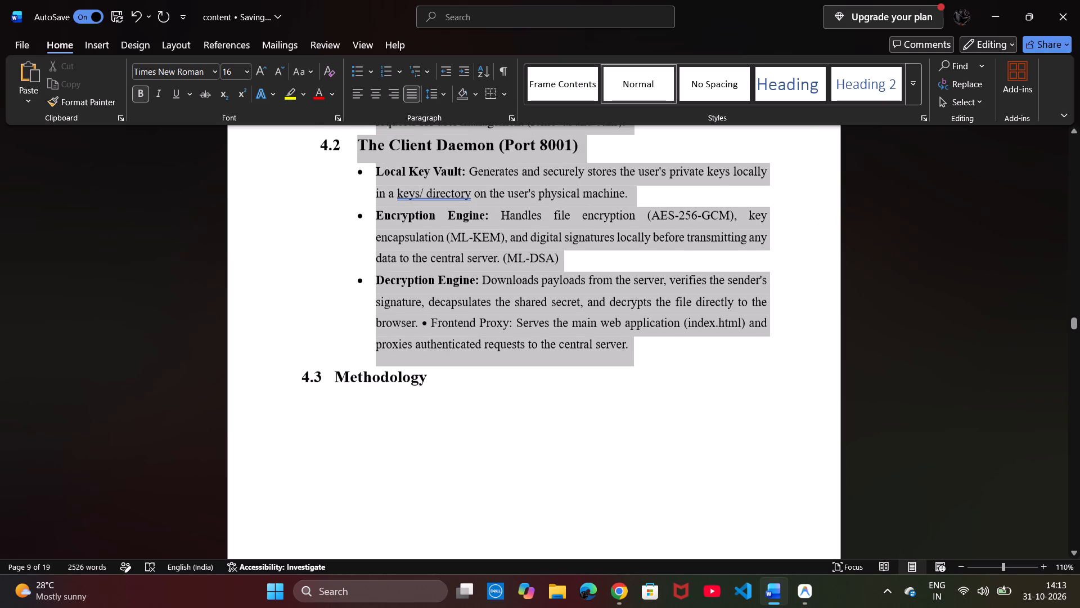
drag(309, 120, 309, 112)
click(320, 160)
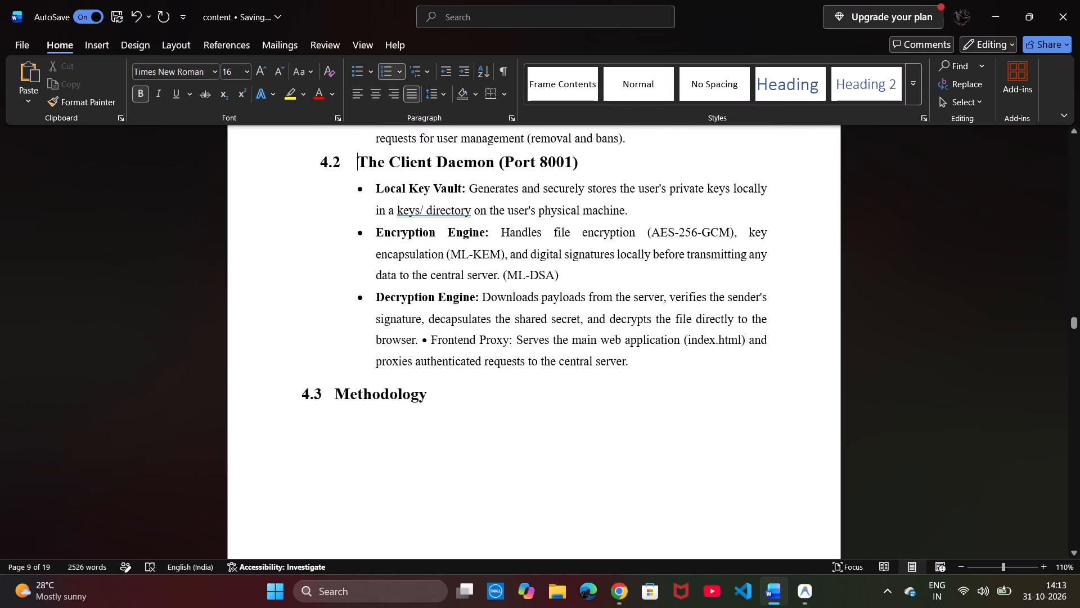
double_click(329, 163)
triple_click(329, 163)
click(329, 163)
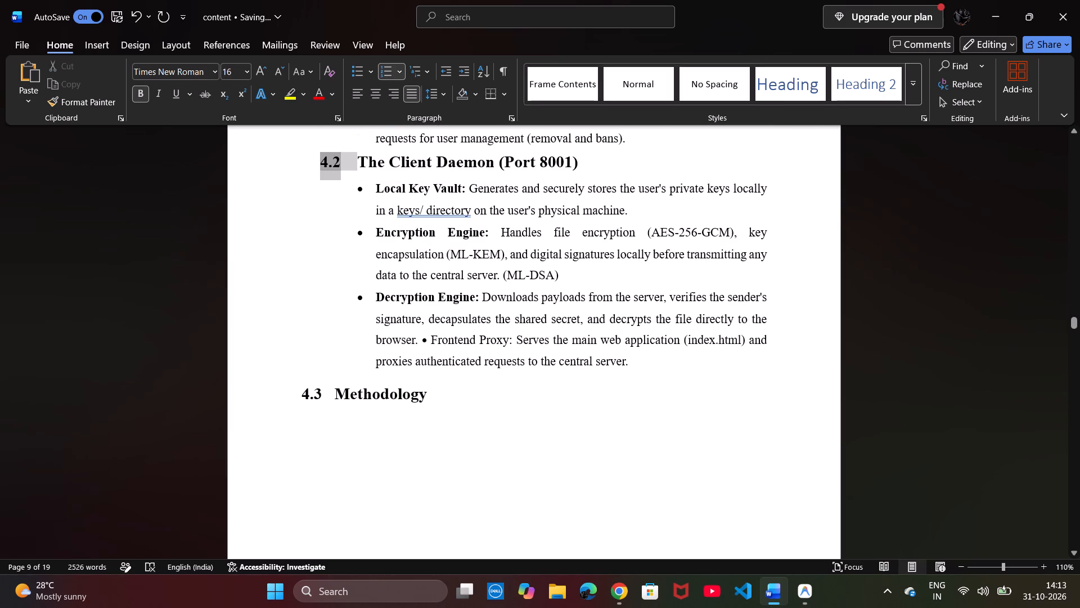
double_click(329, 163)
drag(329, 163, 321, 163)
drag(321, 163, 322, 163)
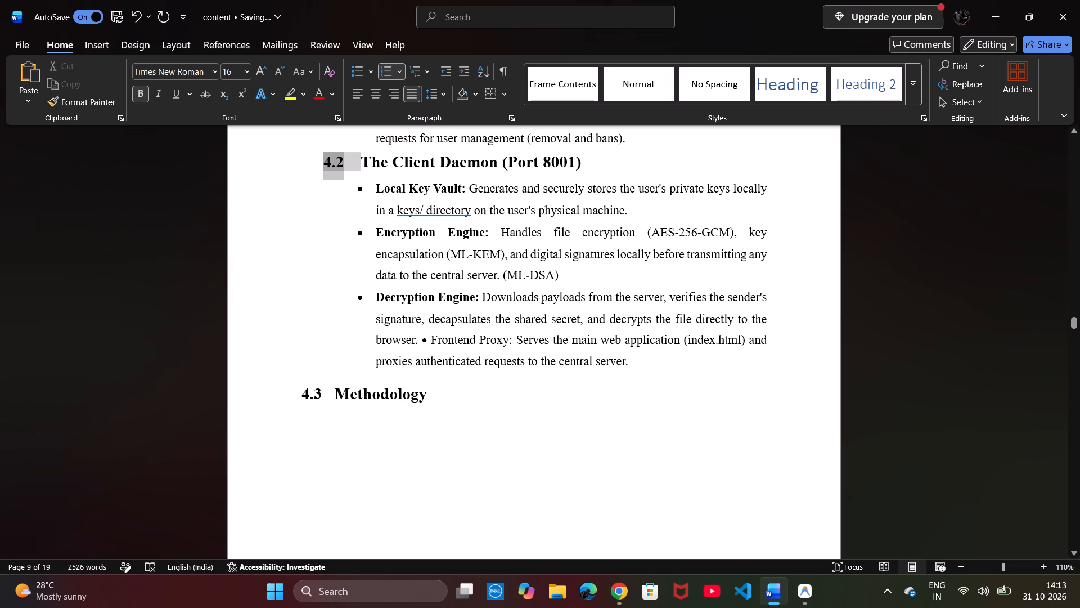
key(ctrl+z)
Indent the 4.3 Methodology heading with four leading spaces to line it up with the 4.2 heading.
click(300, 390)
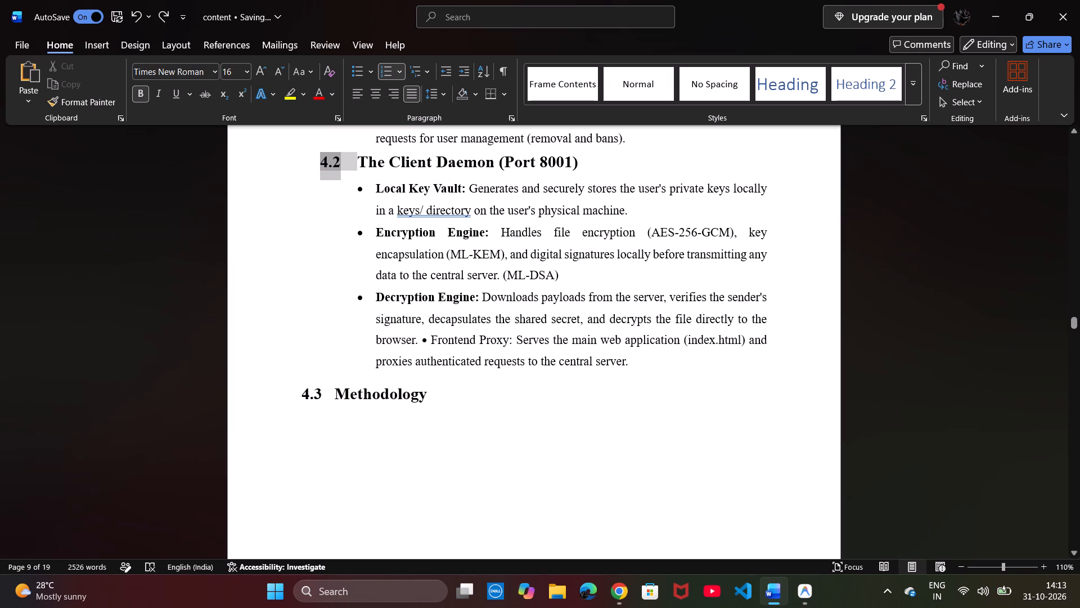
key(Return)
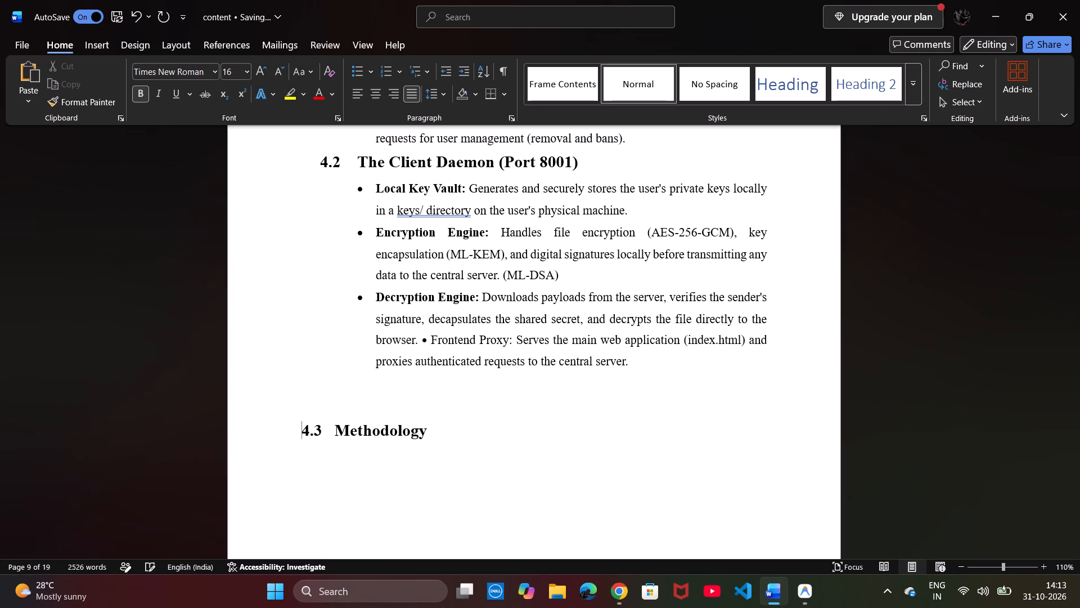
key(BackSpace)
click(300, 390)
key(space)
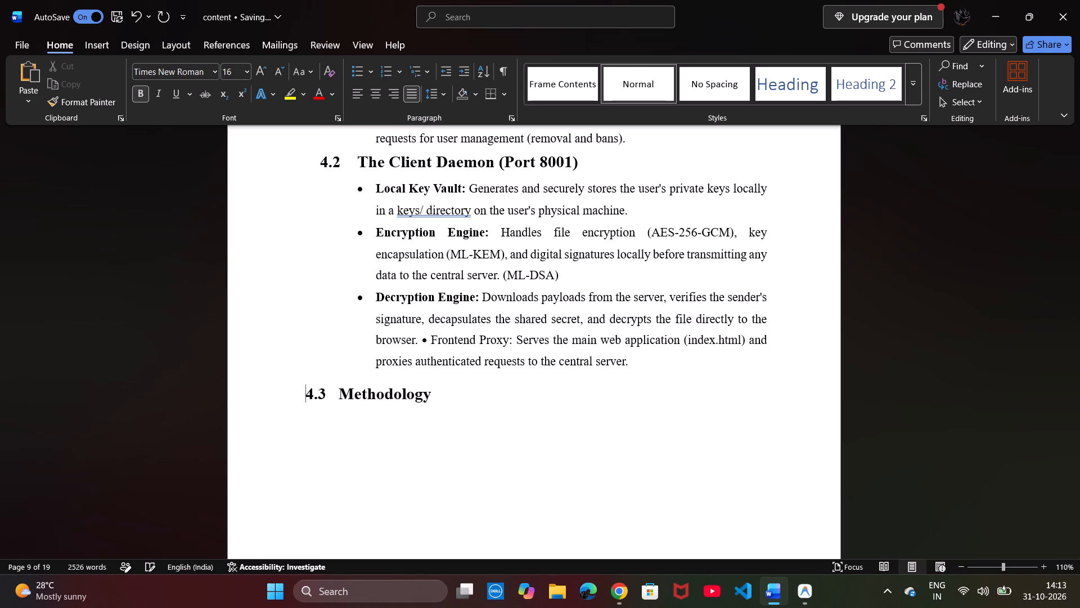
key(space)
key(space)
key(space)
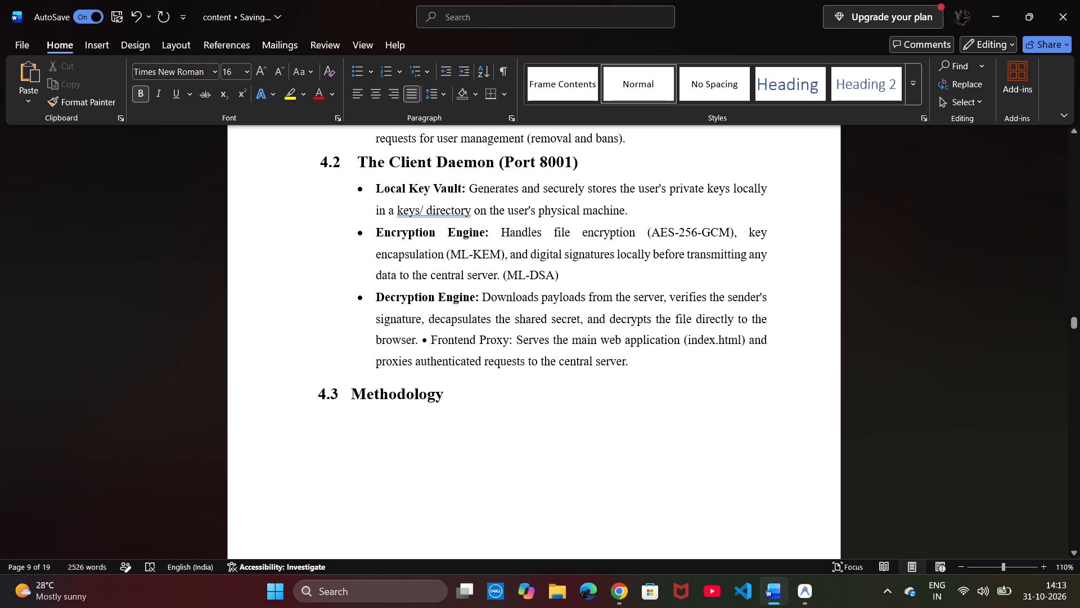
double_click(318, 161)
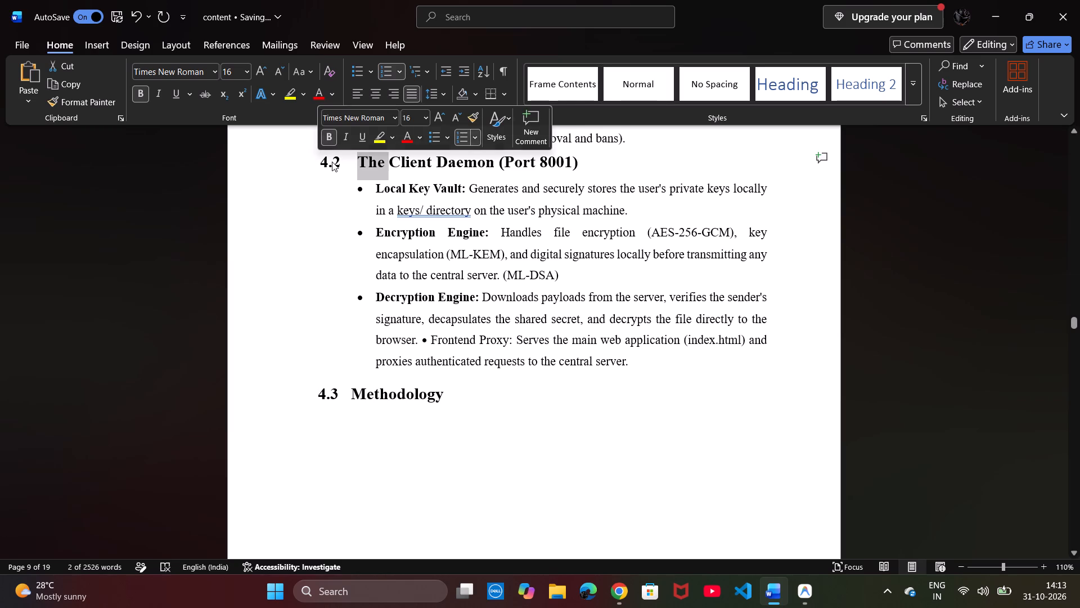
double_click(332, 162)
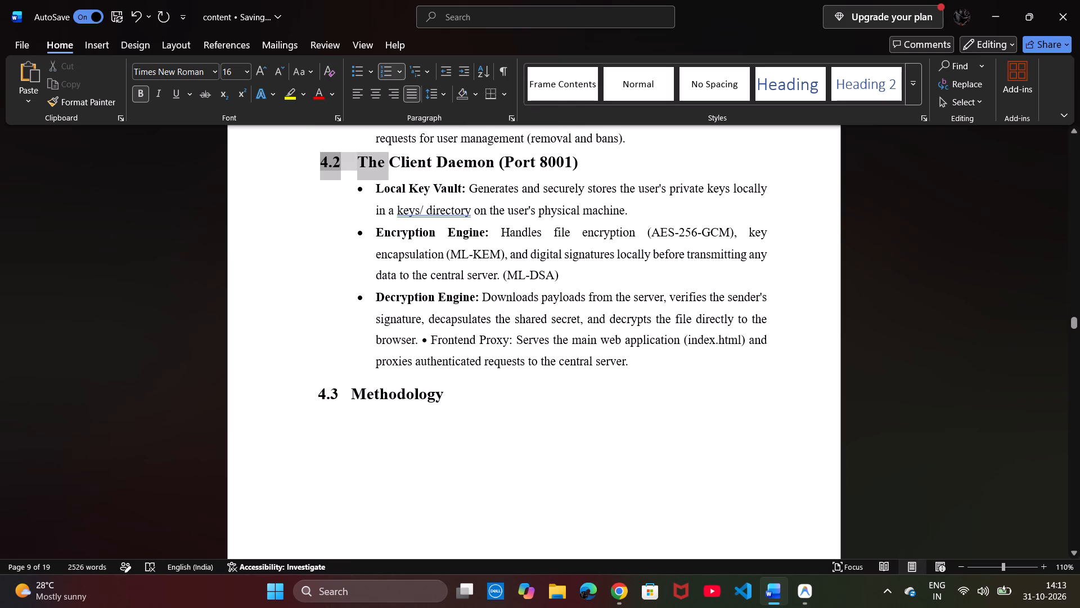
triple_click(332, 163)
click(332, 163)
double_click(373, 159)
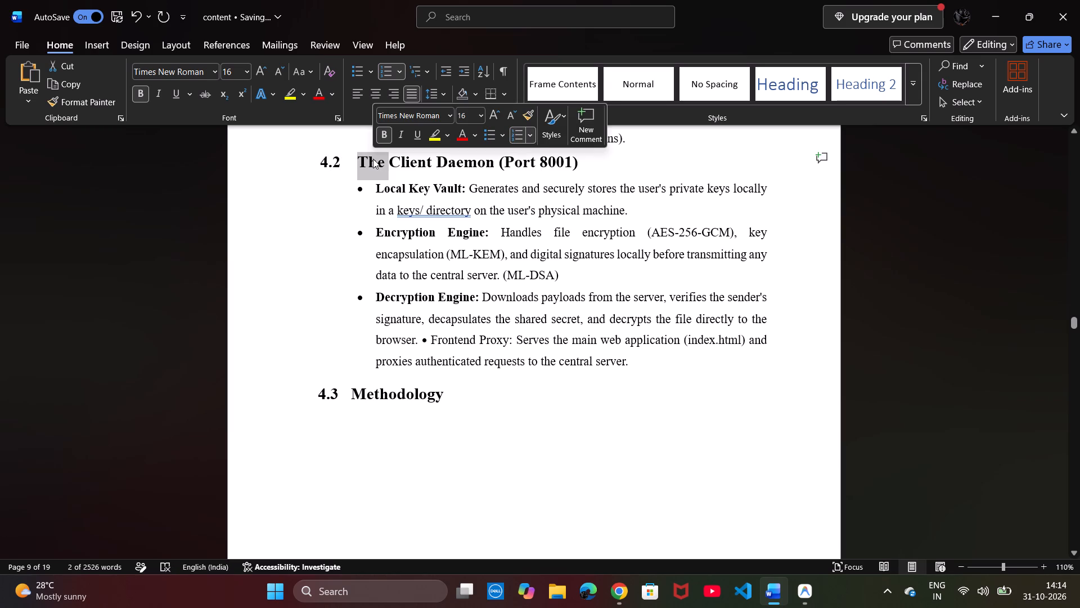
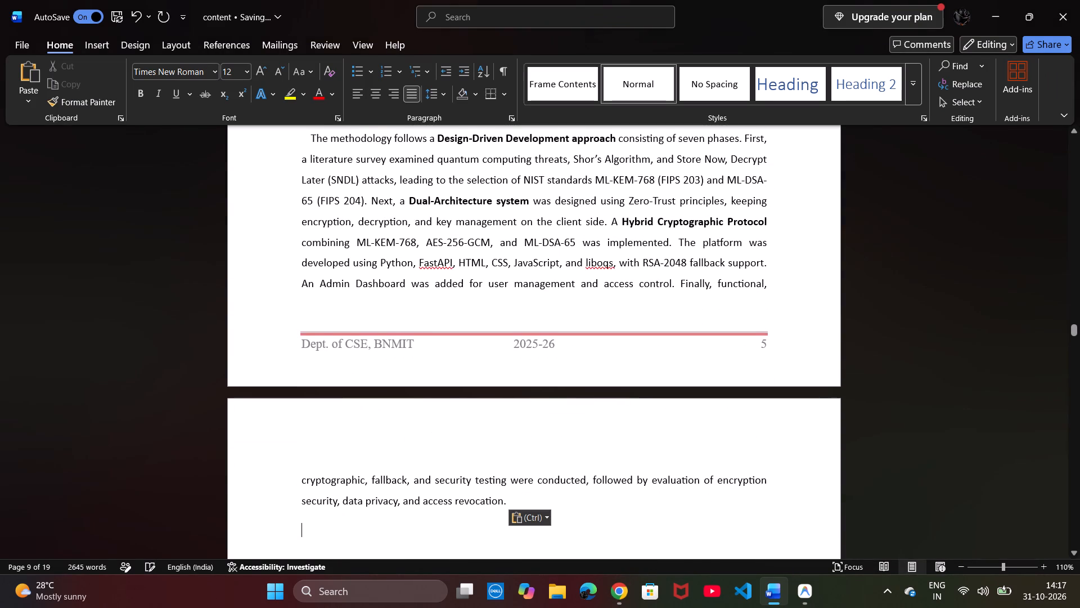
Format the whole pasted methodology paragraph in Times New Roman, size 12.
drag(515, 503, 295, 118)
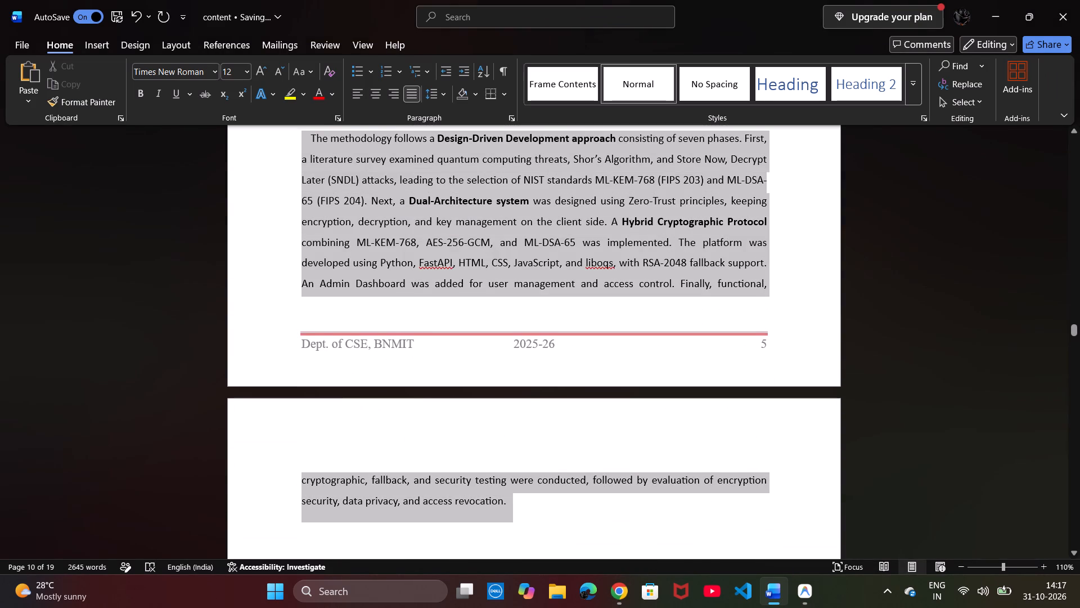
drag(295, 118, 312, 348)
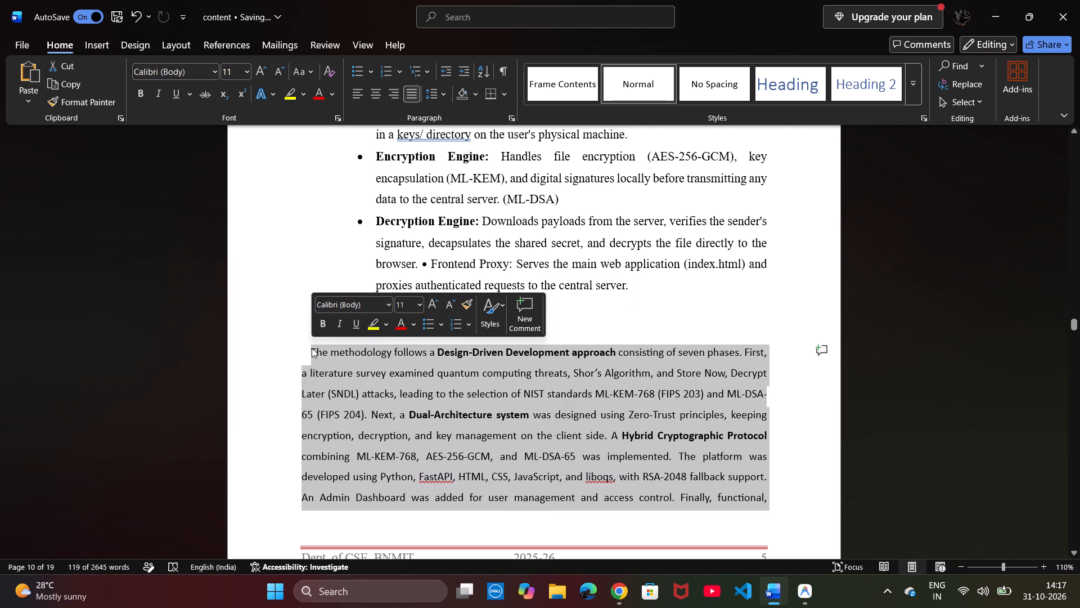
click(388, 306)
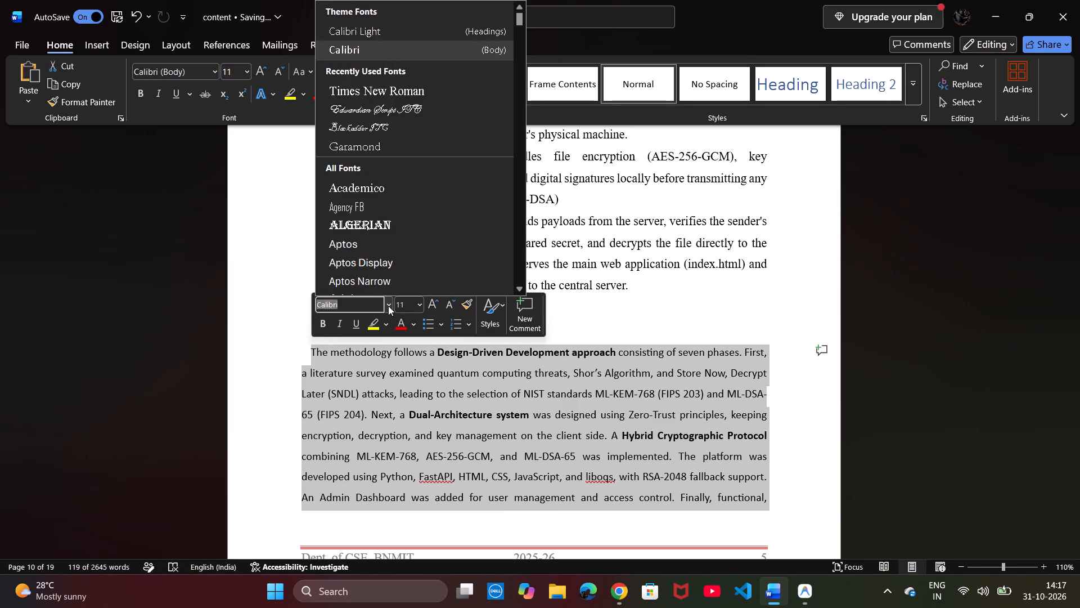
click(395, 93)
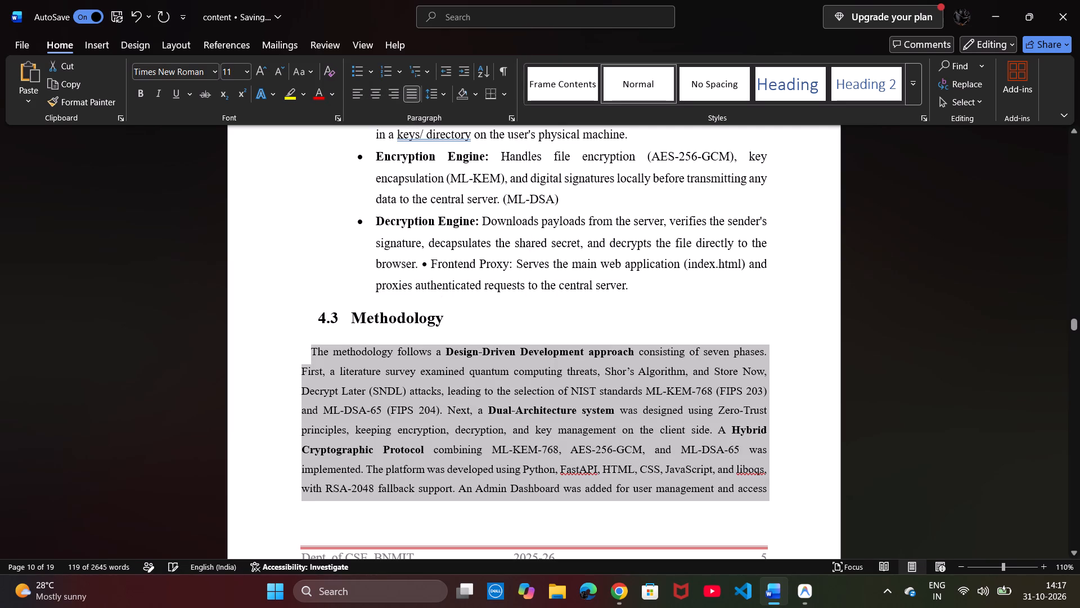
click(248, 73)
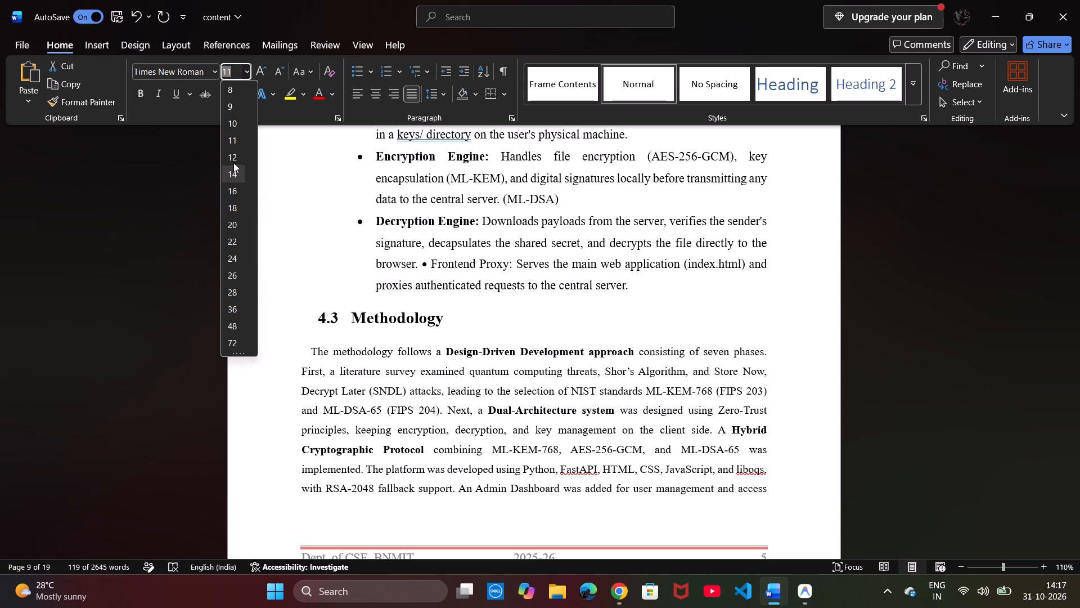
click(231, 162)
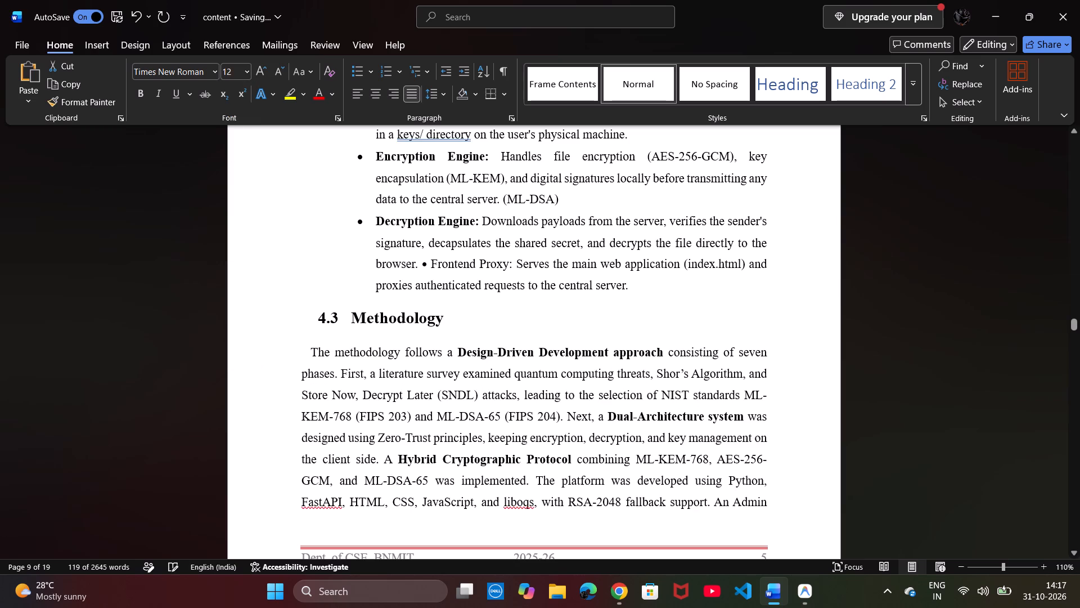
Delete the leading spaces before "The methodology follows" so the paragraph's first line starts at the margin.
click(308, 340)
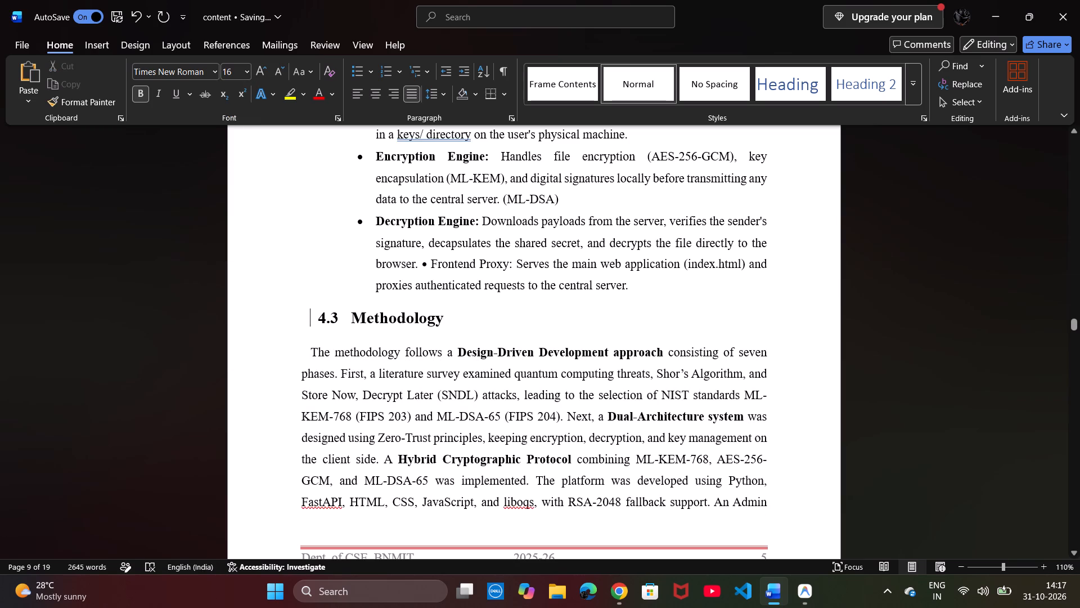
click(308, 354)
key(Right)
key(BackSpace)
key(BackSpace)
key(BackSpace)
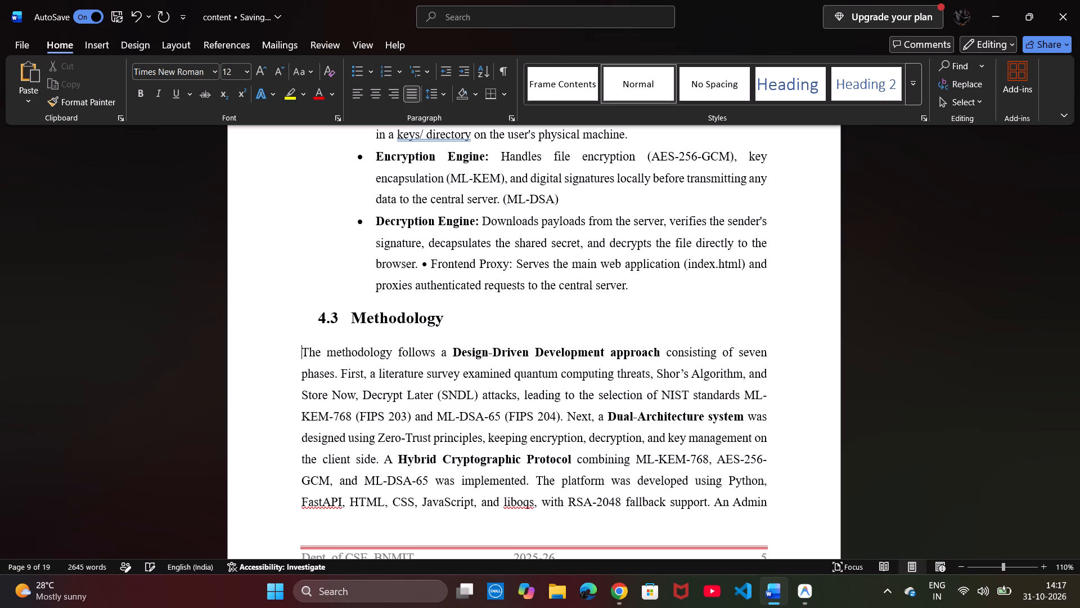
Make the methodology paragraph an unnumbered paragraph under the 4.3 heading, indented in line with the heading text.
key(BackSpace)
key(Return)
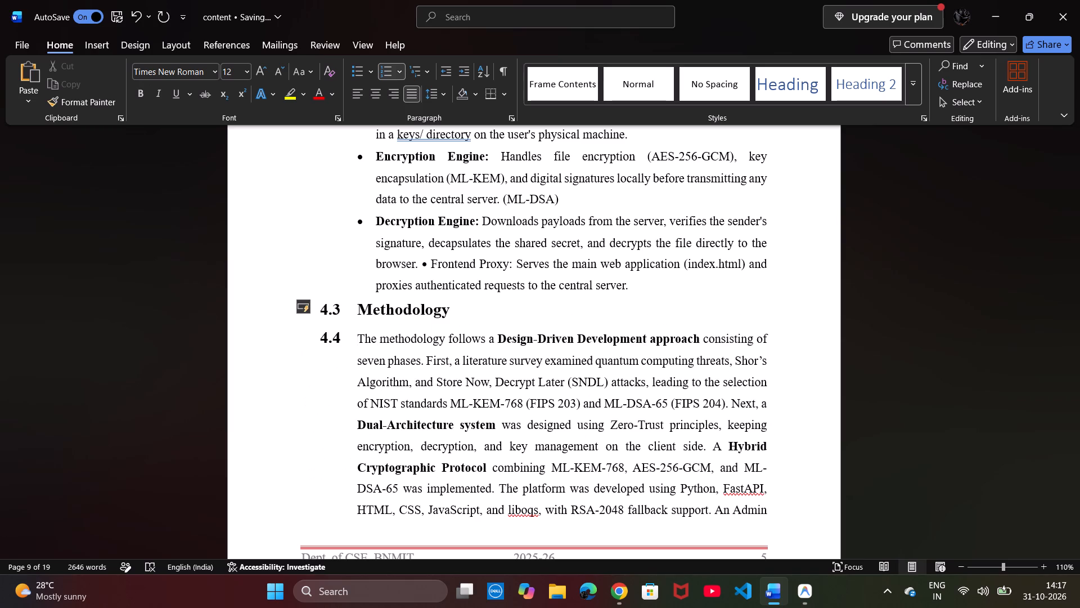
key(BackSpace)
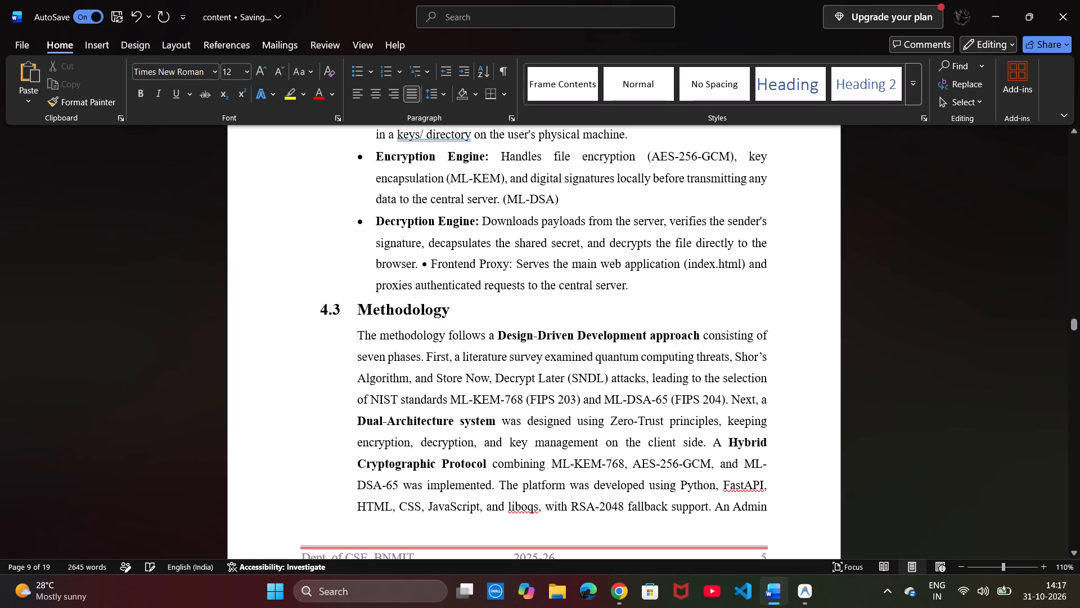
Review the layout of section 4.3 Methodology from its heading across the page break to the paragraph's last line.
scroll(442, 382, down, 2)
scroll(442, 382, up, 2)
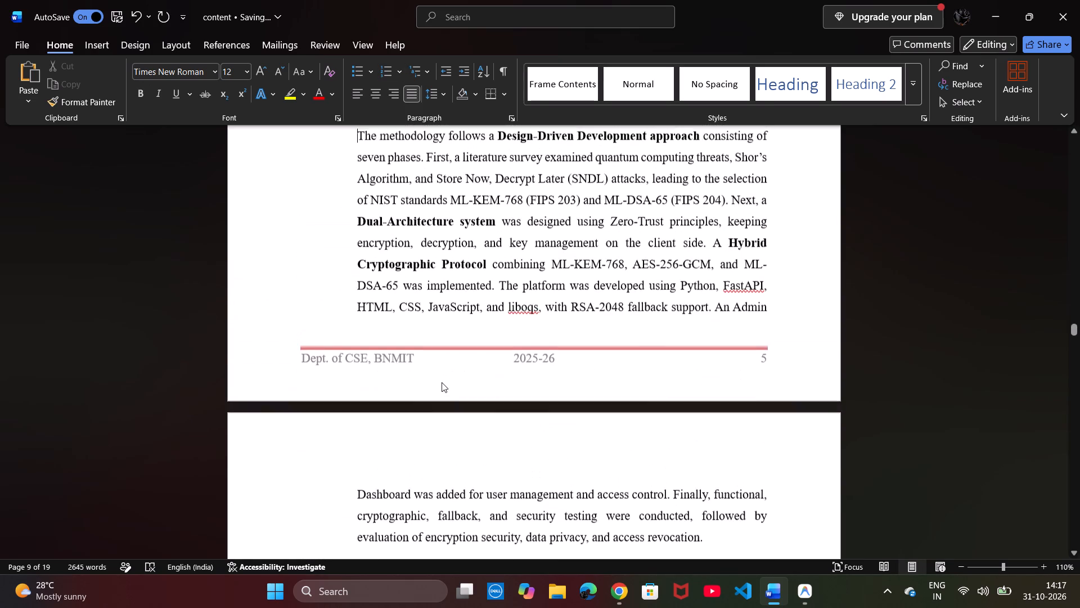
scroll(442, 382, up, 4)
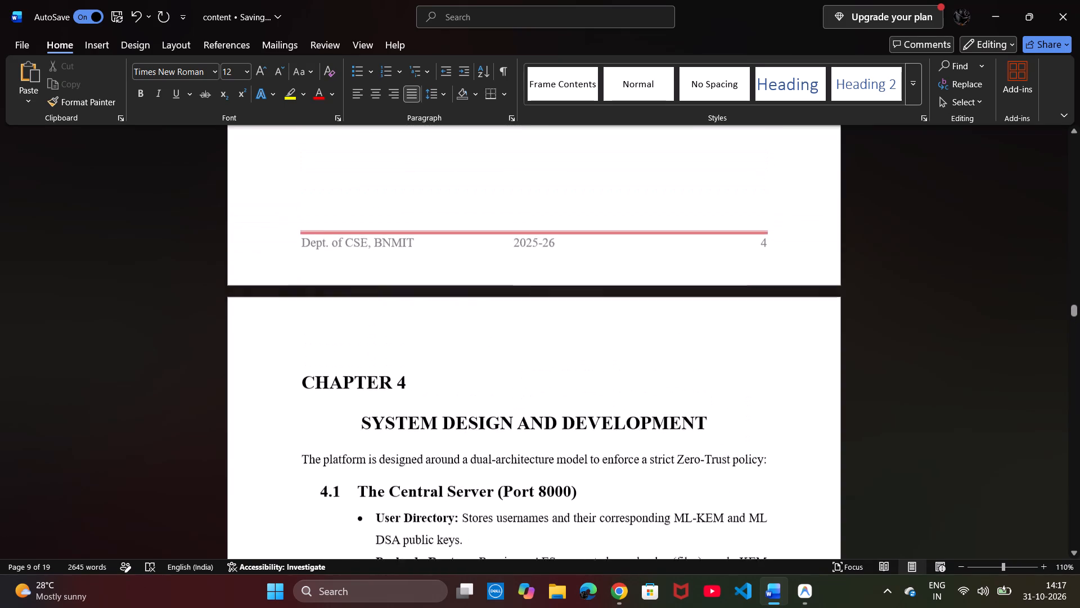
scroll(442, 382, down, 5)
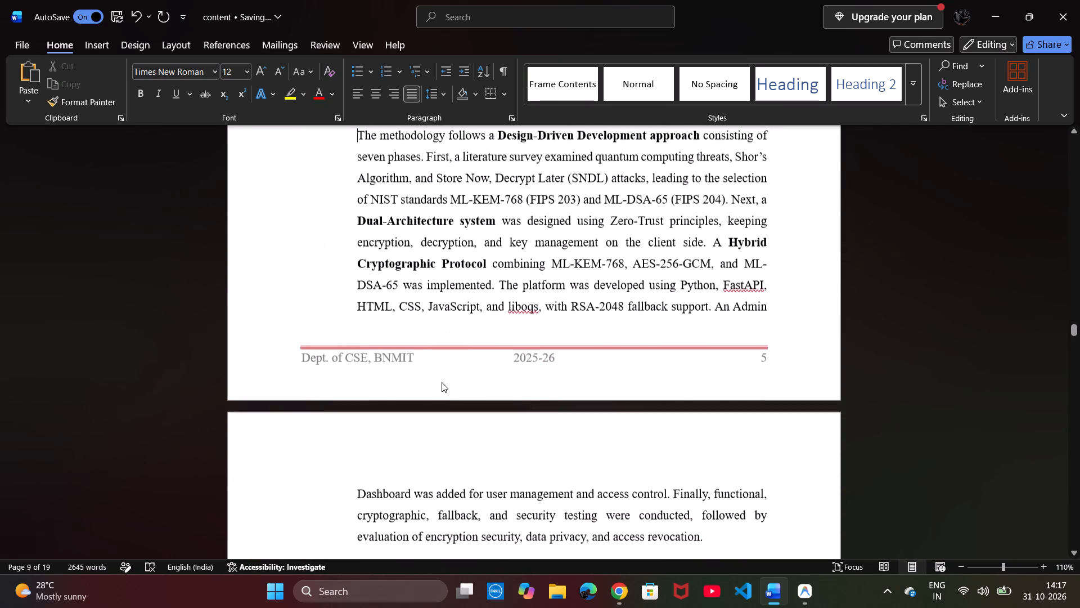
scroll(442, 382, up, 1)
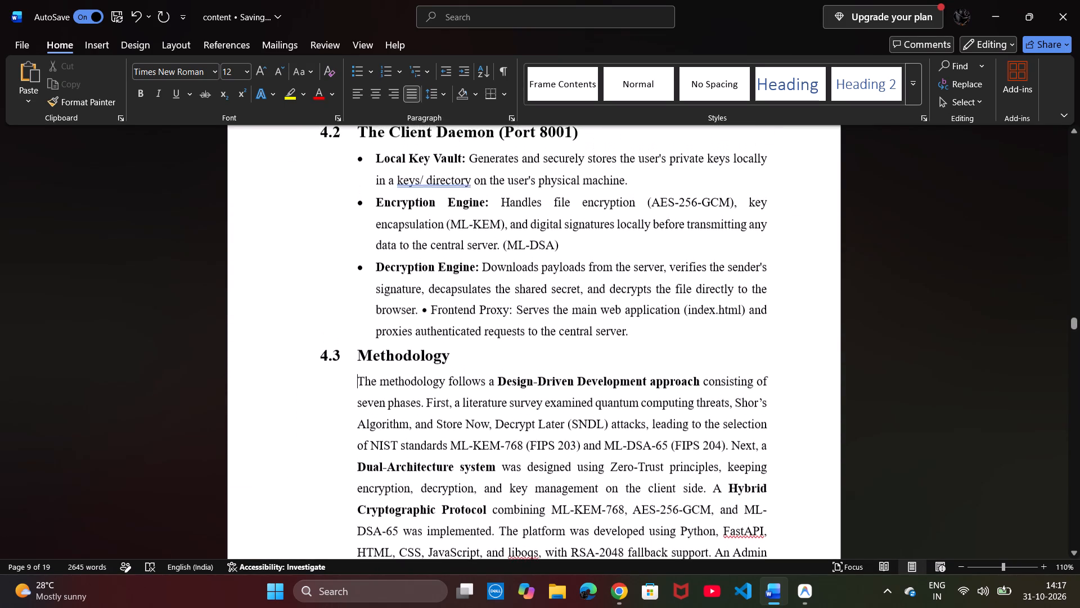
click(318, 359)
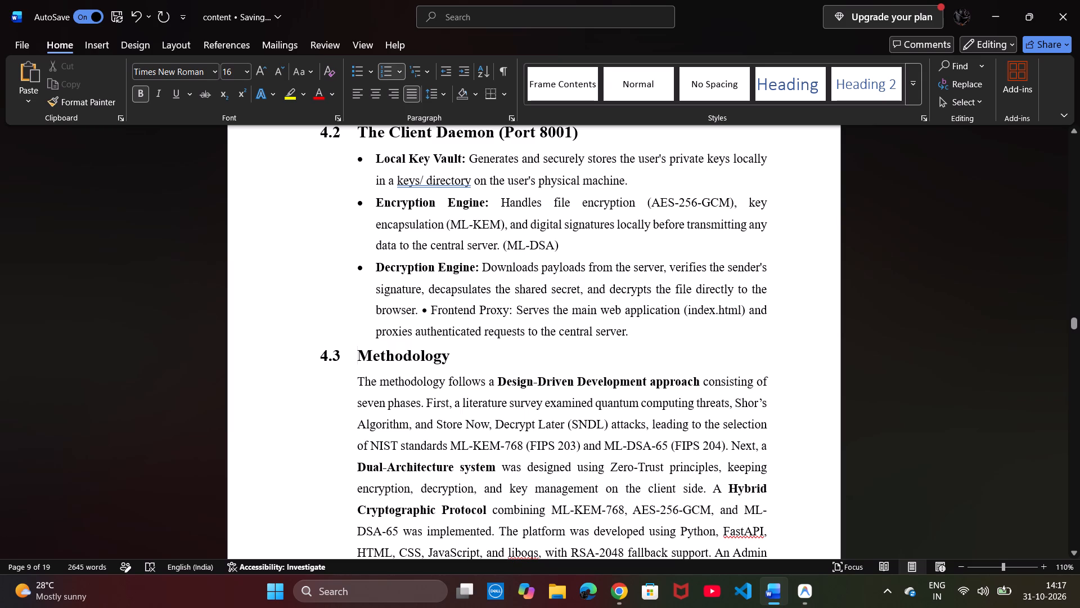
scroll(633, 342, down, 2)
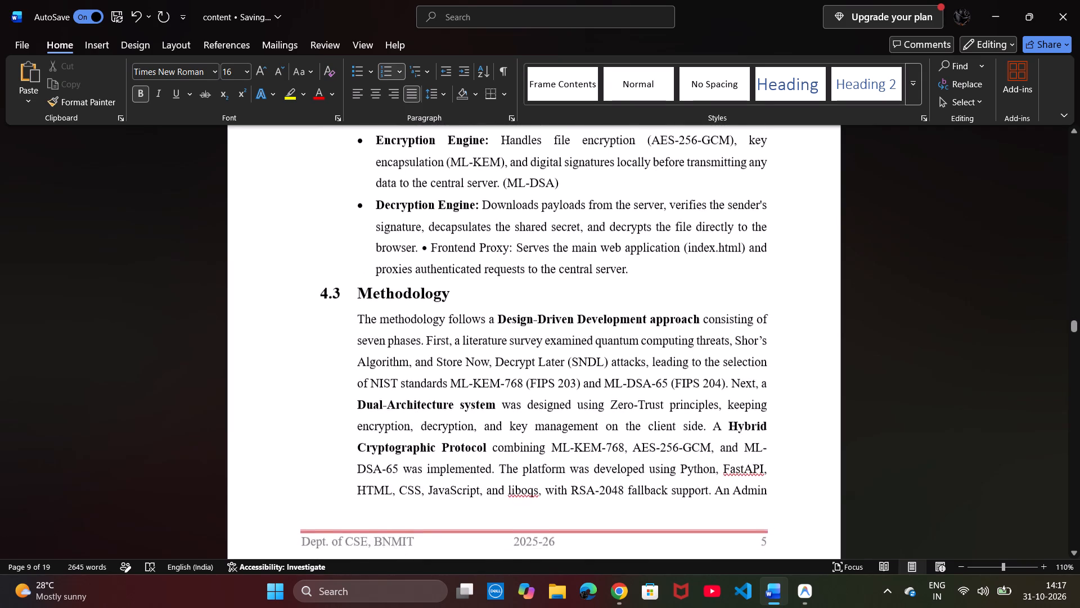
scroll(633, 342, down, 2)
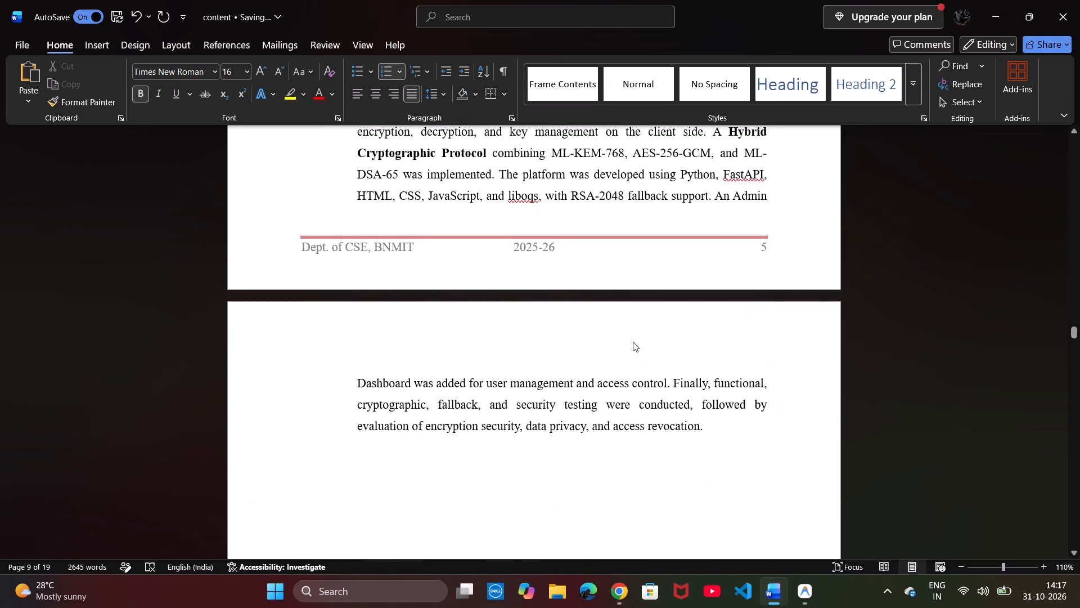
Move the seven-phase flowchart image up so it sits centred just below the end of the methodology paragraph.
click(726, 440)
scroll(726, 440, down, 1)
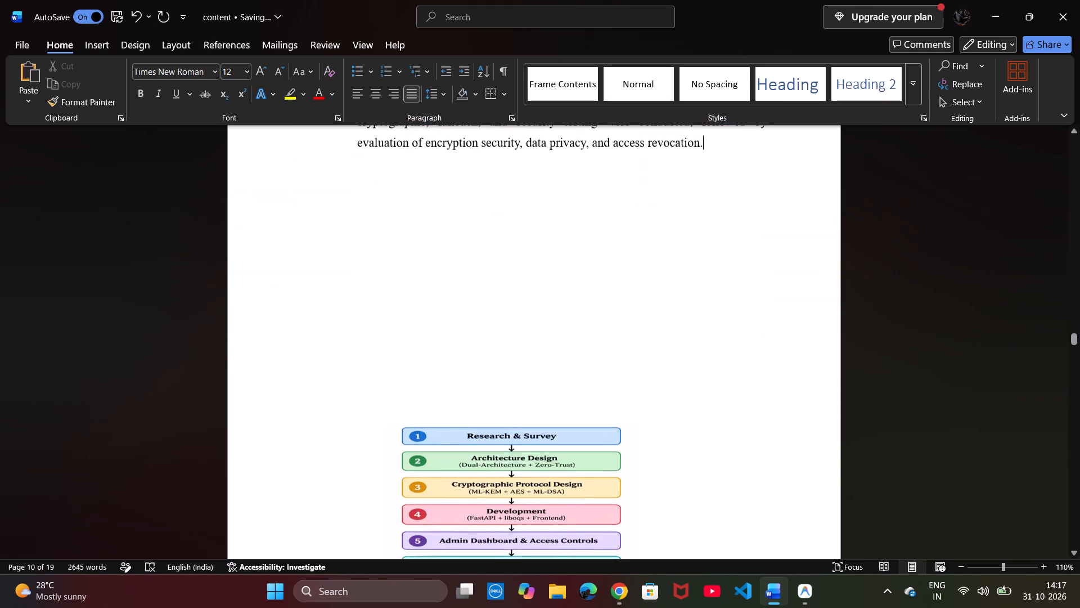
scroll(726, 440, down, 1)
click(570, 410)
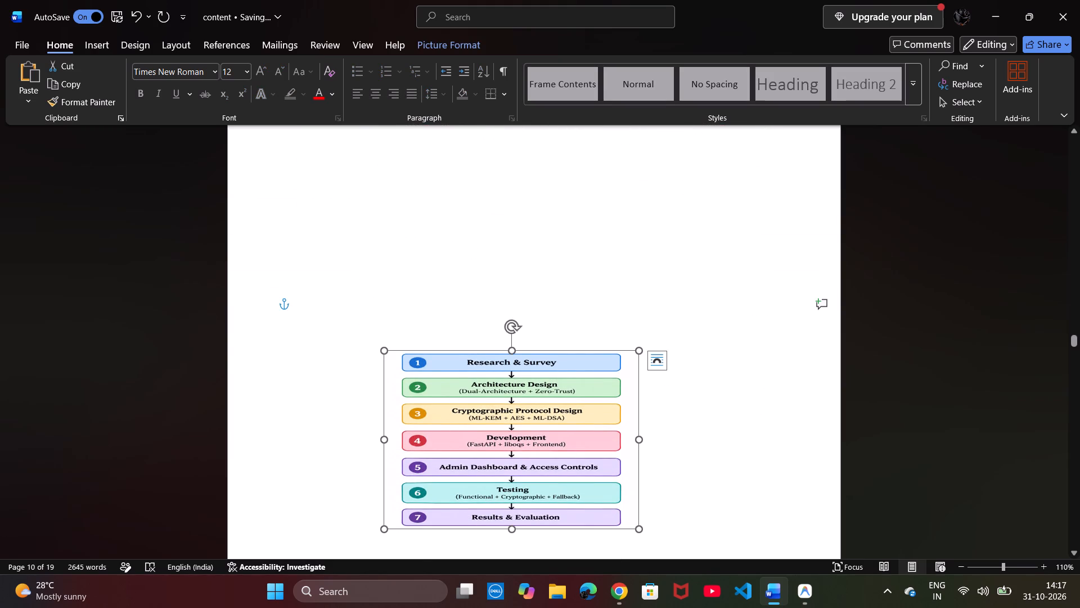
scroll(497, 414, up, 1)
drag(506, 448, 537, 236)
scroll(516, 354, up, 1)
drag(526, 410, 511, 385)
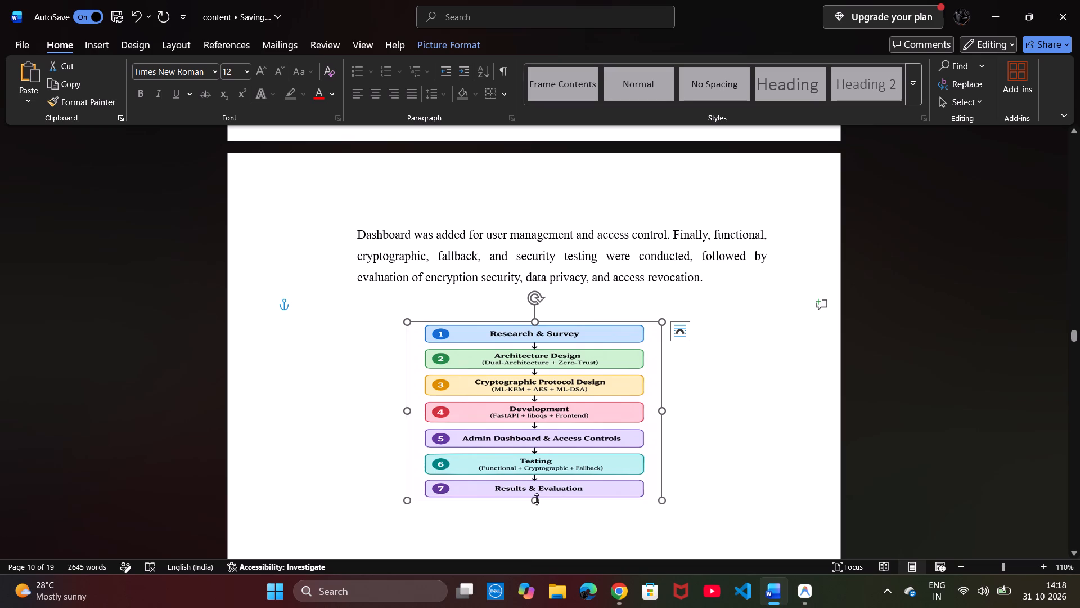
drag(537, 499, 544, 556)
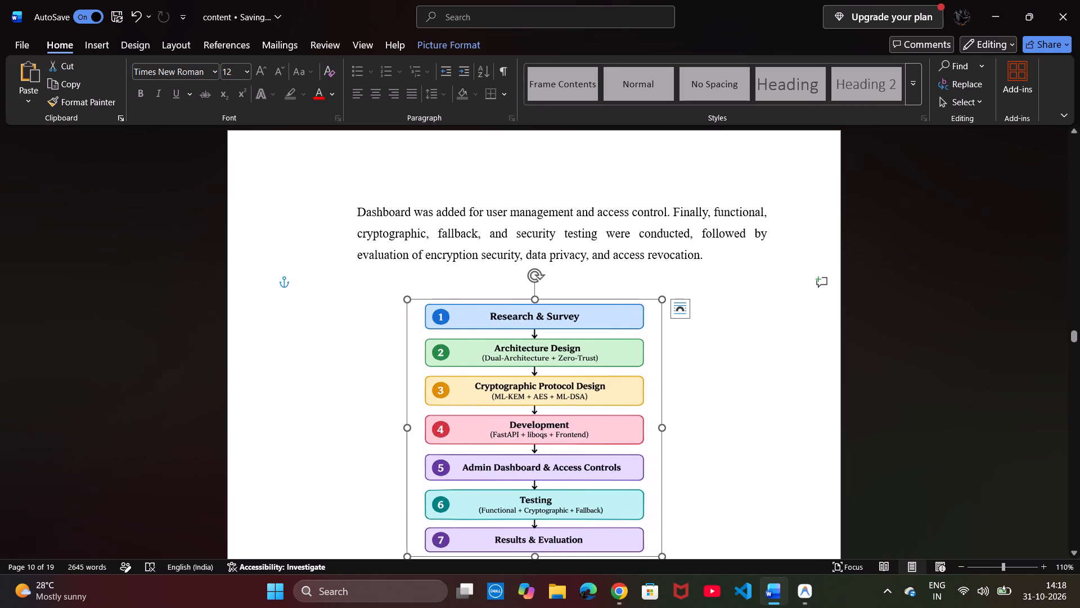
scroll(651, 452, down, 2)
click(545, 443)
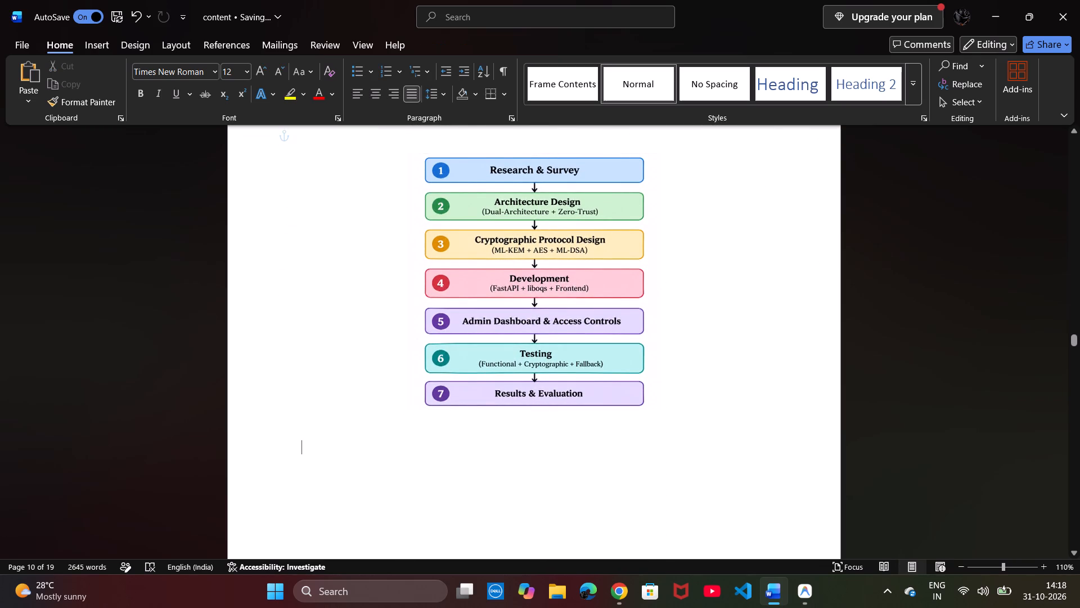
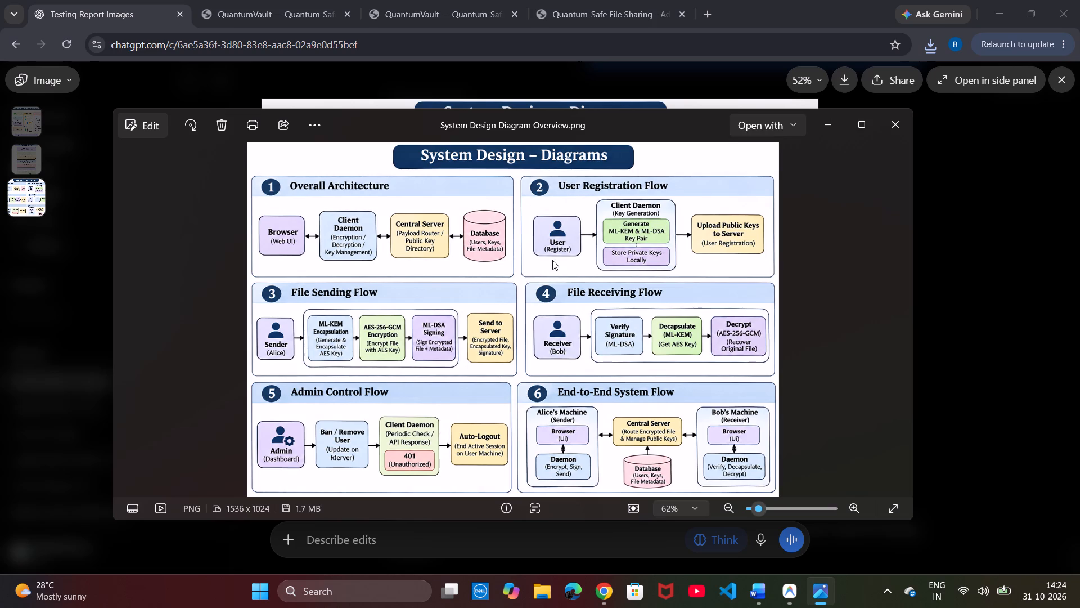
right_click(552, 260)
click(570, 265)
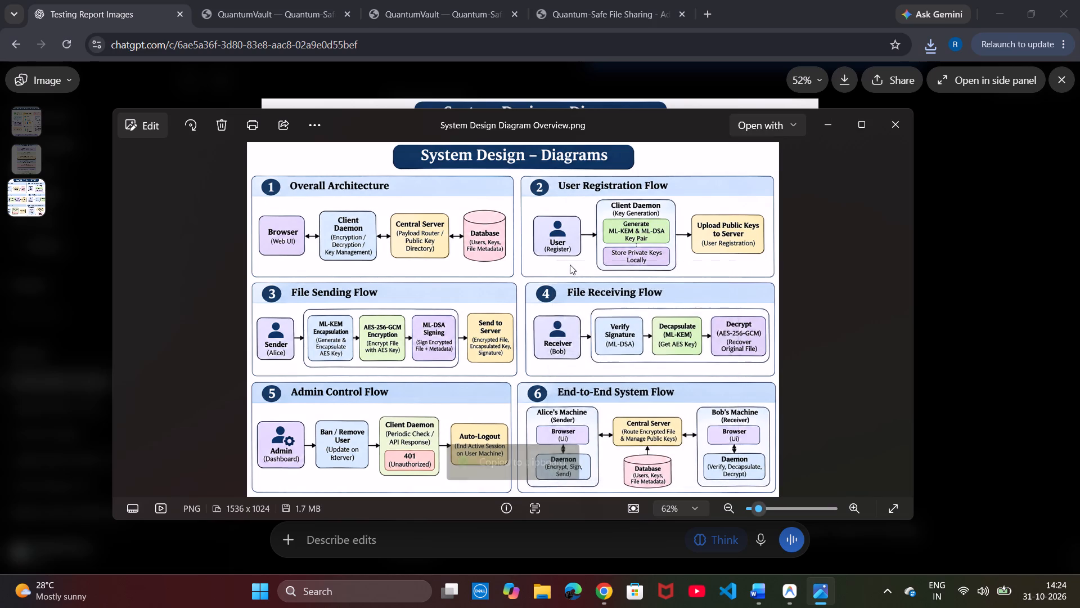
Paste the diagram into the Word report above 4.3 Methodology and reduce its height so it fits under the Decryption Engine bullet.
click(760, 596)
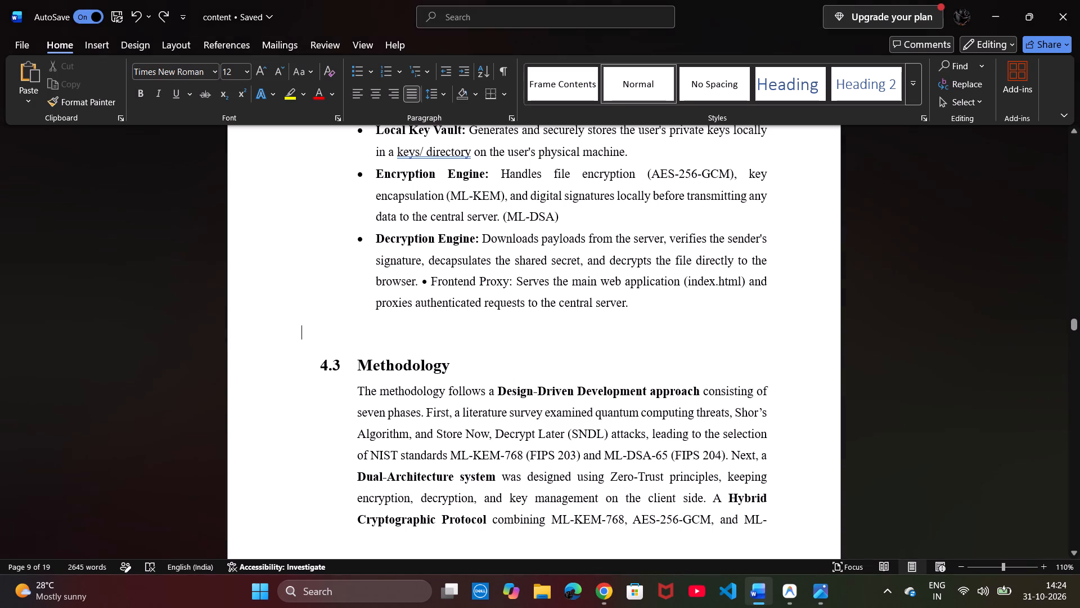
key(ctrl+v)
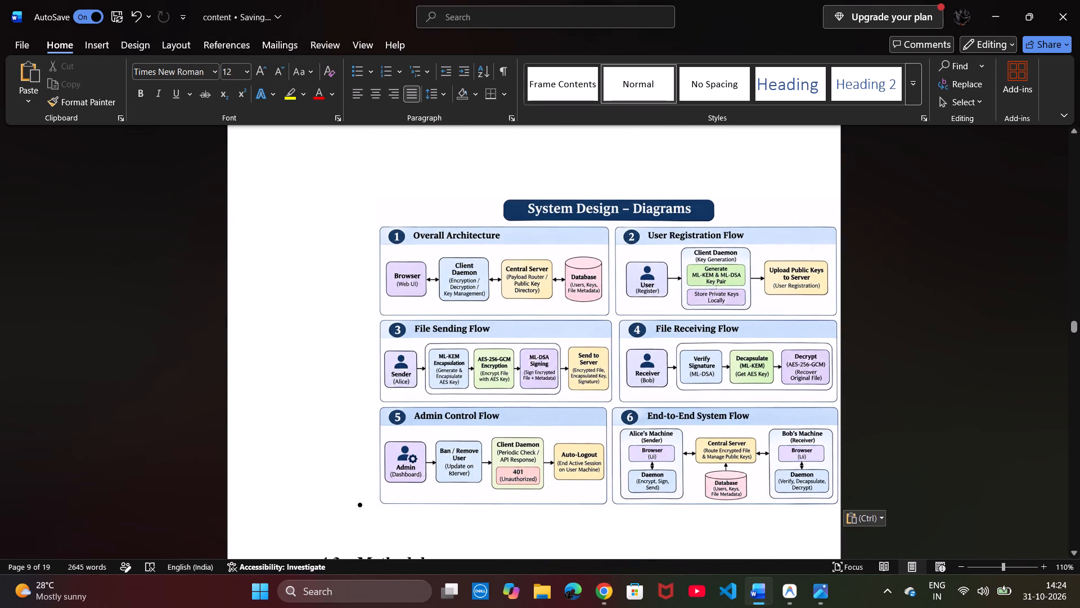
click(541, 377)
drag(609, 505, 609, 499)
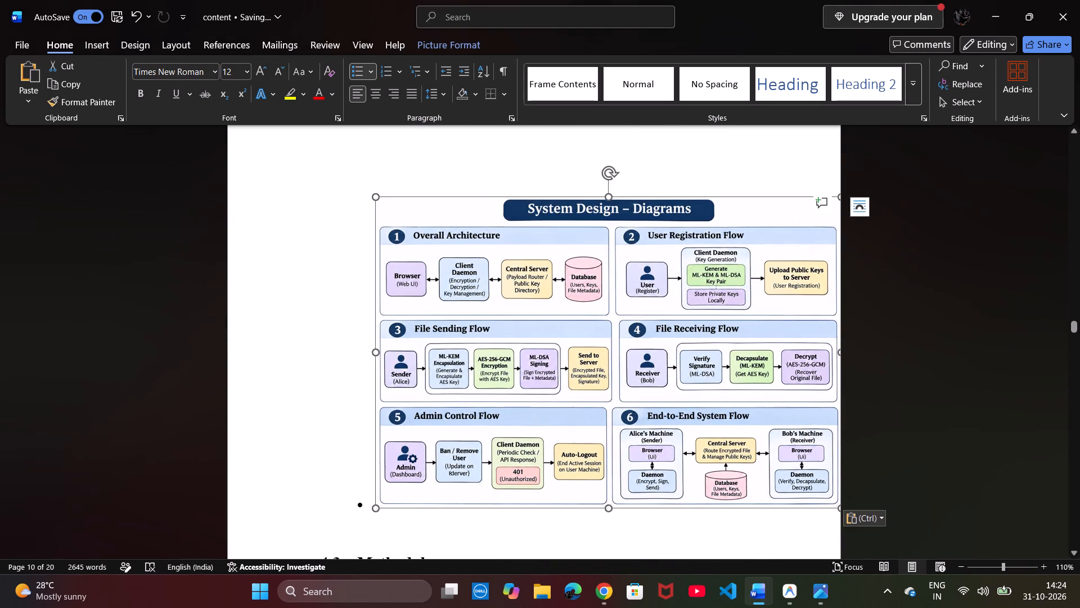
drag(609, 499, 608, 395)
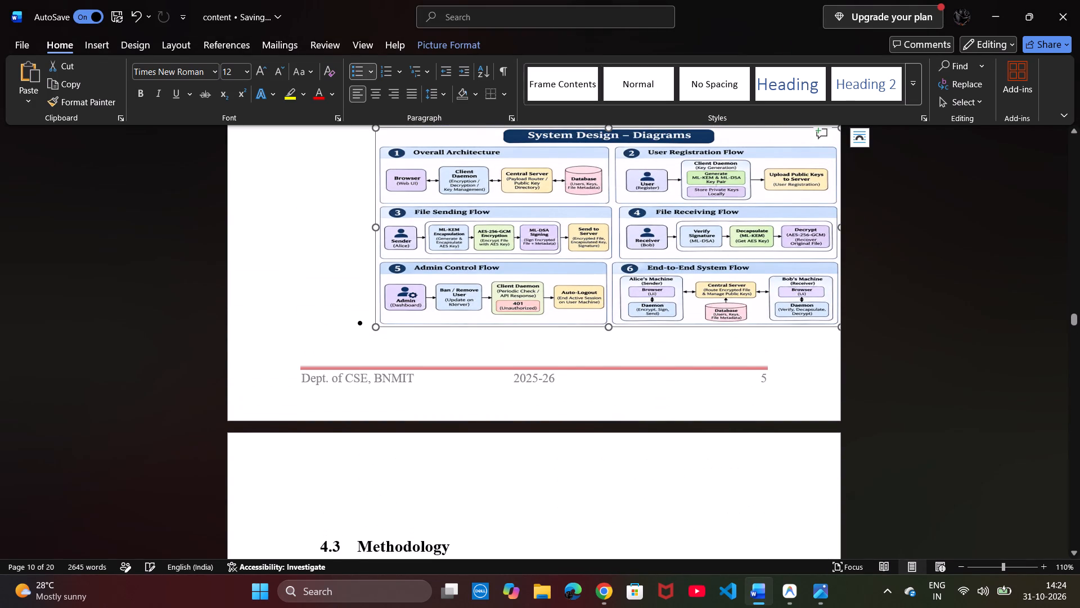
Set the diagram's text wrapping to Top and Bottom, enlarge it slightly and move it to align with the page's text margins.
scroll(595, 289, up, 1)
drag(589, 385, 561, 390)
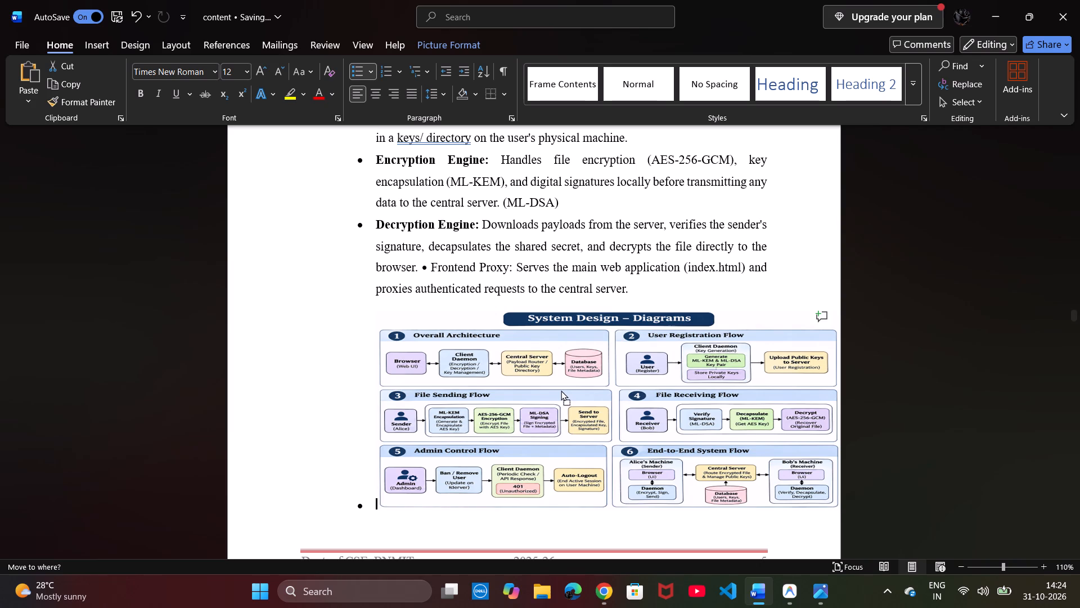
drag(561, 390, 561, 389)
click(858, 318)
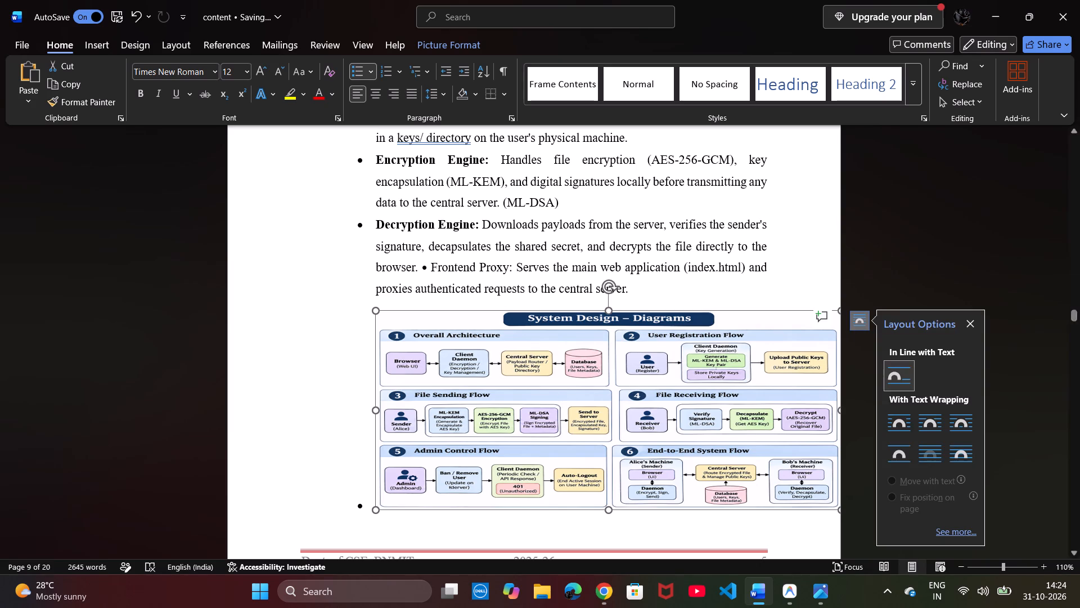
click(906, 445)
drag(640, 435, 634, 435)
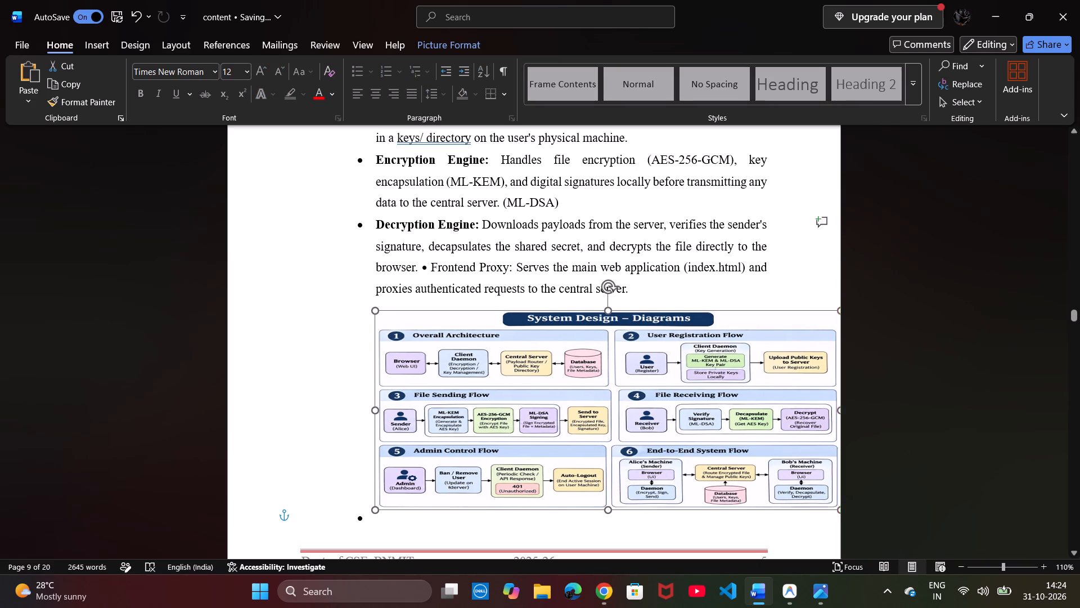
drag(634, 435, 582, 425)
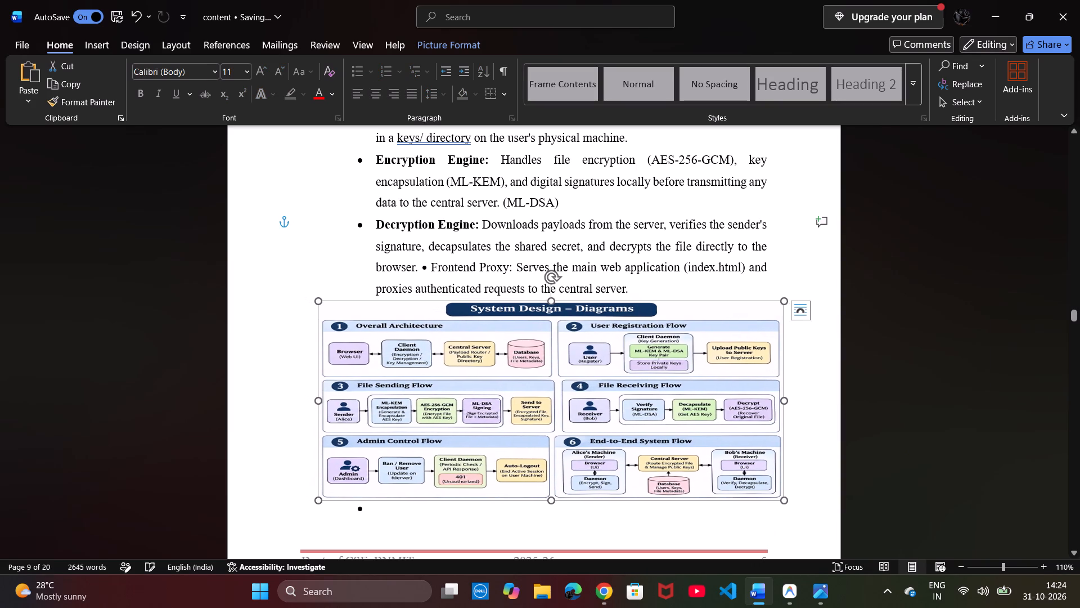
click(779, 244)
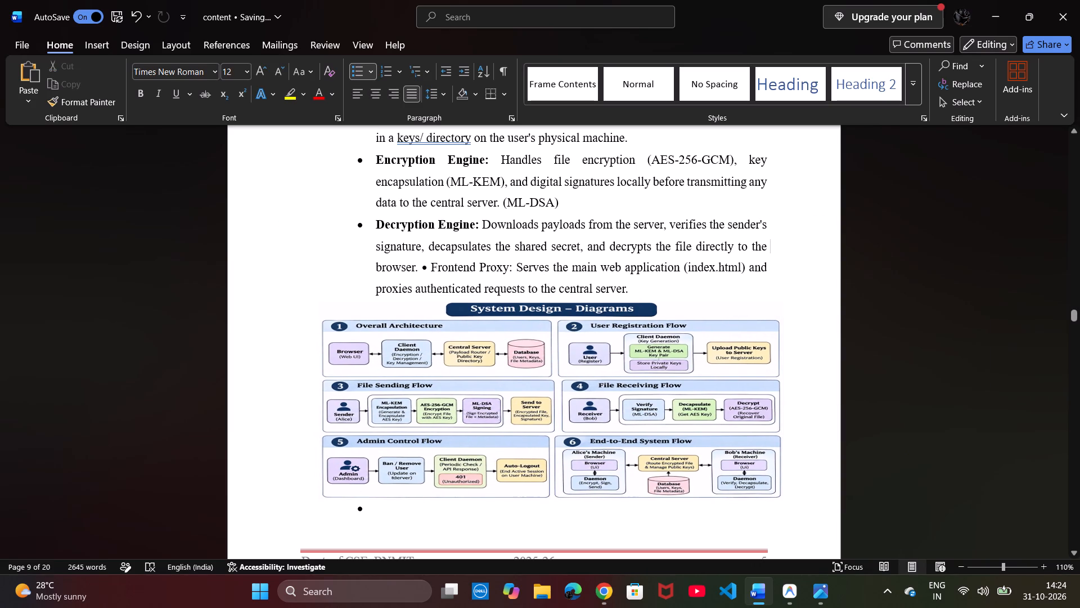
drag(568, 409, 578, 410)
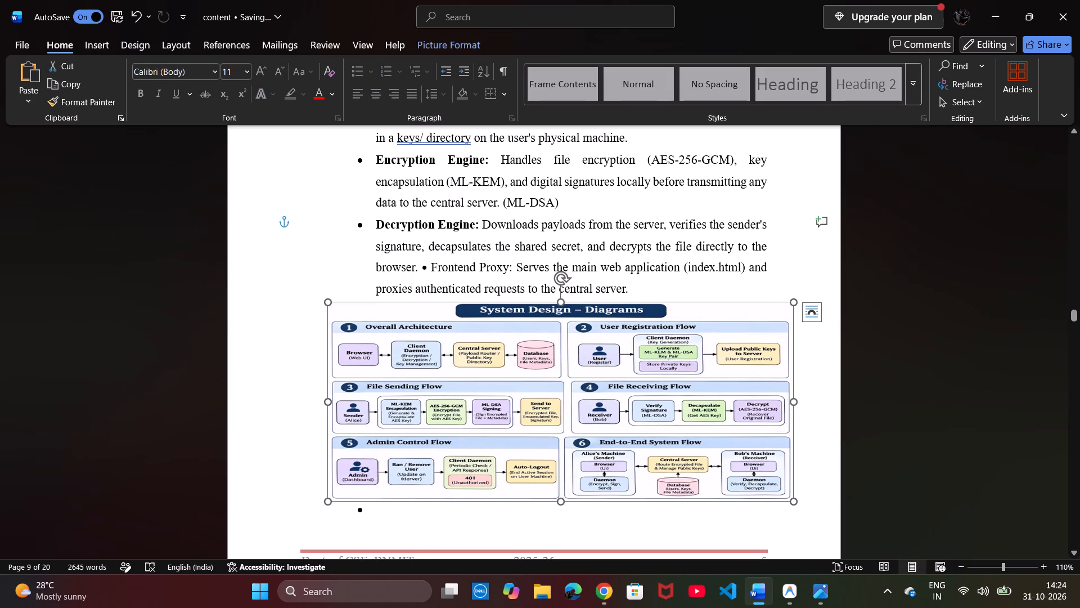
drag(795, 502, 799, 509)
drag(643, 426, 613, 426)
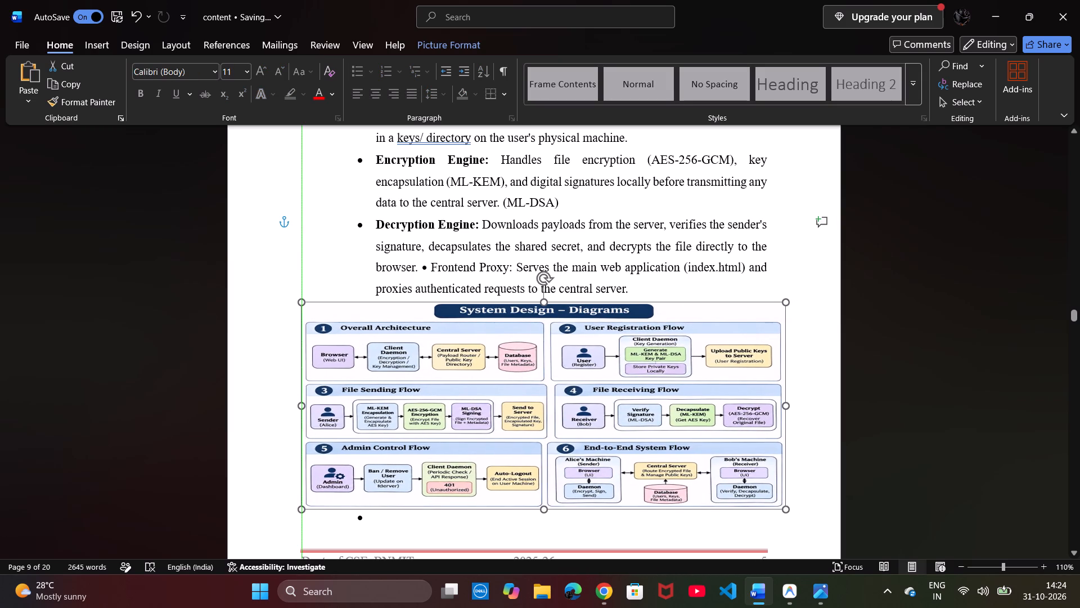
drag(613, 426, 618, 422)
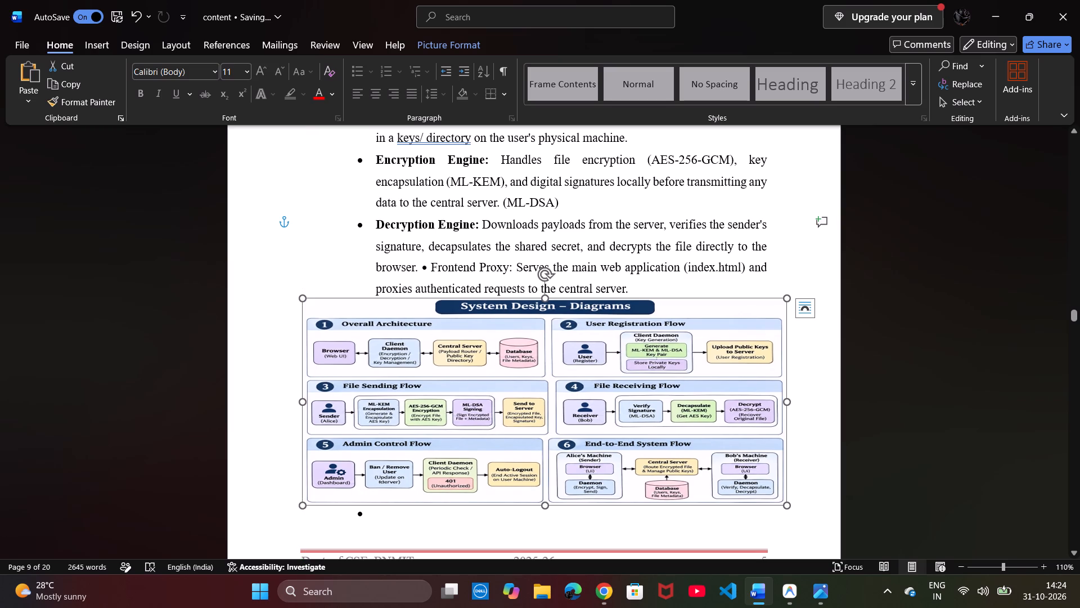
Remove the empty bullet below the diagram and enter the caption "Fig 4.1: System design" in its place.
click(529, 517)
key(BackSpace)
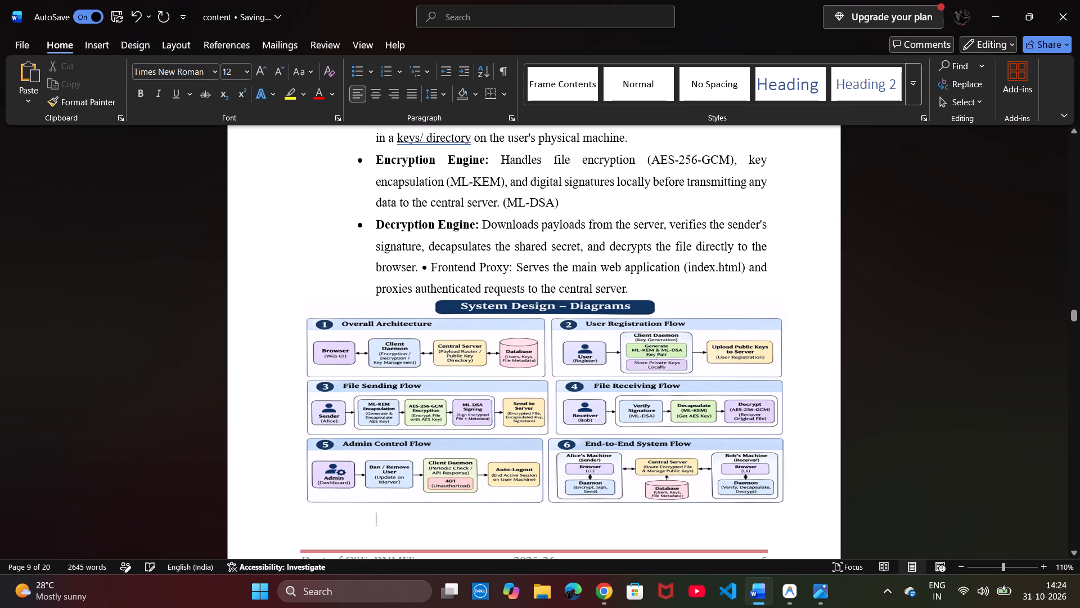
text(Fig)
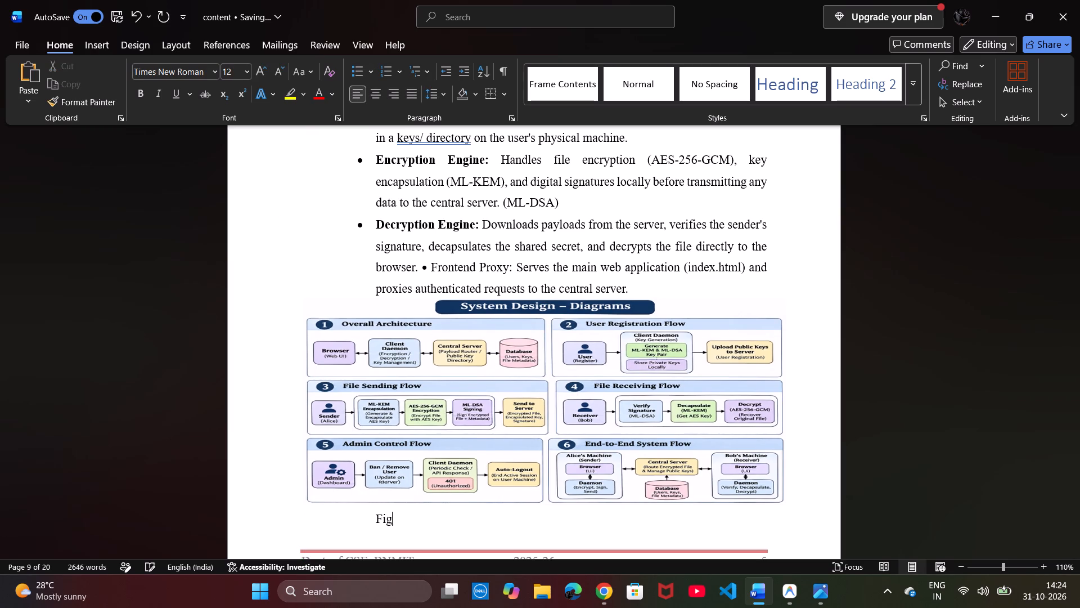
key(space)
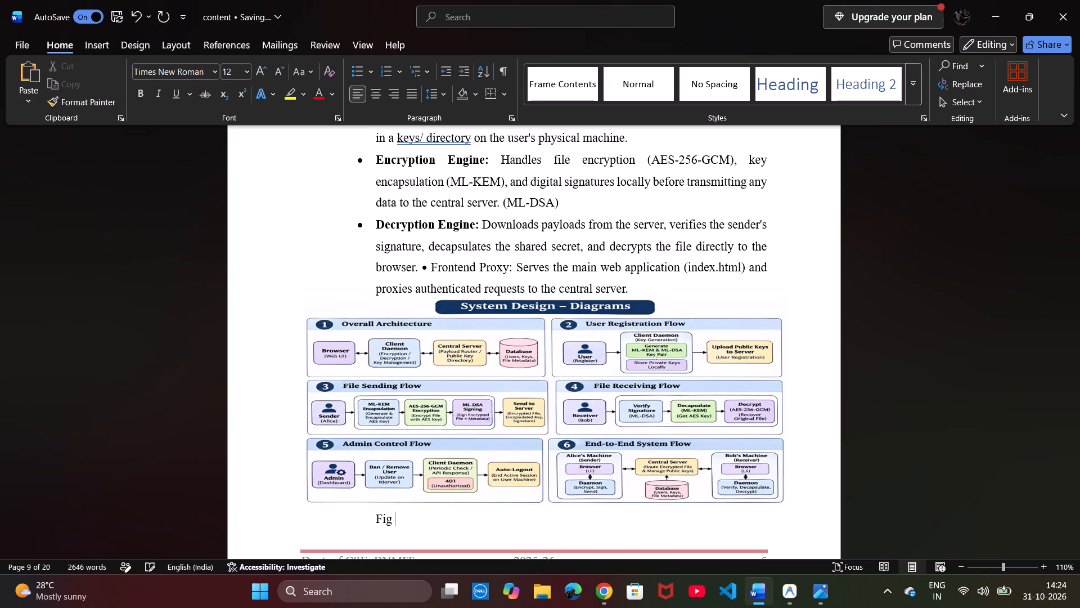
text(4.1)
key(shift+colon)
key(space)
text(System design)
Switch to ChatGPT in Chrome and send the image edit request "remove that System design at the top" for the diagram.
click(611, 594)
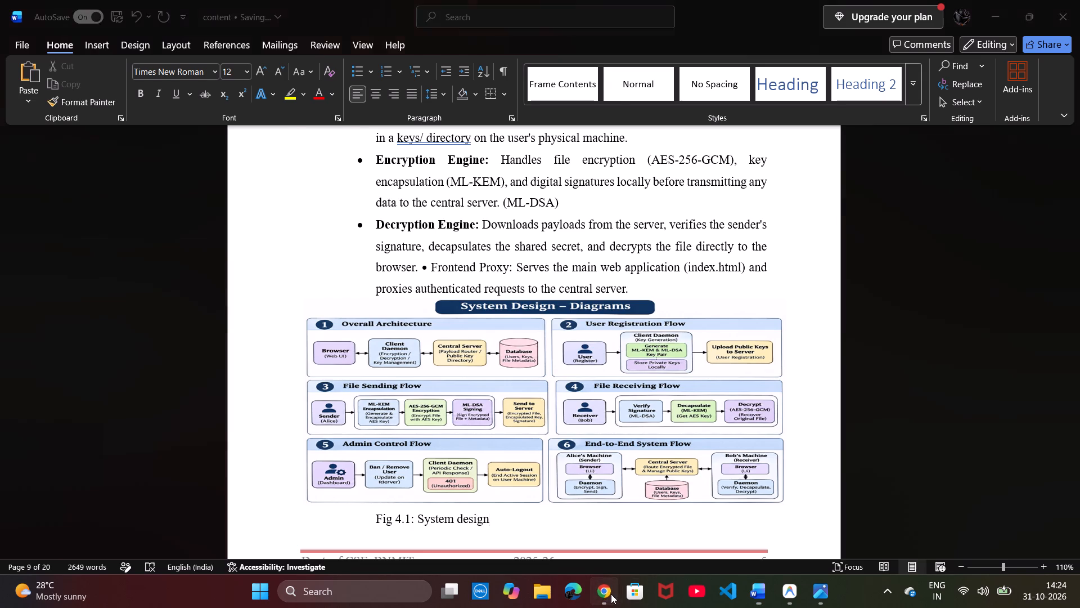
click(526, 531)
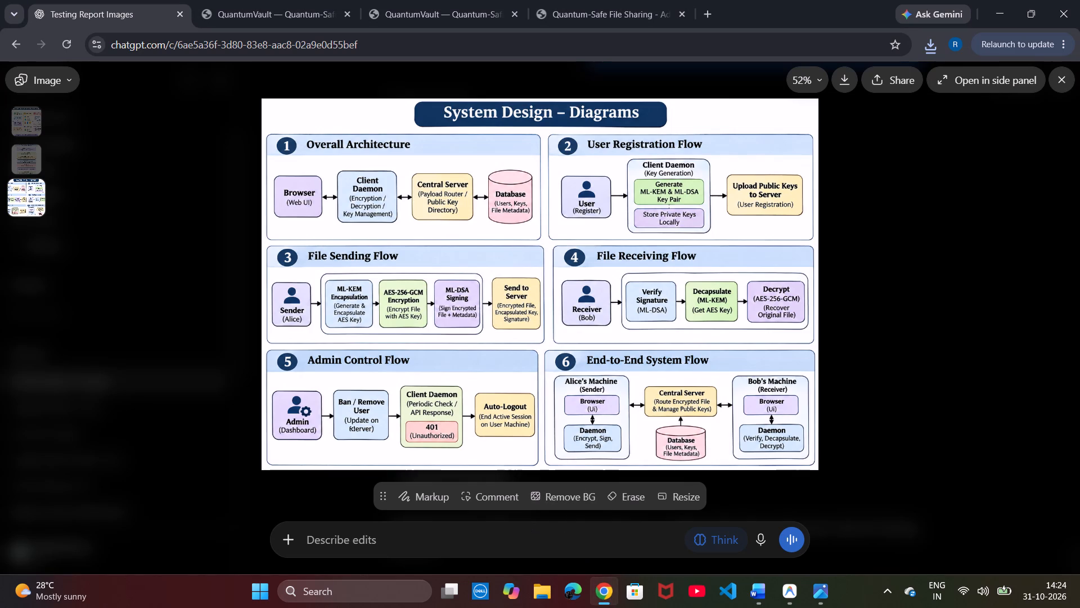
text(remove h)
key(BackSpace)
text(that)
key(space)
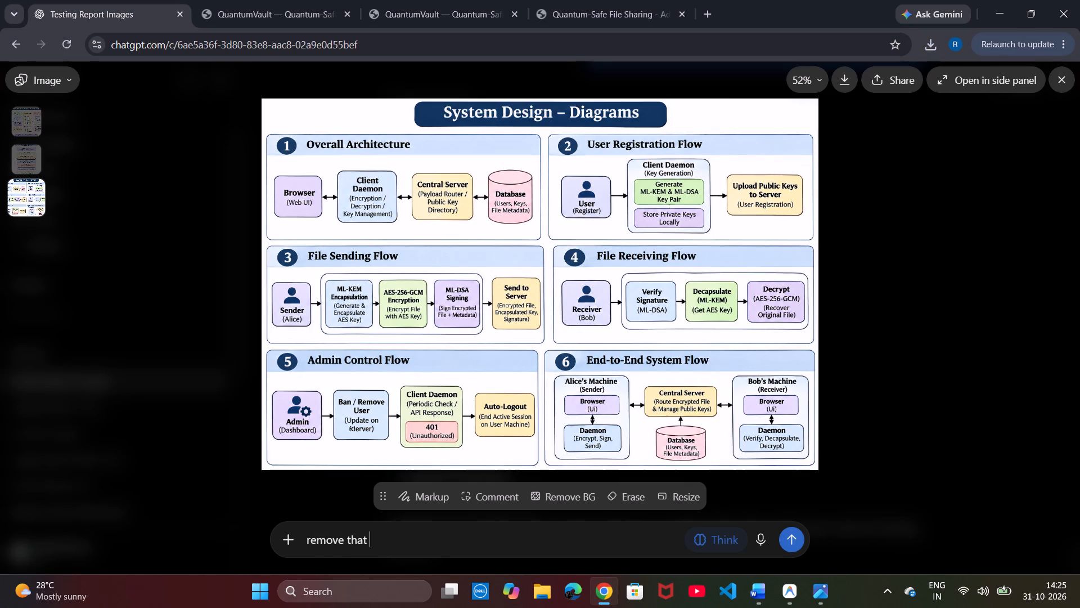
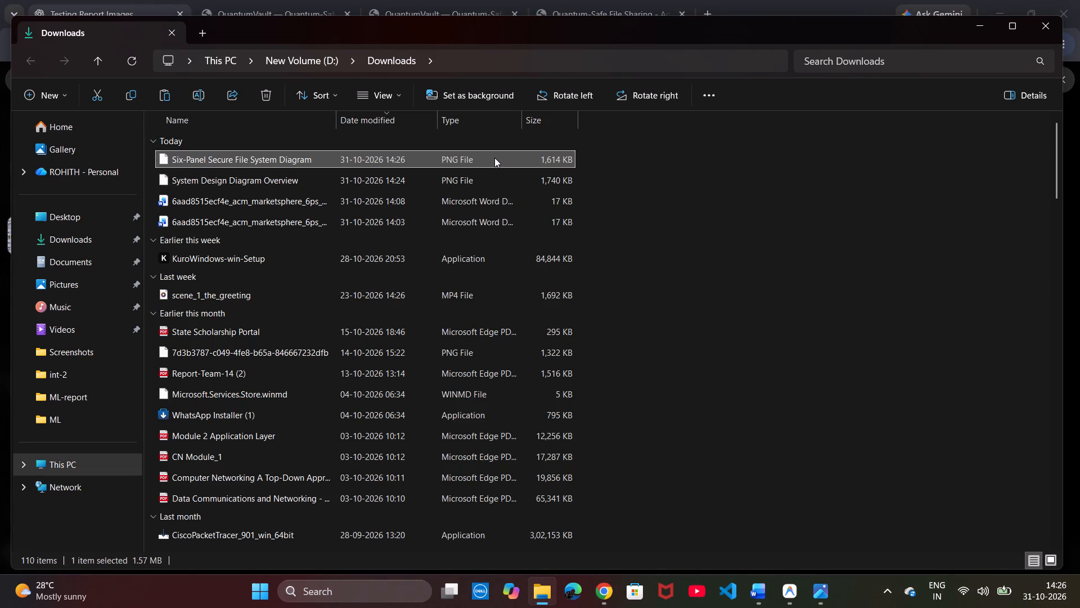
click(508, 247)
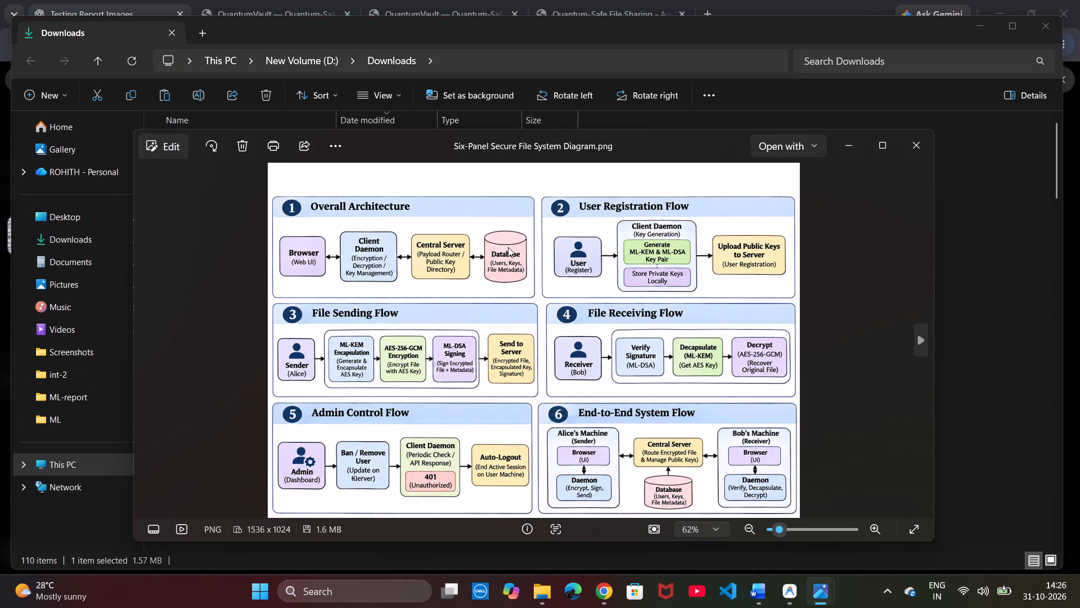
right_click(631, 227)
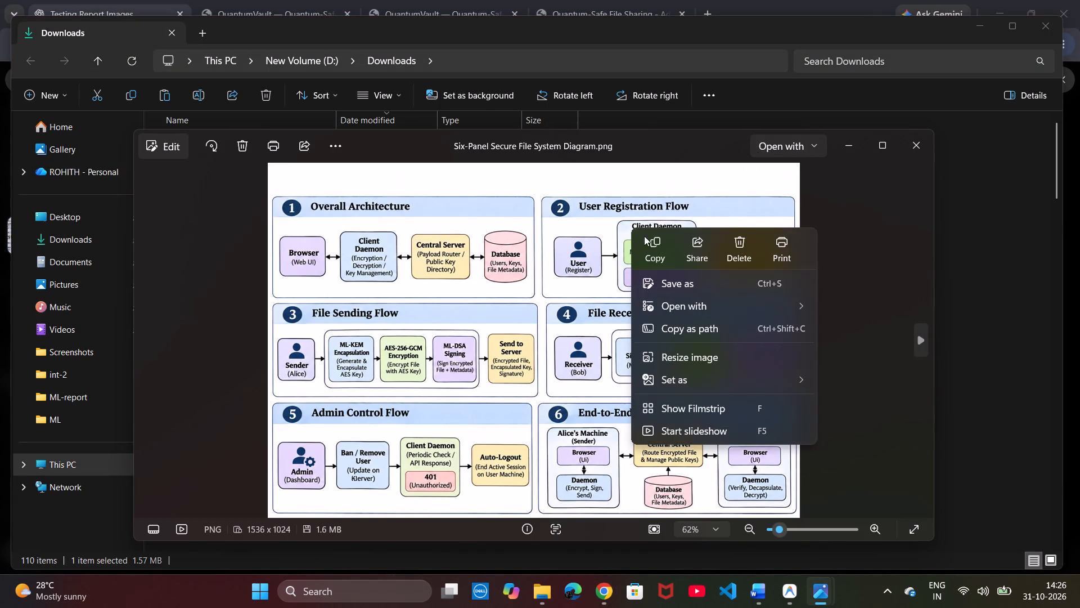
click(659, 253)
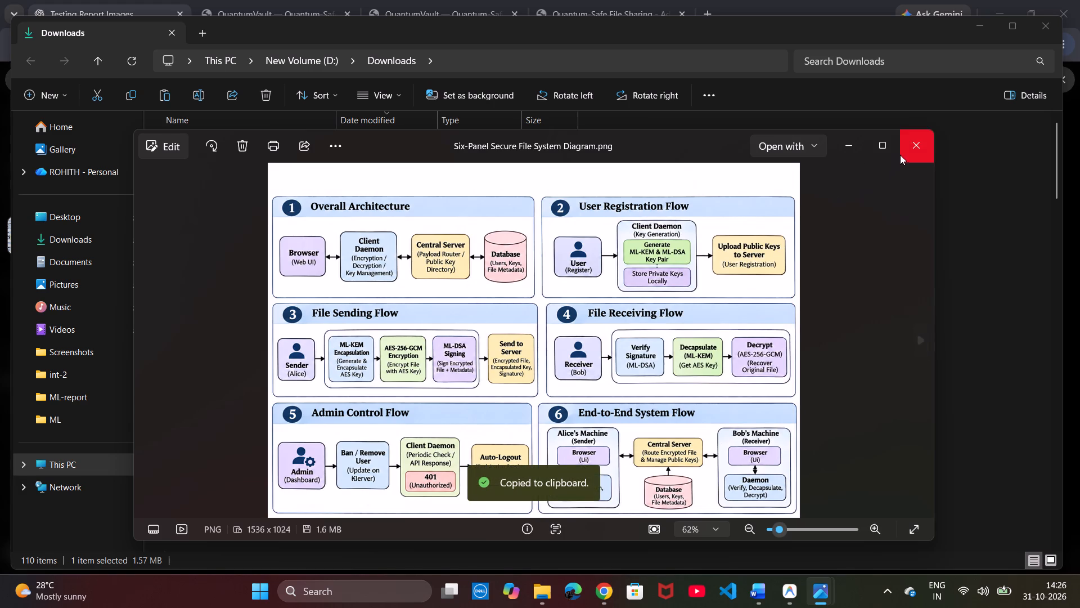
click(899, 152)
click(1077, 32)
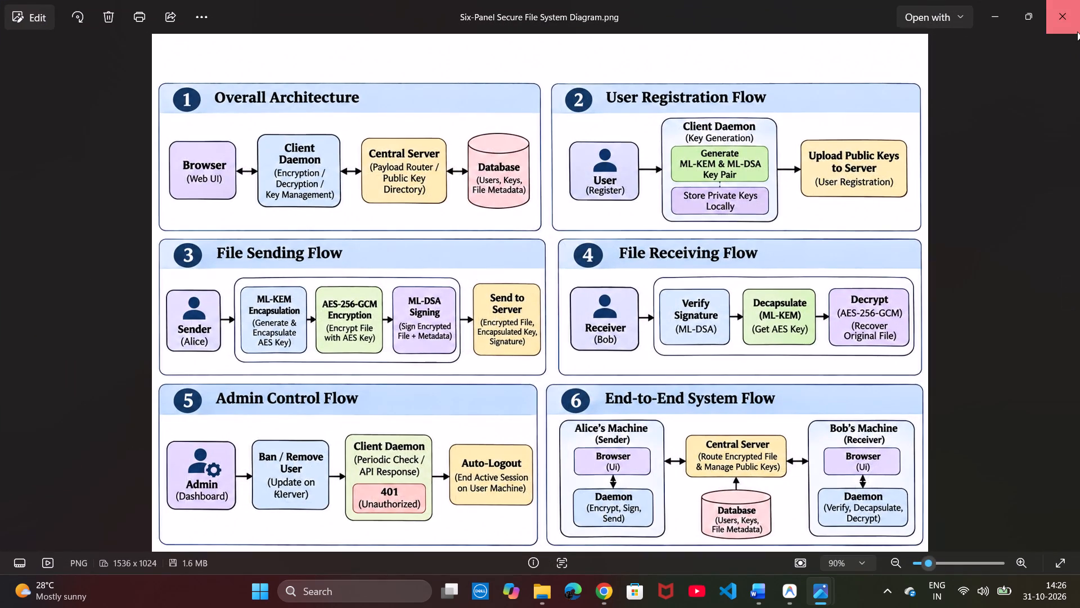
Switch to the Word report and cut the old titled diagram from above the Fig 4.1 caption.
click(752, 586)
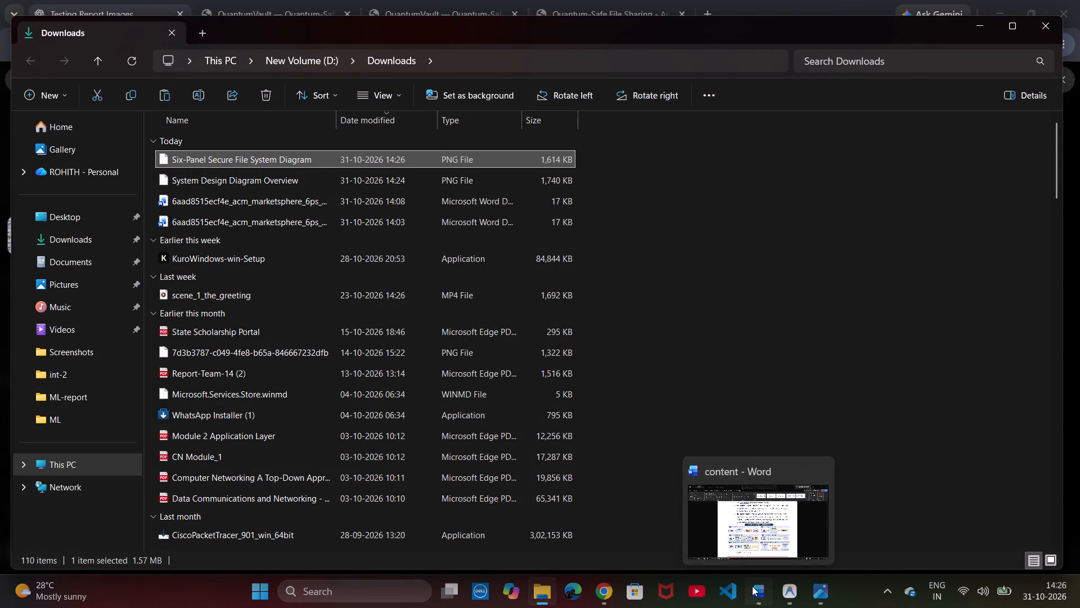
click(645, 468)
right_click(645, 468)
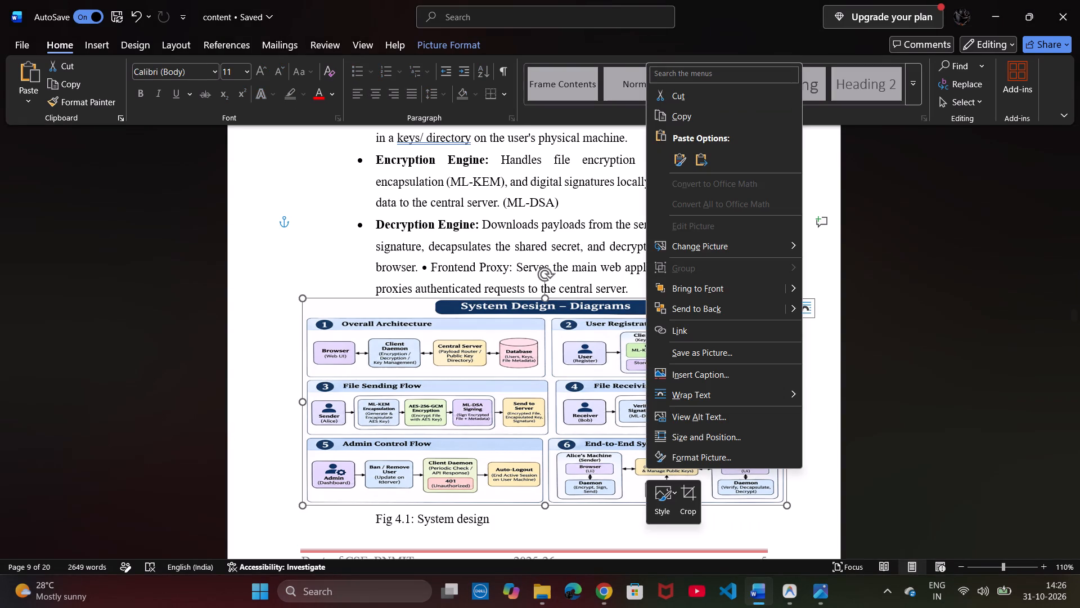
click(684, 102)
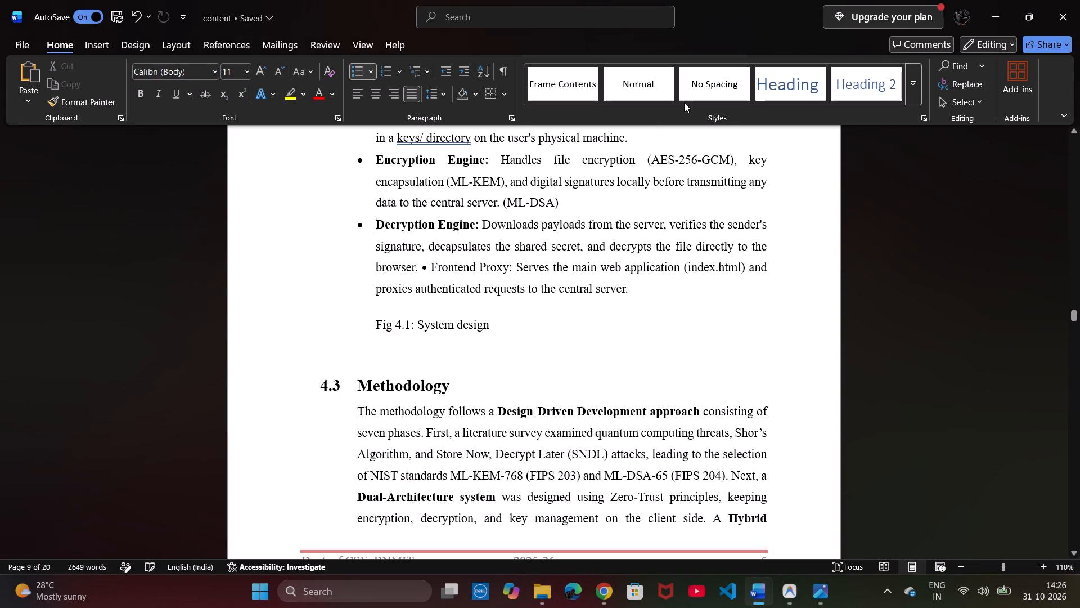
Add an empty line without a bullet after the Decryption Engine paragraph, above the Fig 4.1 caption.
click(638, 290)
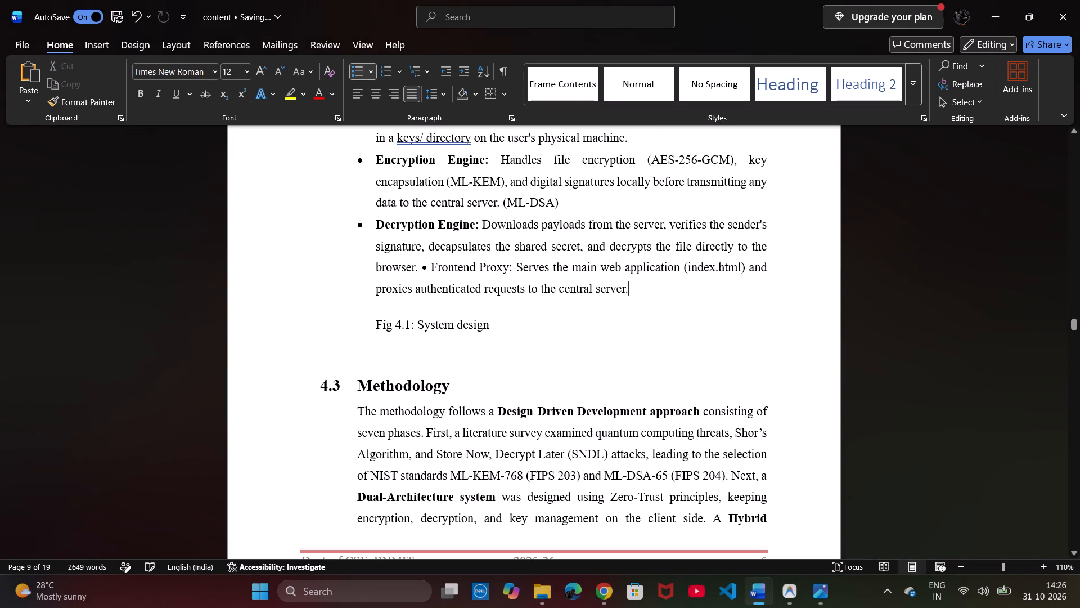
key(Return)
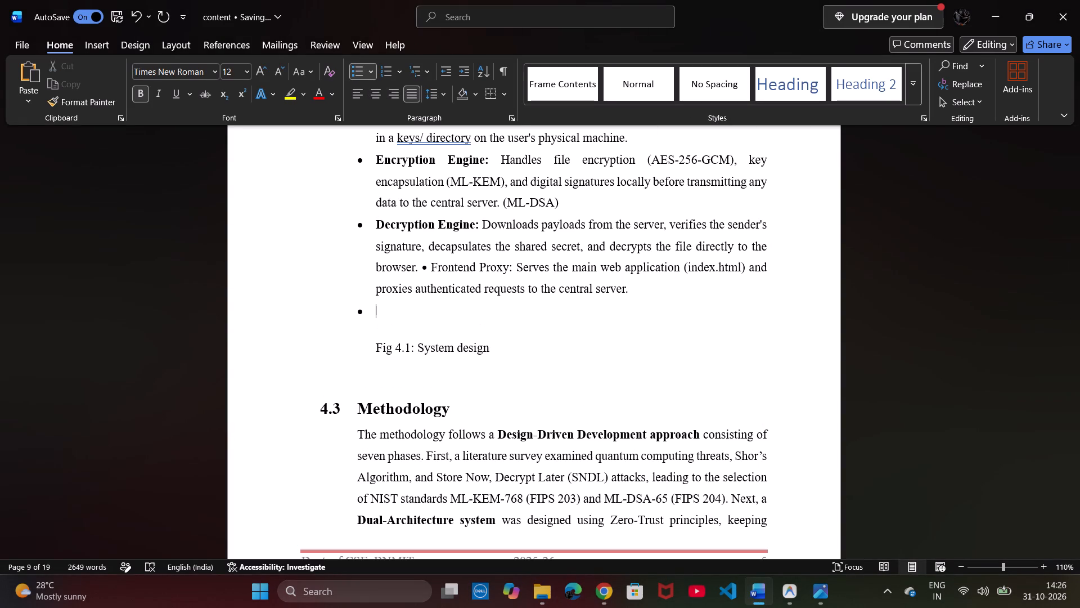
key(BackSpace)
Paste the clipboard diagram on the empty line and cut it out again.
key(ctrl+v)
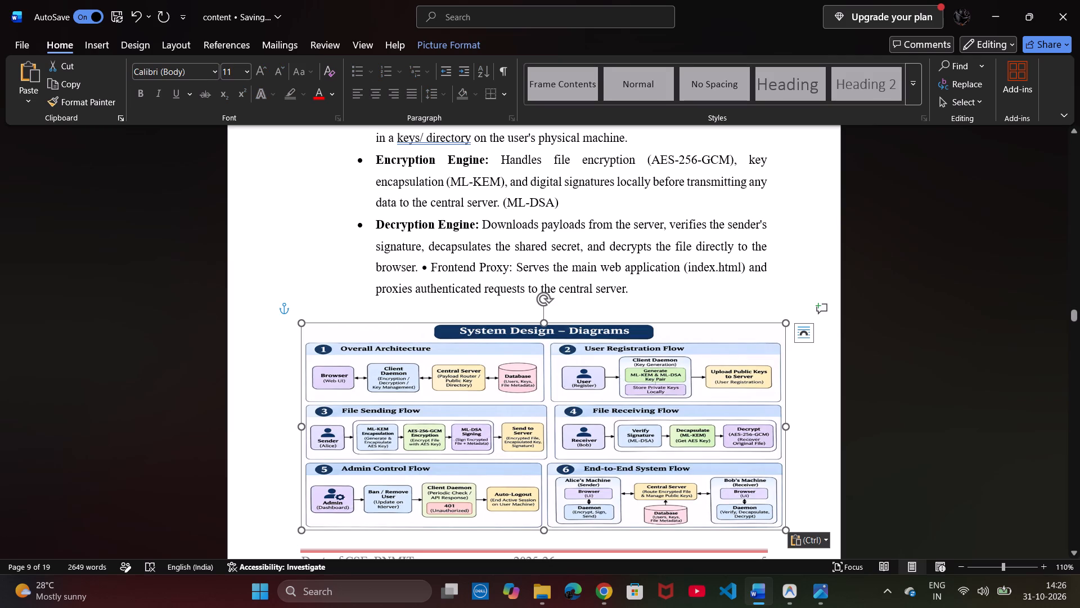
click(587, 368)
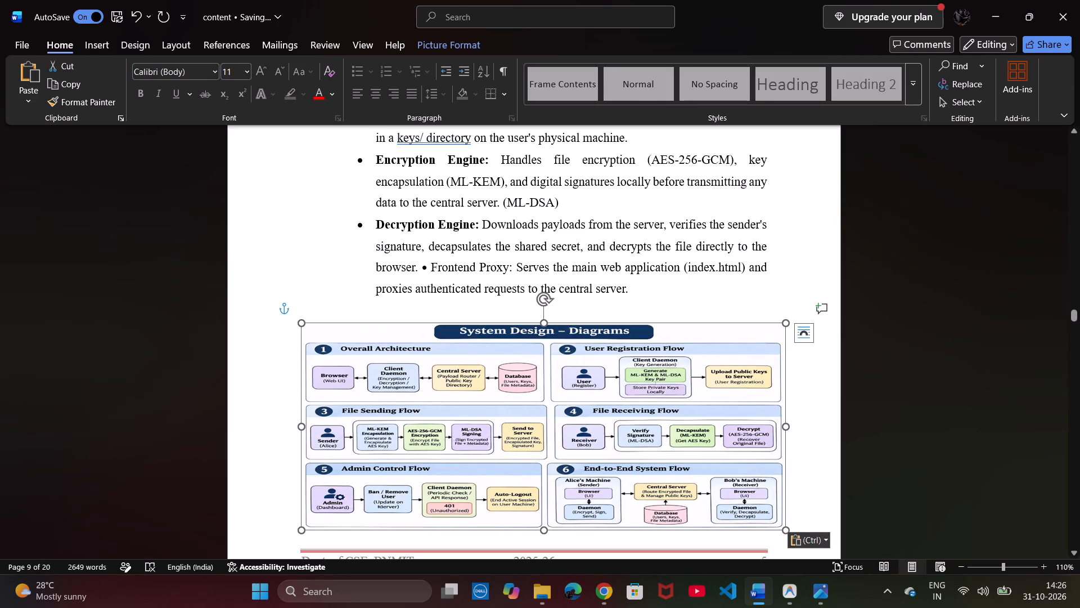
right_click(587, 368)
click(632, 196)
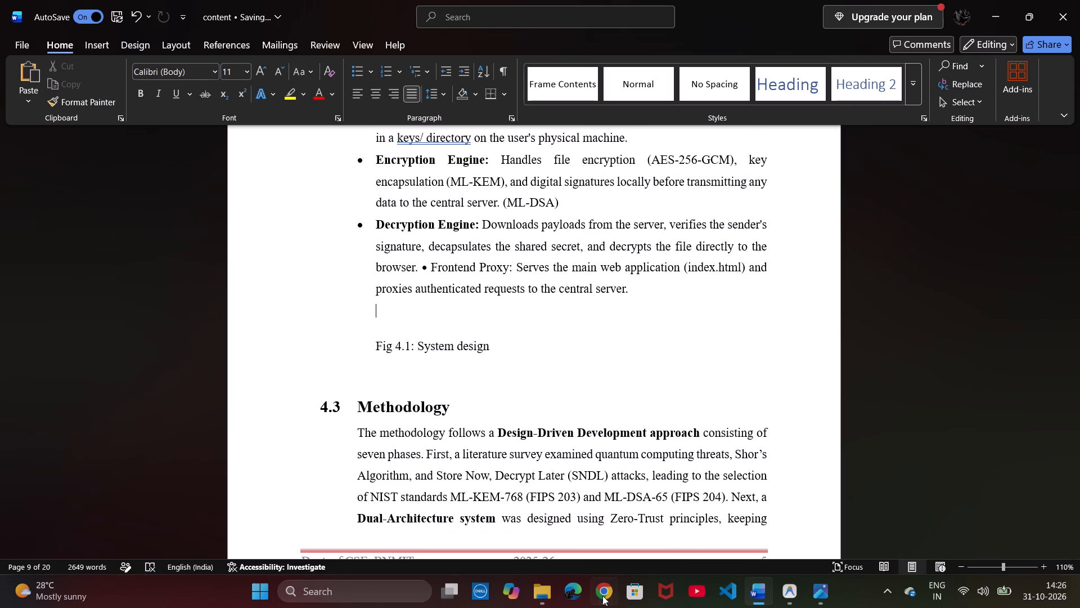
Copy the image from the Six-Panel Secure File System Diagram file and paste it into the Word report above the Fig 4.1 caption.
click(543, 588)
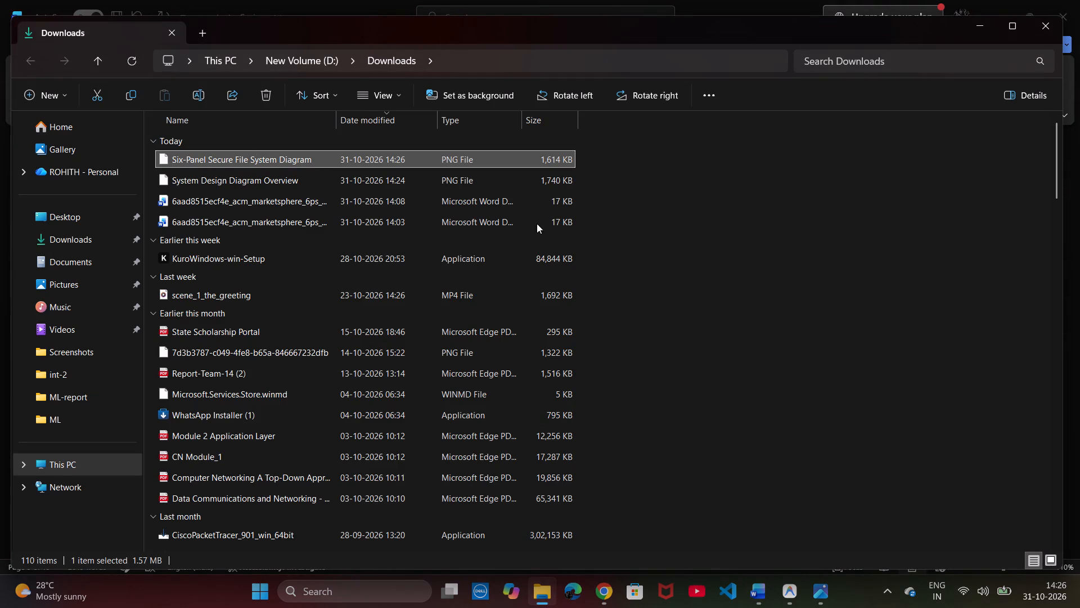
double_click(528, 168)
double_click(514, 158)
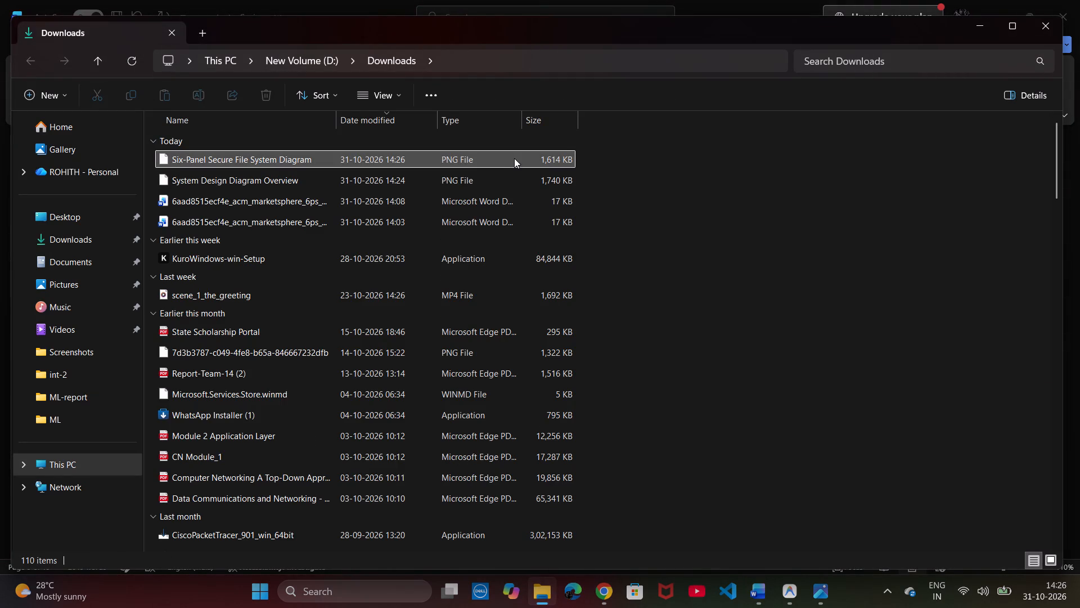
right_click(692, 137)
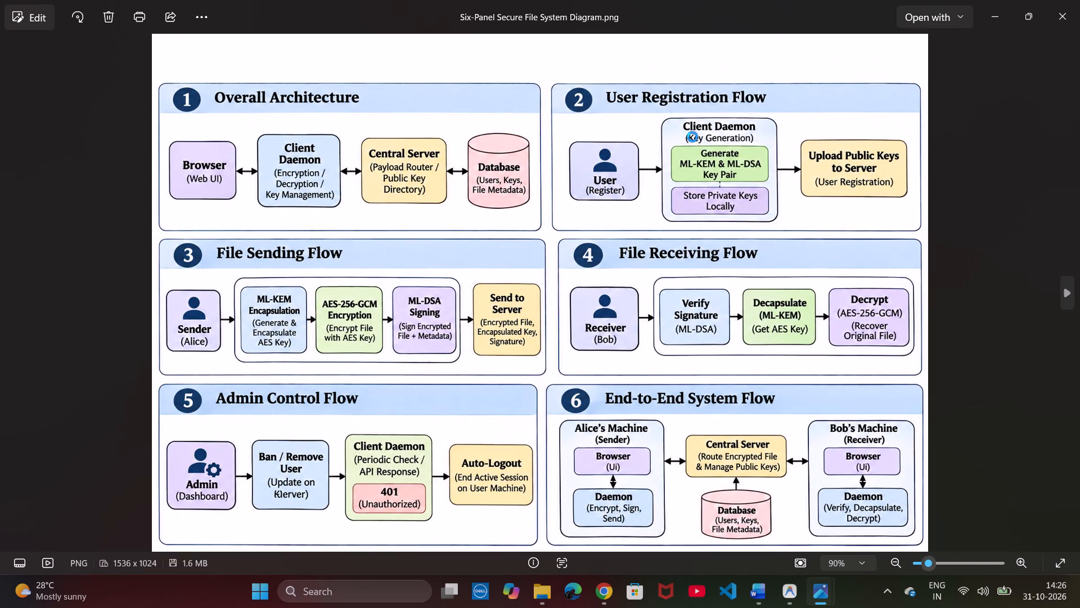
click(727, 160)
click(1079, 0)
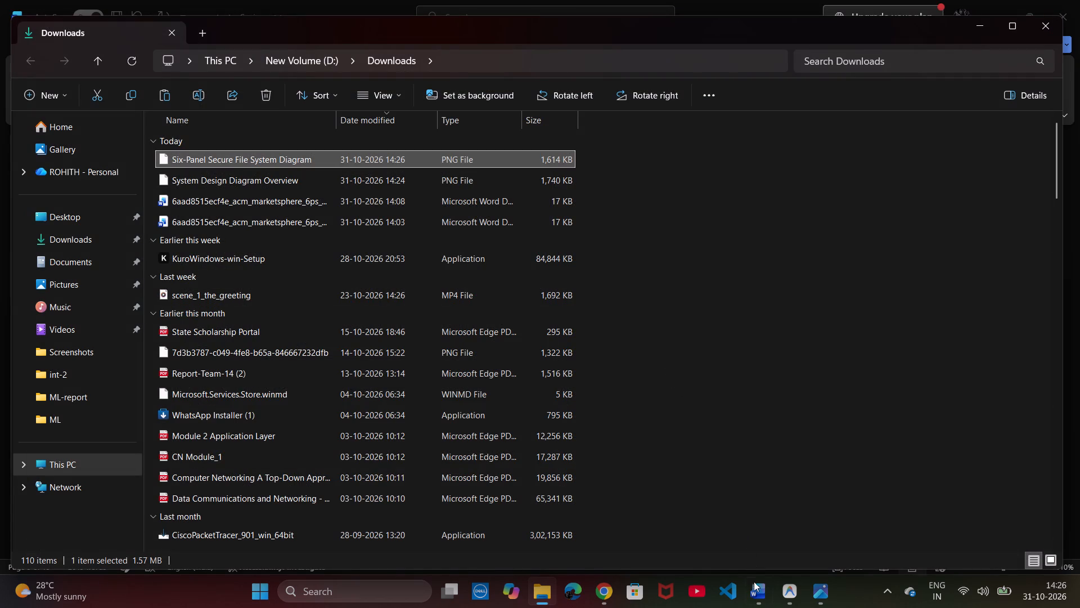
click(759, 593)
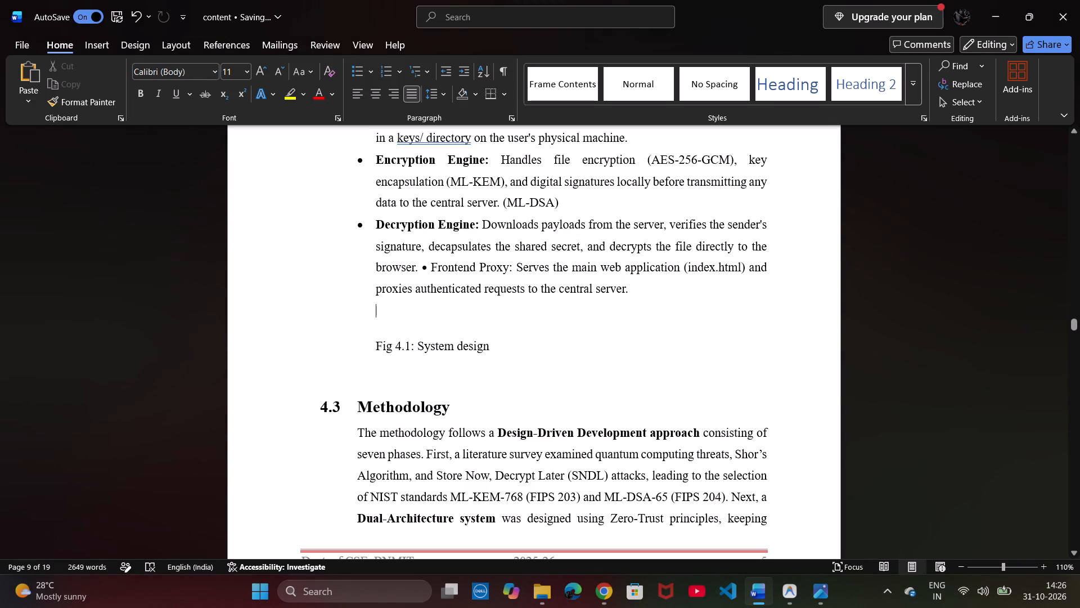
key(ctrl+v)
click(547, 362)
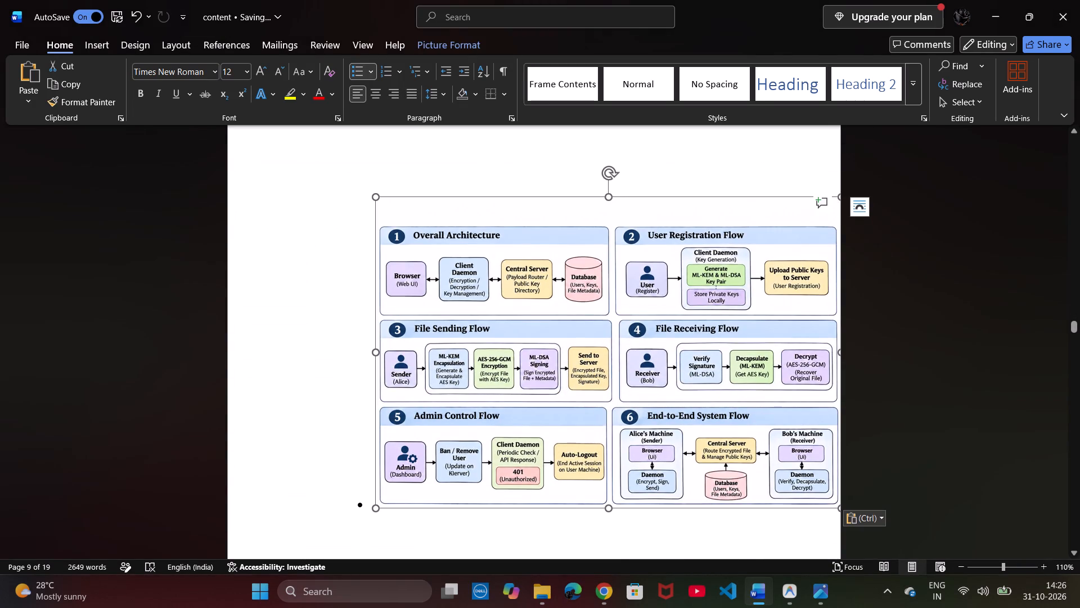
Set the new diagram's text wrapping to Top and Bottom and reduce its height by about a third.
click(854, 207)
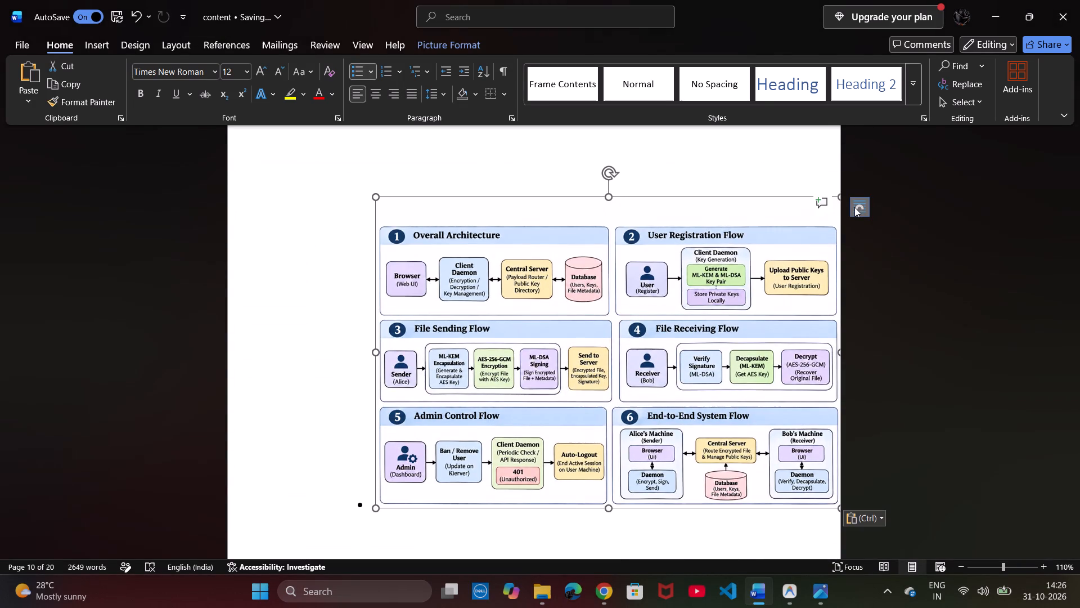
click(895, 330)
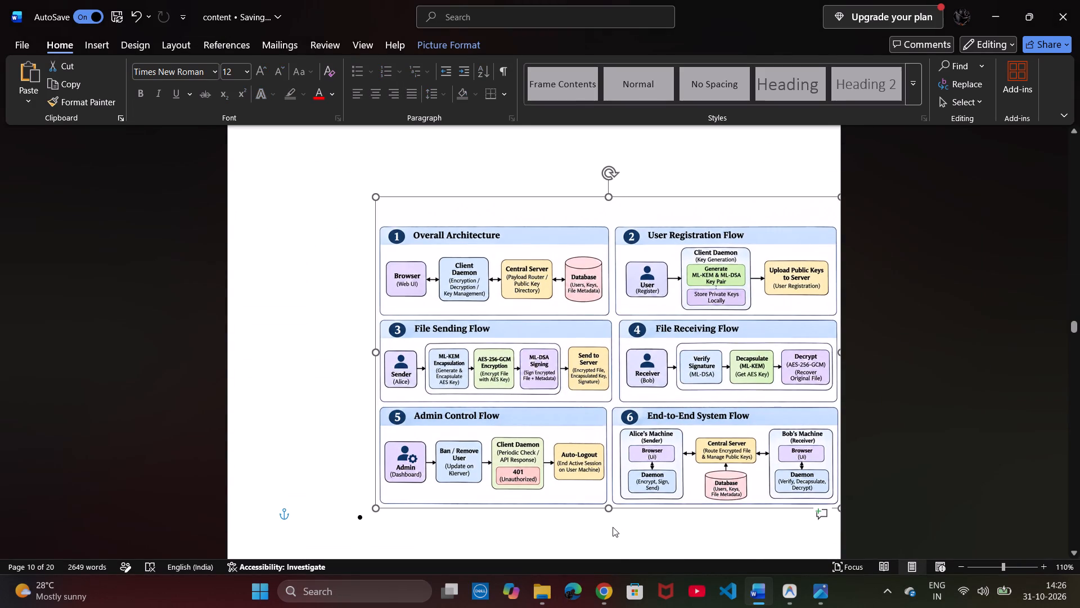
drag(607, 508, 614, 402)
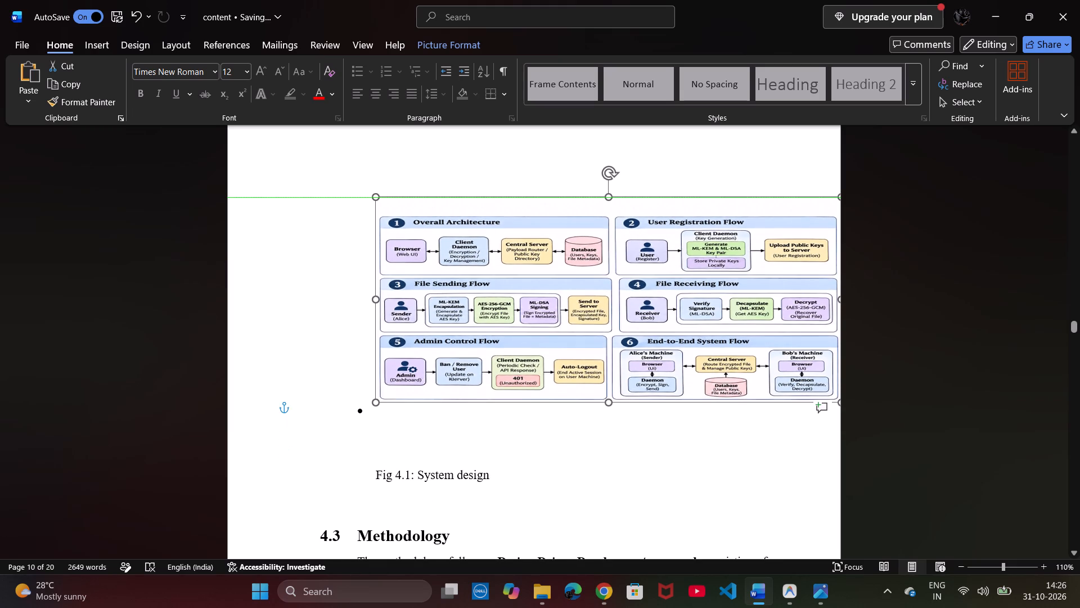
drag(614, 402, 614, 401)
Move the diagram to the preceding page, directly below the Decryption Engine bullet and roughly centred between the text margins.
scroll(627, 319, up, 2)
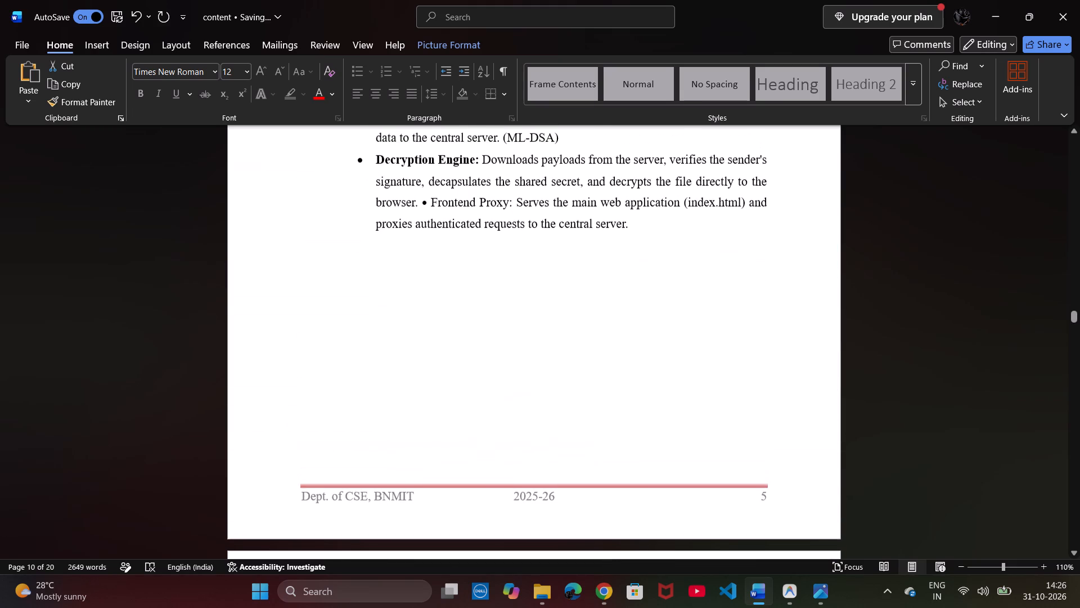
scroll(627, 319, down, 1)
drag(607, 444, 543, 231)
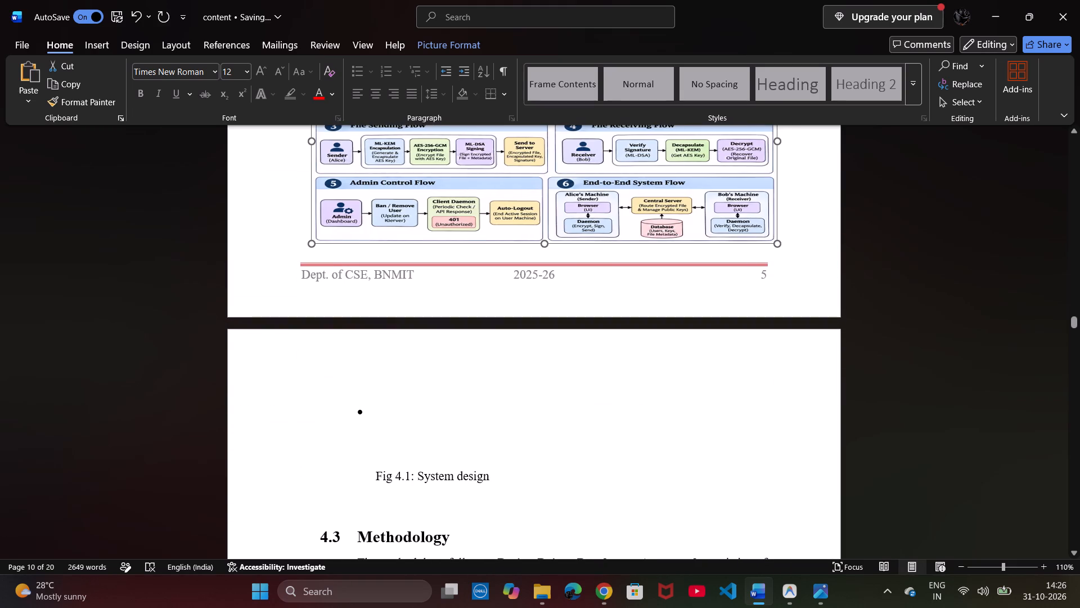
drag(543, 231, 542, 230)
scroll(542, 261, up, 2)
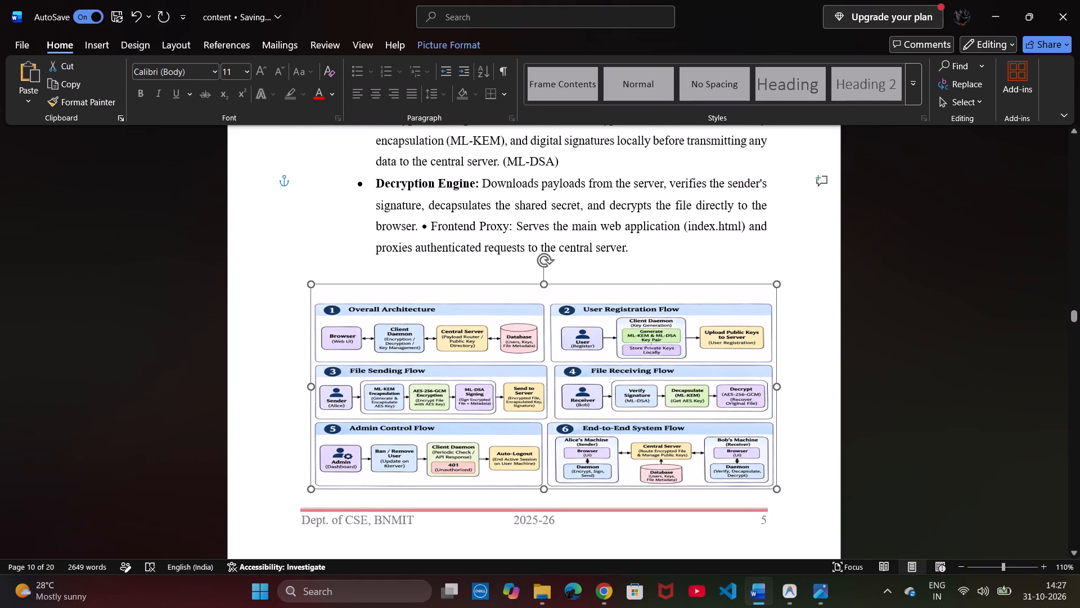
drag(544, 332, 552, 320)
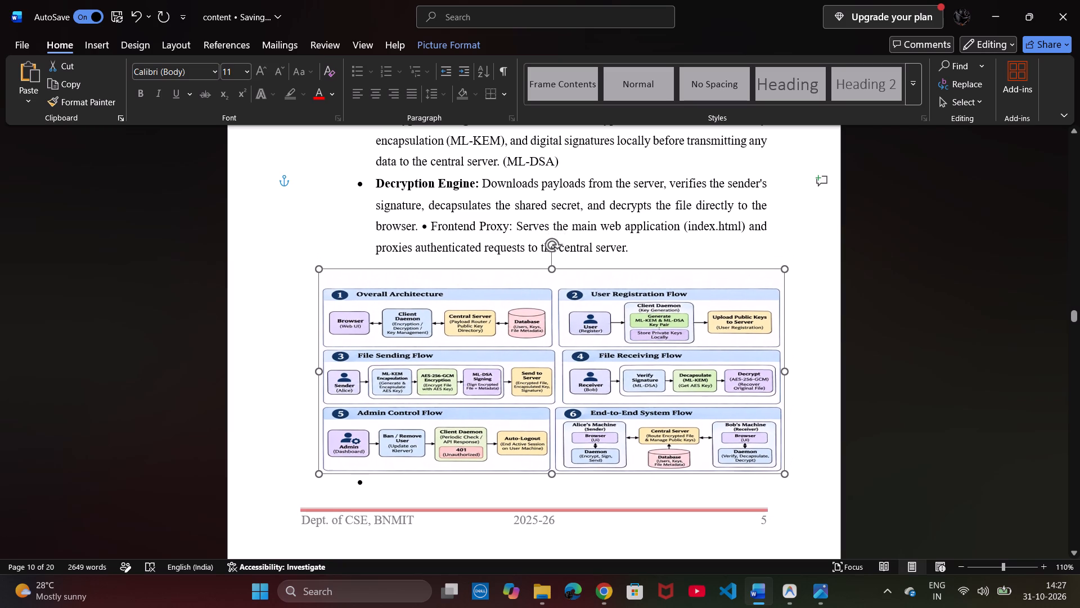
drag(552, 320, 550, 338)
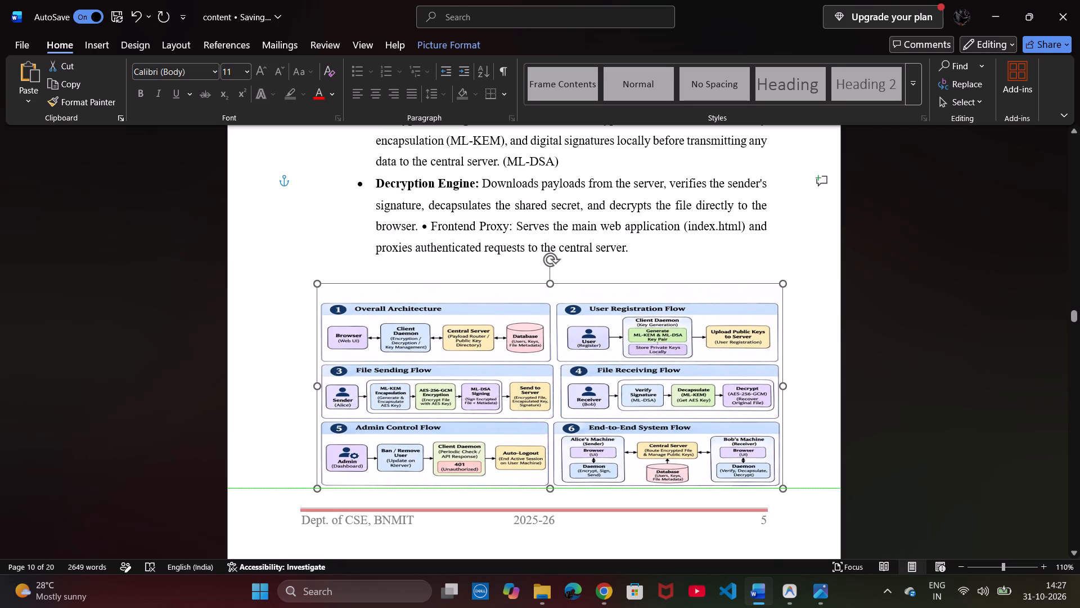
drag(550, 338, 551, 291)
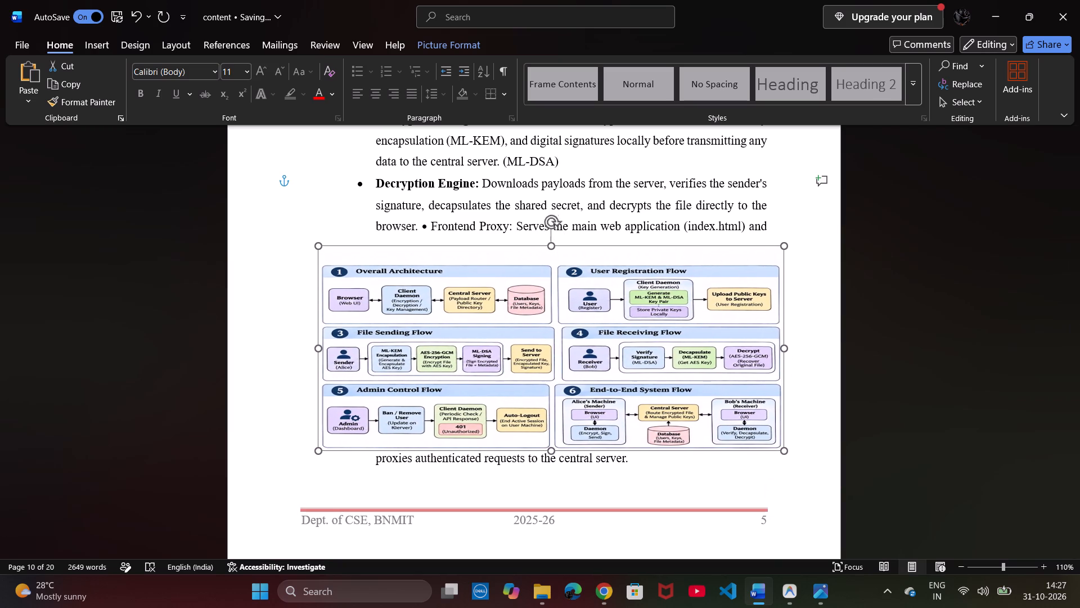
drag(551, 291, 552, 335)
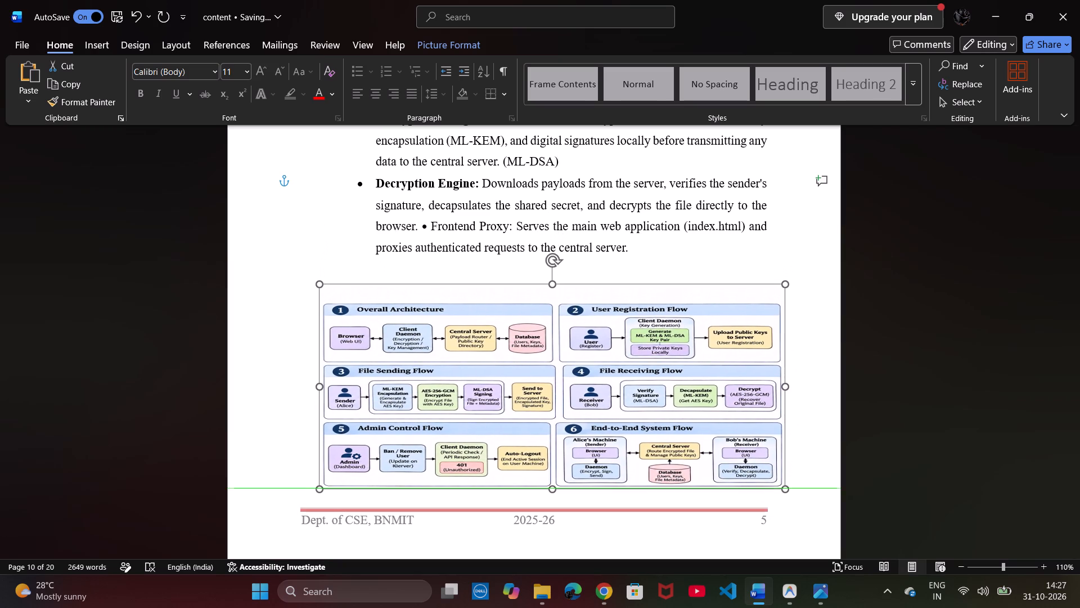
drag(552, 335, 550, 316)
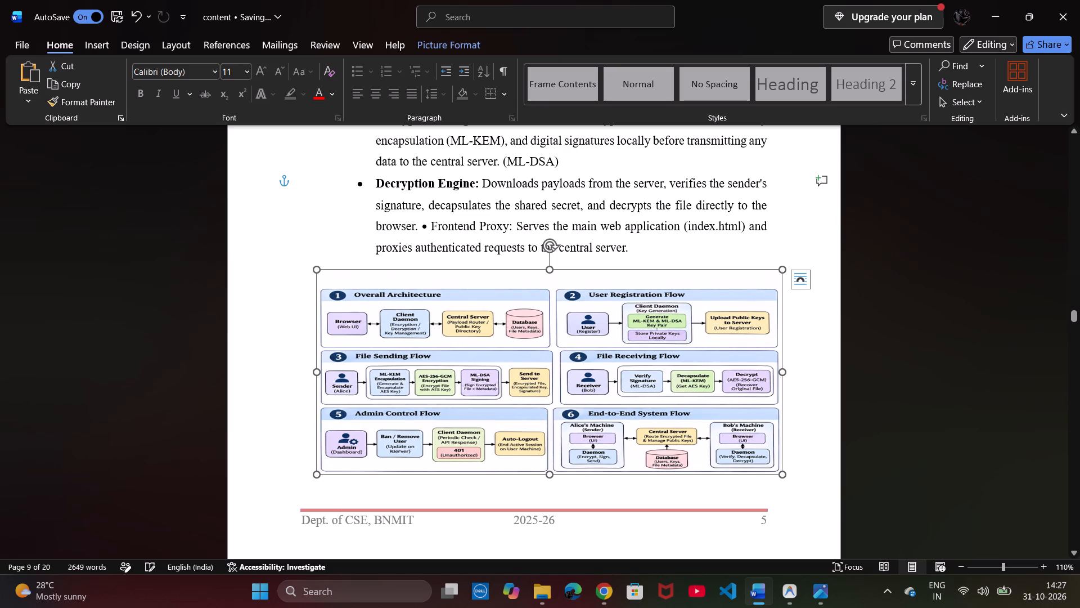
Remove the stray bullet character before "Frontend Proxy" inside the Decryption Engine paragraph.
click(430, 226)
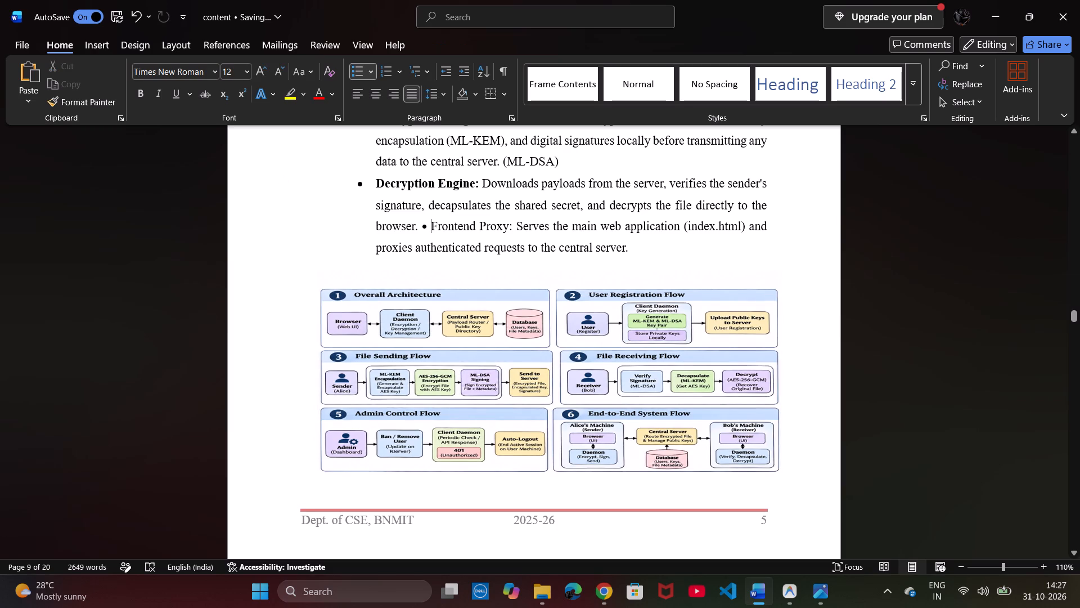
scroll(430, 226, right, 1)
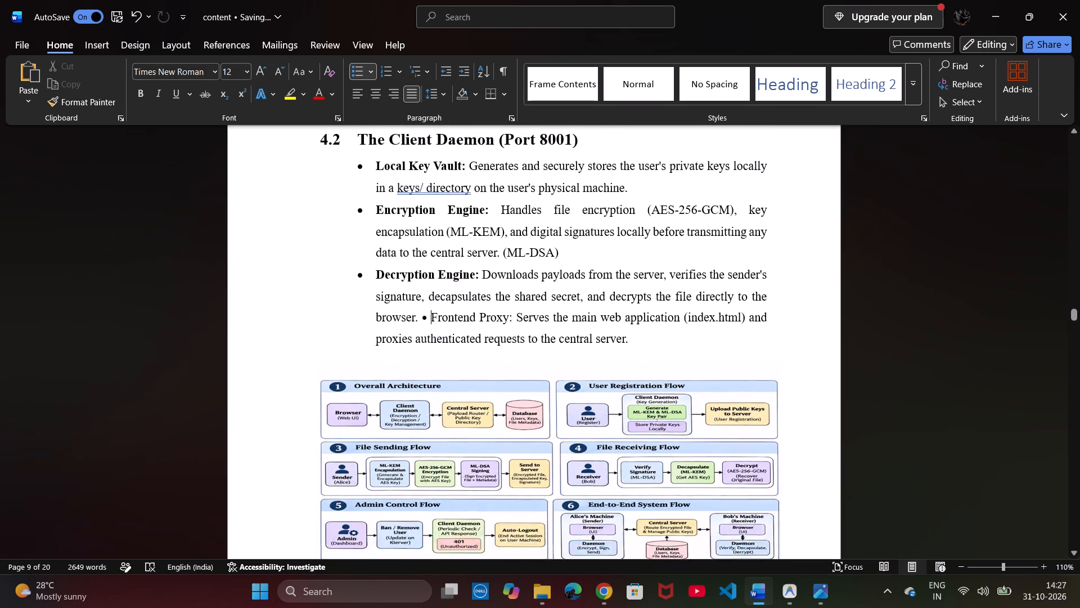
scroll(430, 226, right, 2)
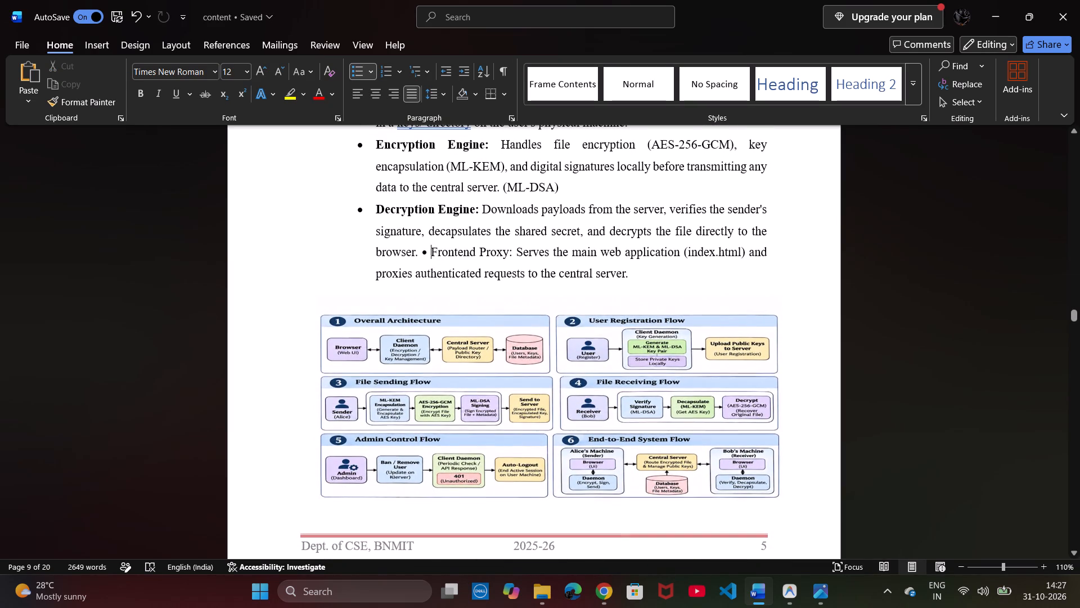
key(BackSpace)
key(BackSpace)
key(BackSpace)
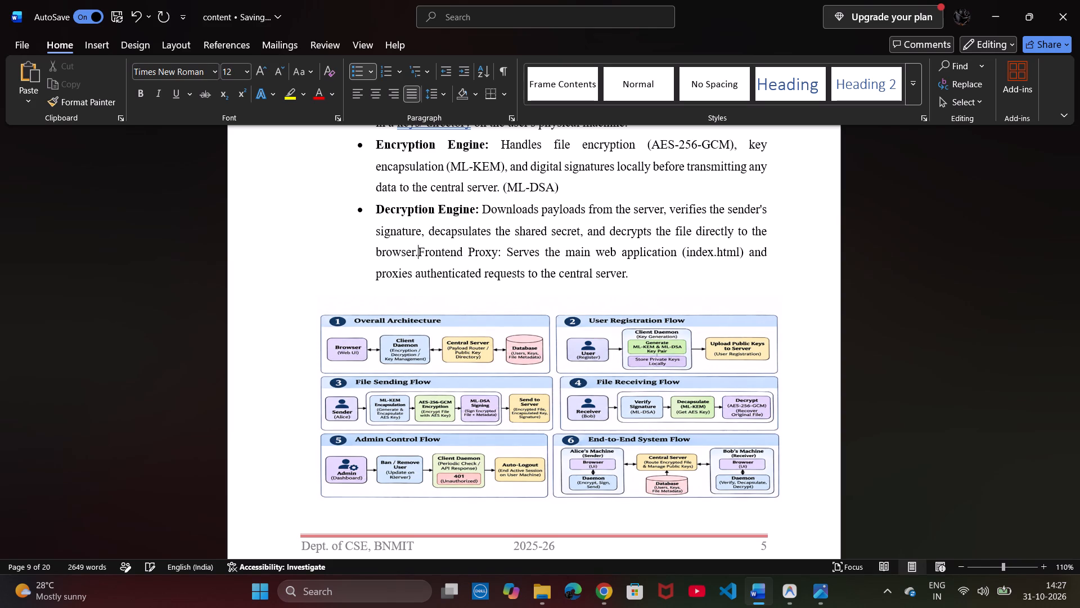
Undo the recent edits back to the point before either diagram and the Fig 4.1 caption were inserted below the Decryption Engine bullet.
scroll(472, 270, down, 1)
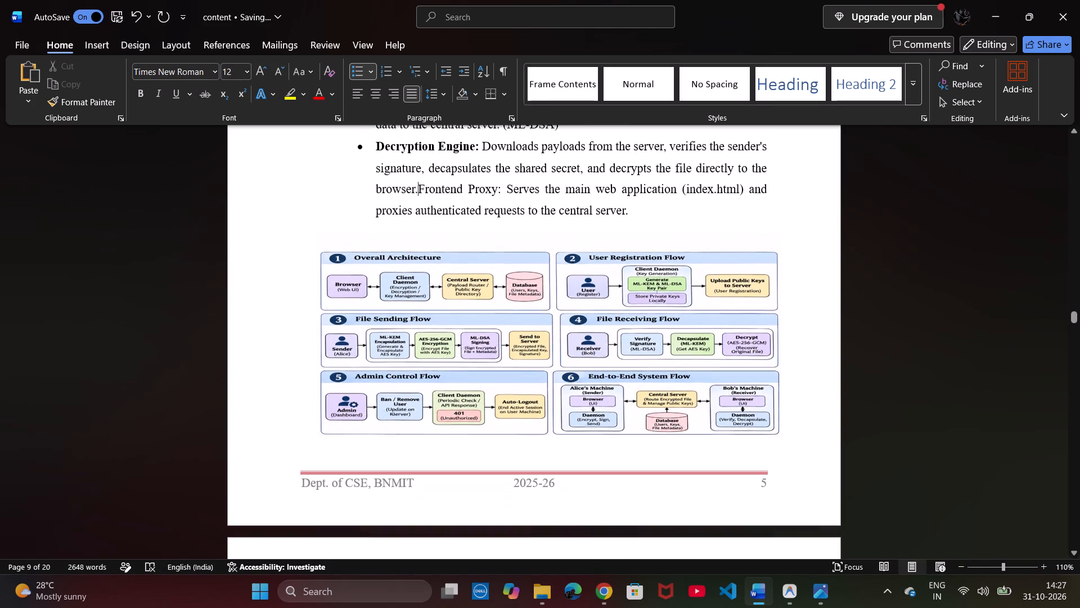
scroll(472, 270, down, 2)
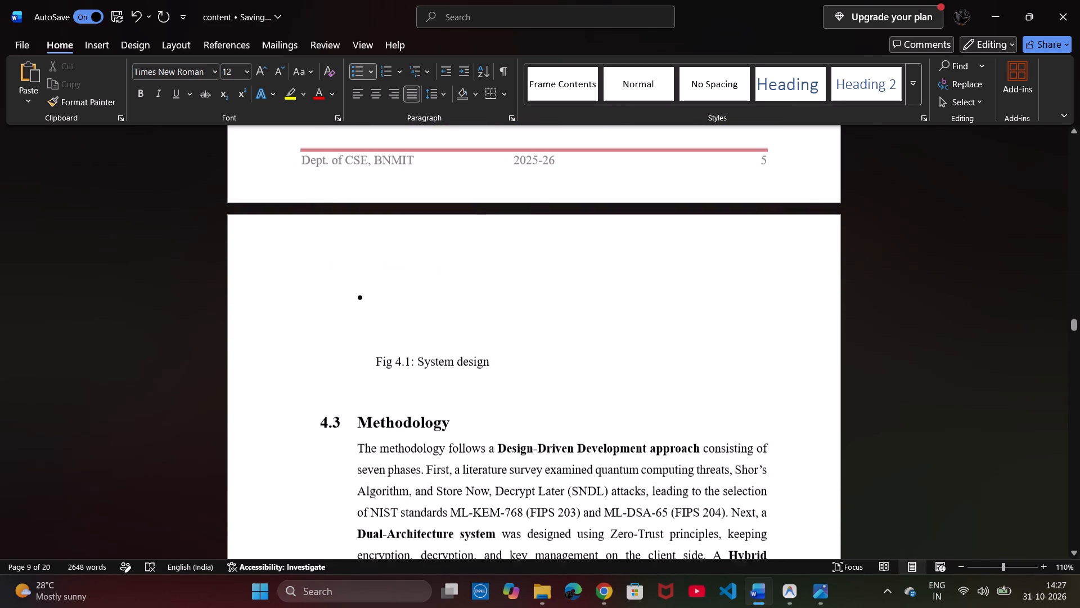
scroll(472, 270, down, 1)
key(ctrl+z)
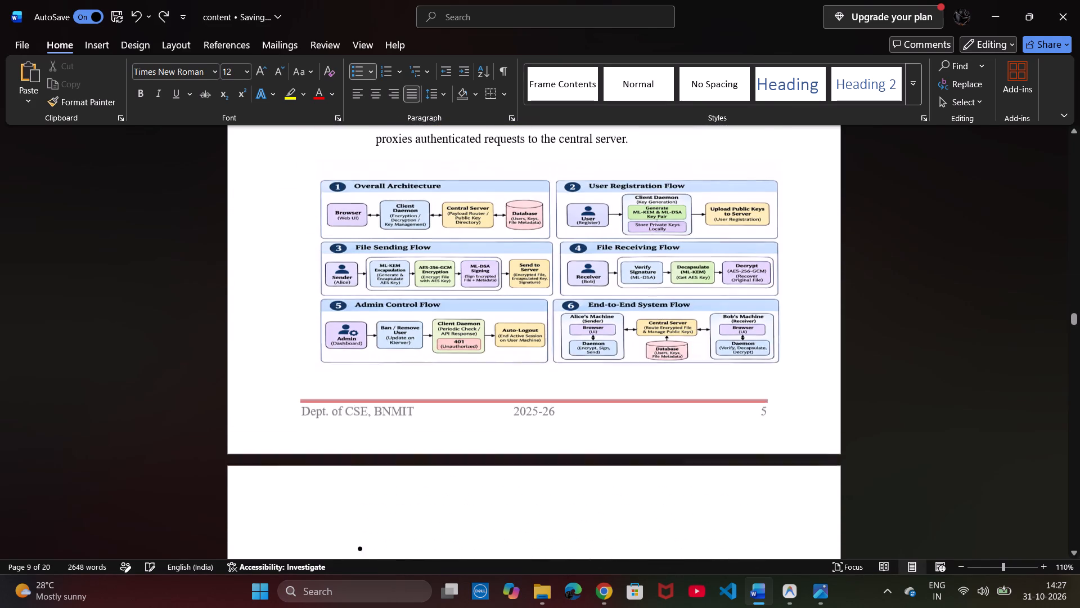
key(ctrl+z)
key(ctrl+z)
key(ctrl+z)
key(ctrl+z)
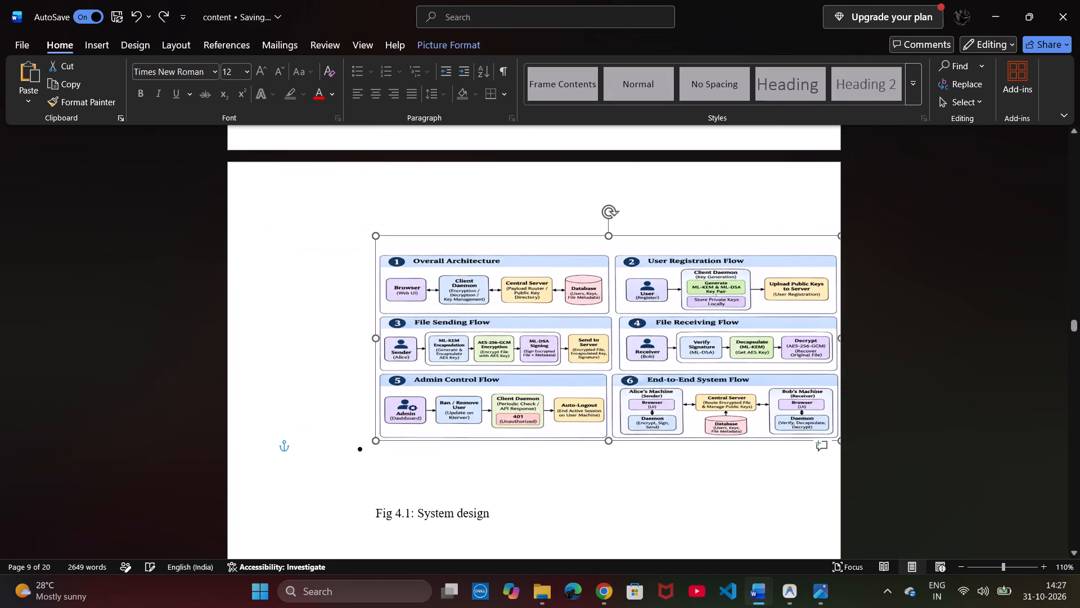
key(ctrl+z)
key(ctrl+z)
key(ctrl+z)
key(ctrl+z)
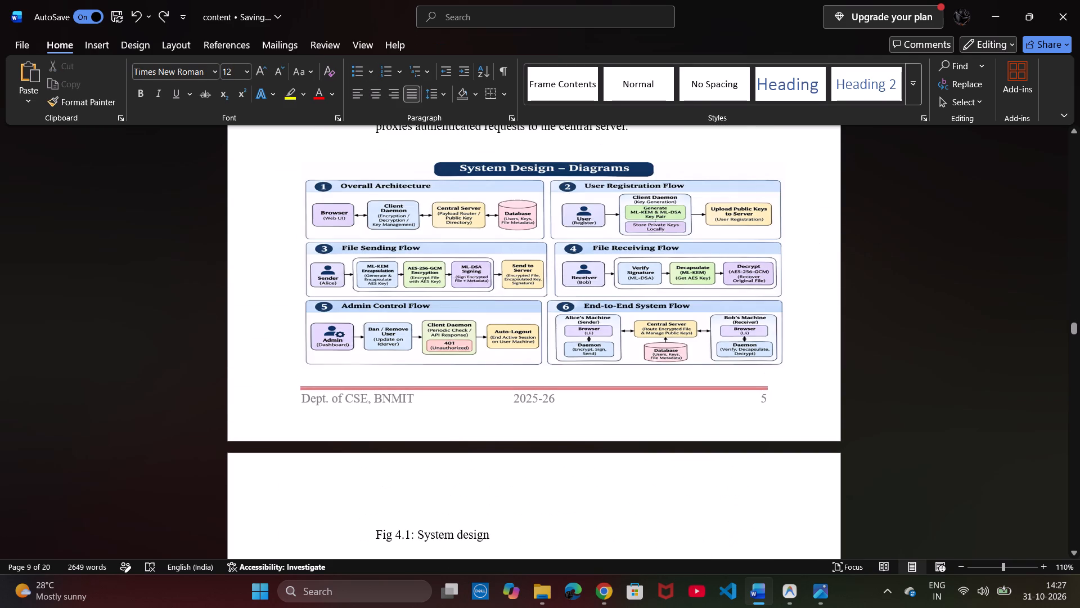
key(ctrl+z)
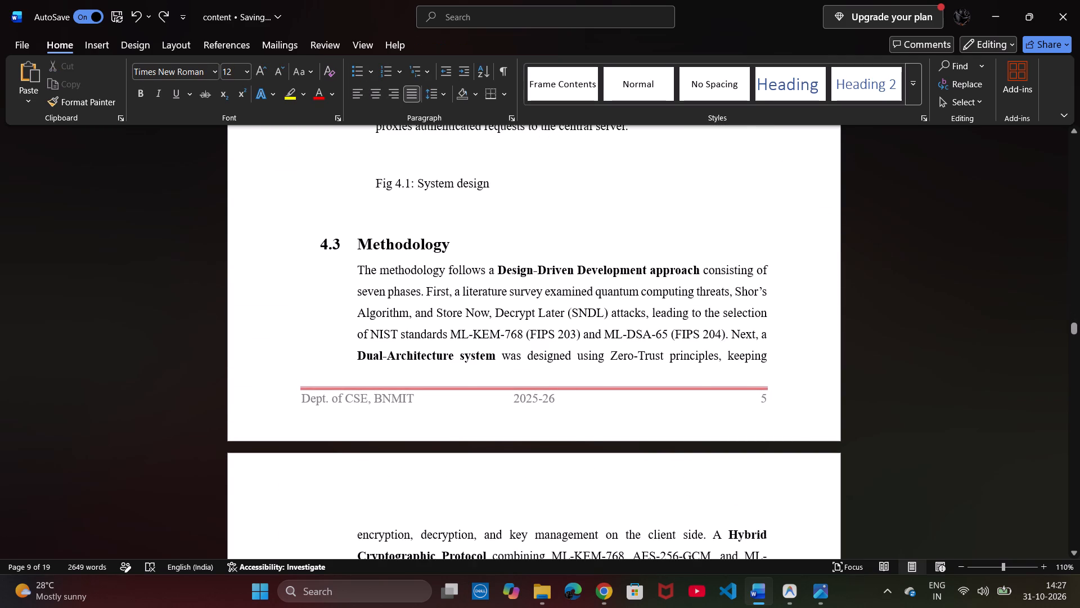
scroll(449, 329, up, 2)
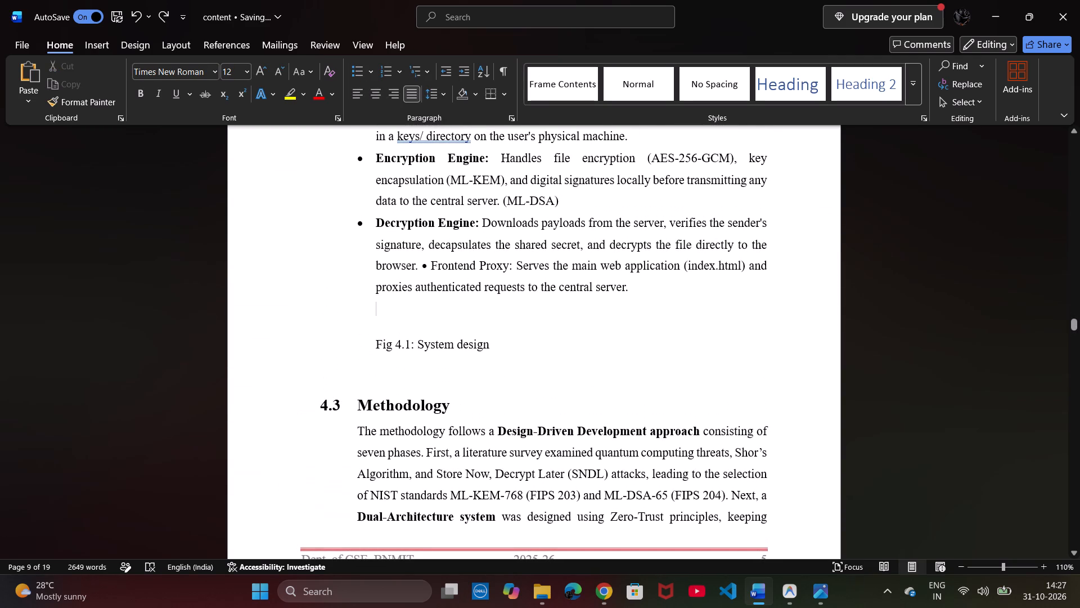
key(ctrl+z)
key(ctrl+z)
key(ctrl+z)
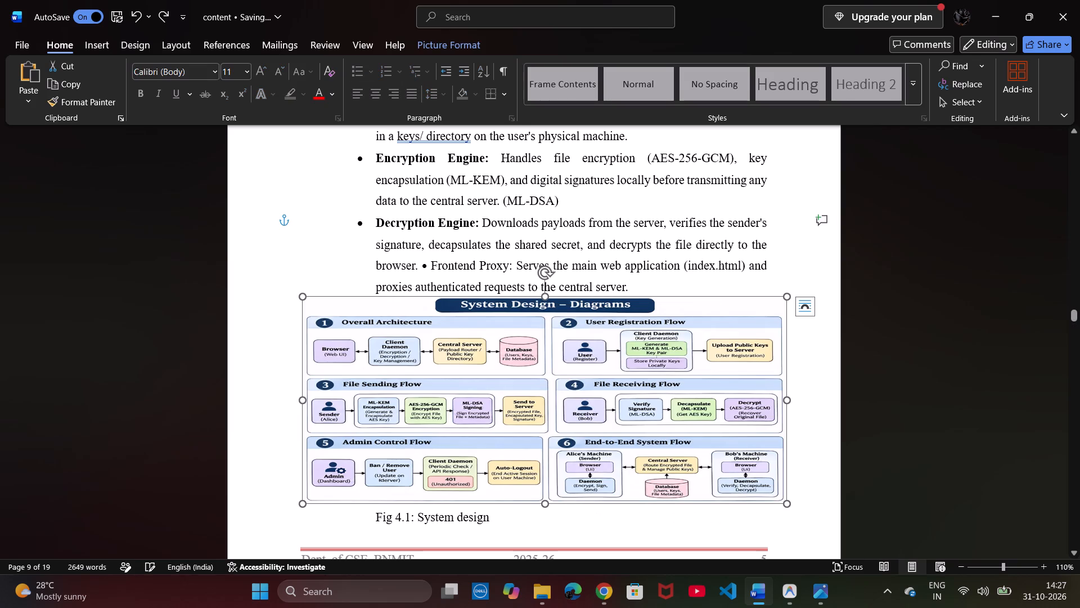
key(ctrl+z)
key(ctrl+z)
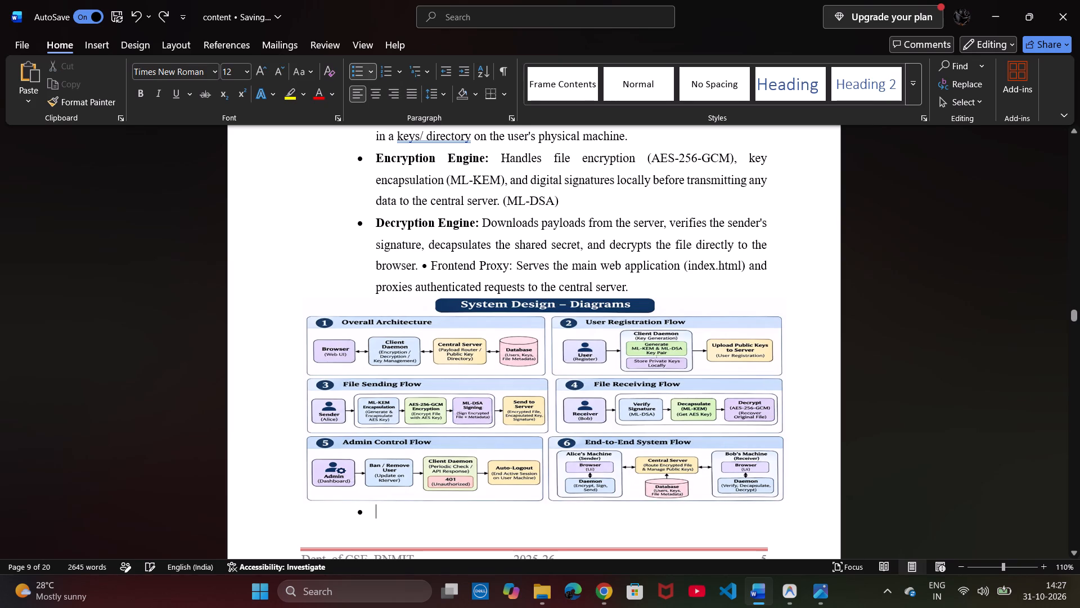
key(ctrl+z)
key(ctrl+z)
key(ctrl+z)
key(ctrl+z)
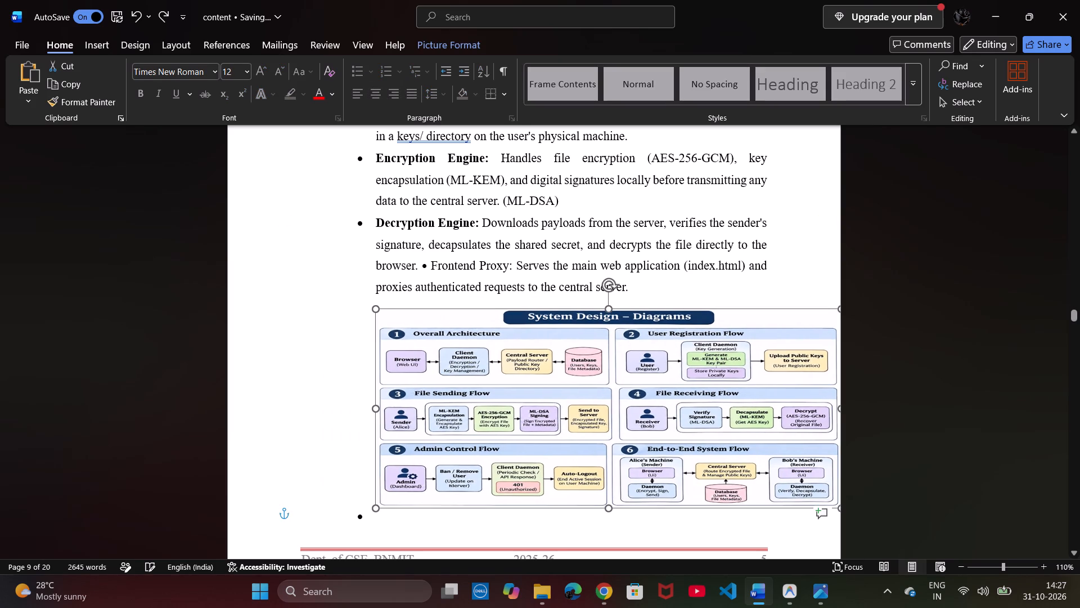
key(ctrl+z)
key(ctrl+z)
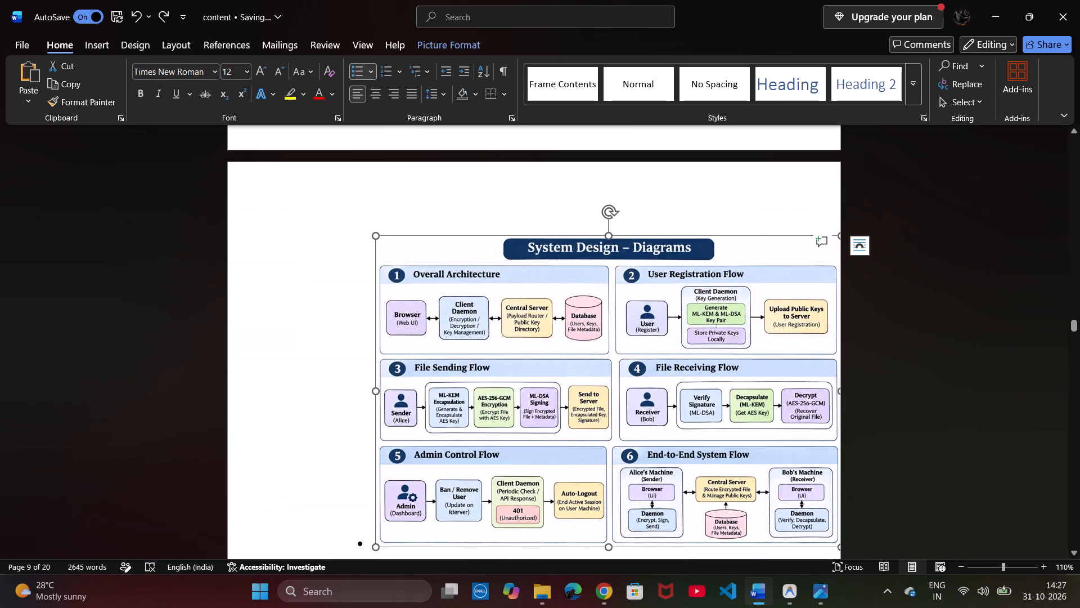
key(ctrl+z)
Split the Frontend Proxy text from the Decryption Engine paragraph into its own bullet and delete its stray inline bullet character.
scroll(449, 329, up, 2)
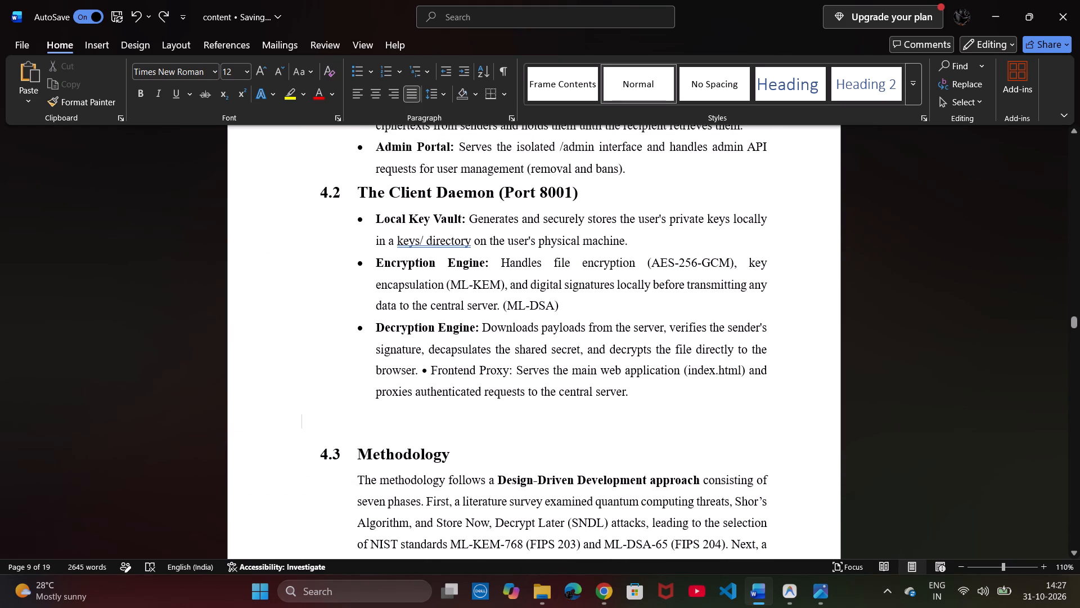
click(423, 368)
key(Return)
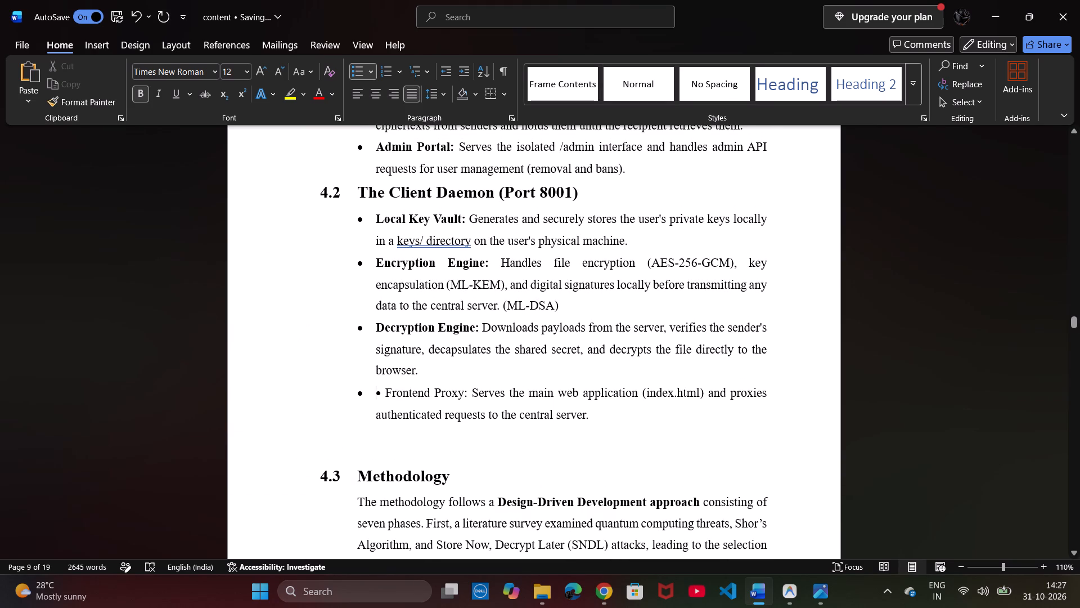
click(385, 396)
key(BackSpace)
key(BackSpace)
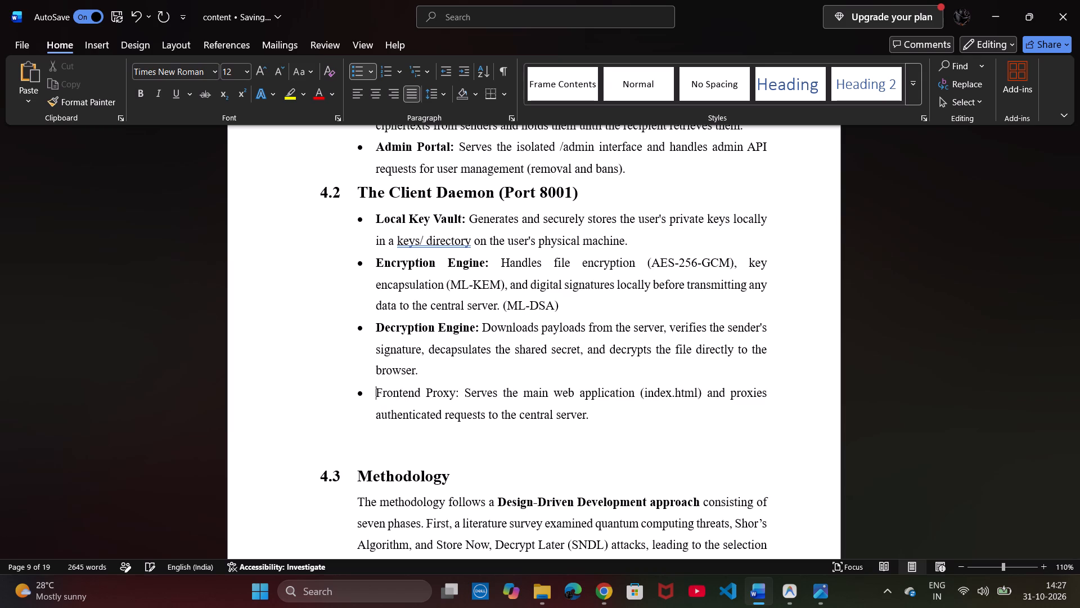
Make the "Frontend Proxy" label bold, like the labels of the other bullets in section 4.2.
drag(456, 393, 391, 390)
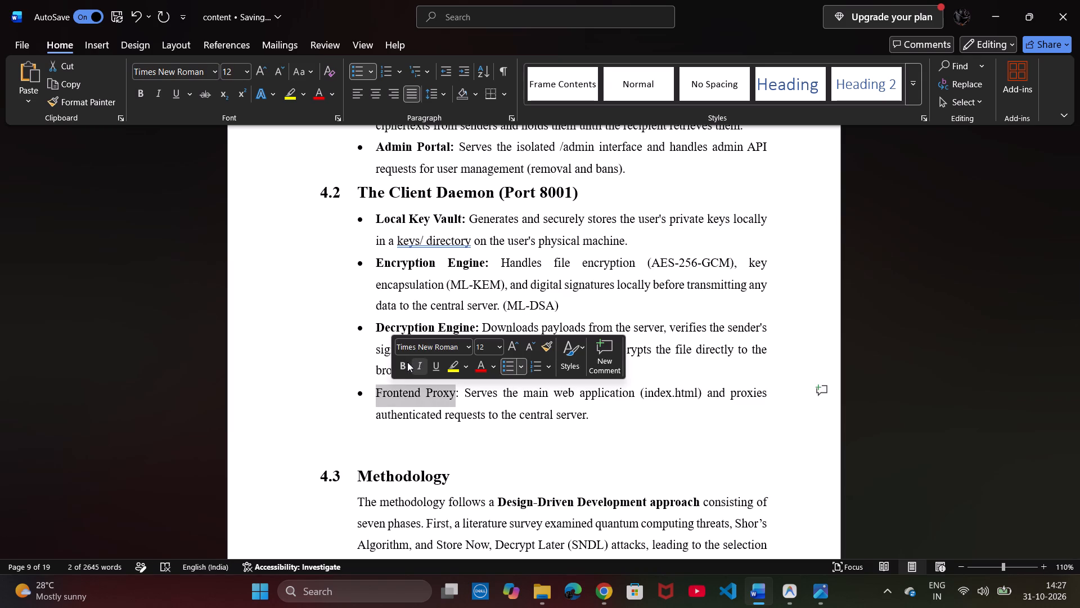
click(407, 362)
click(435, 424)
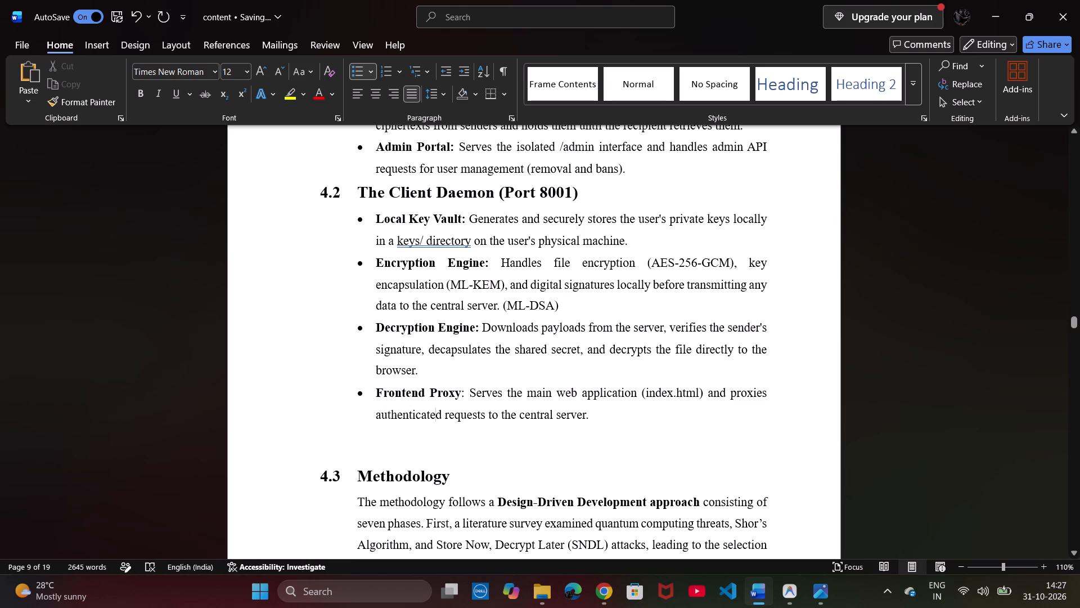
double_click(452, 331)
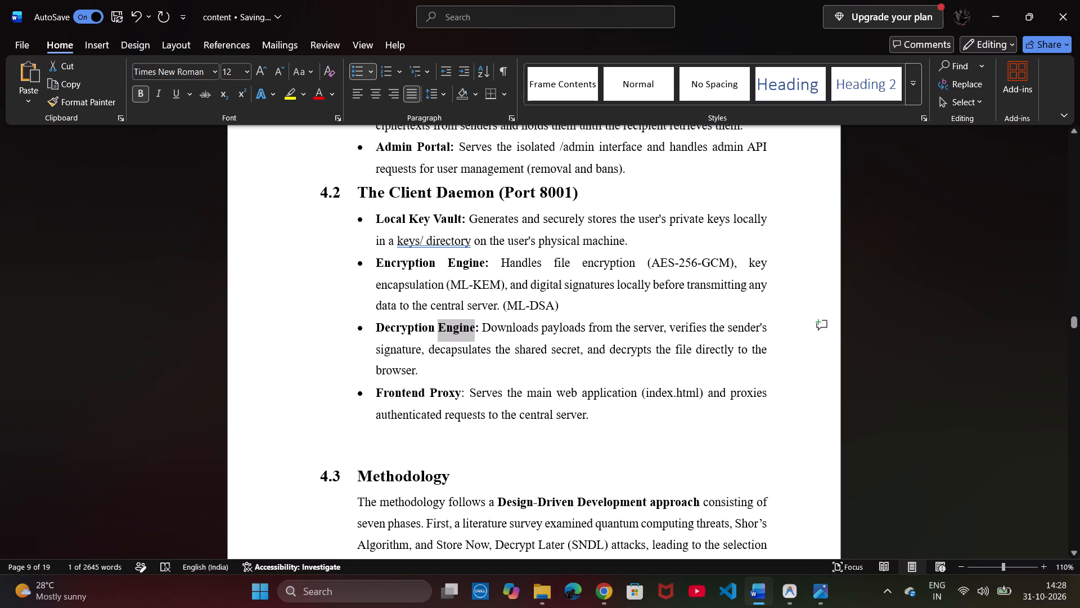
Add a blank line below the Frontend Proxy bullet for the diagram.
click(603, 423)
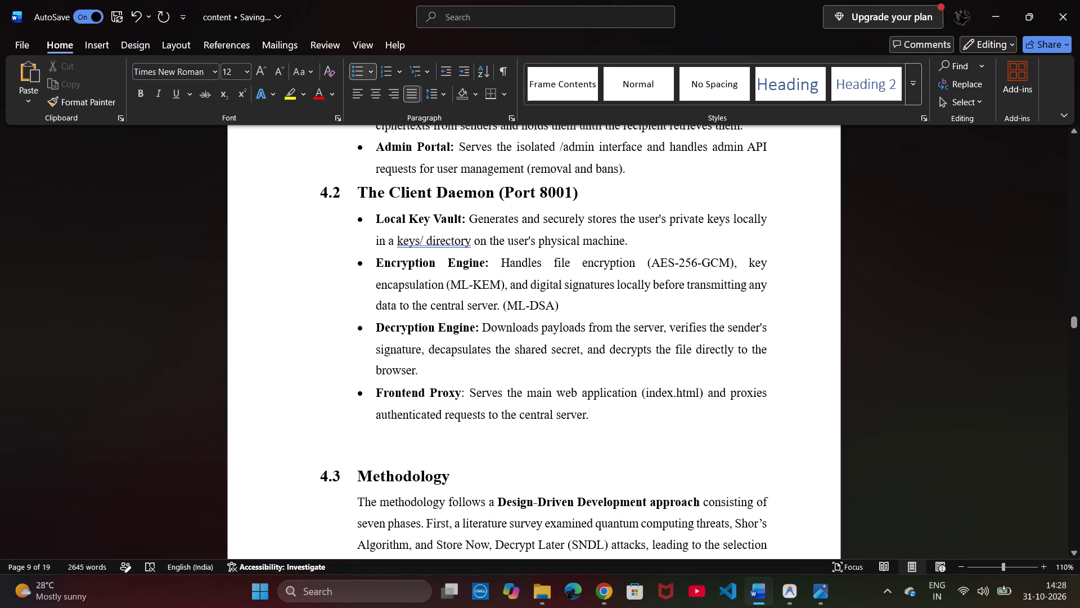
key(Return)
key(BackSpace)
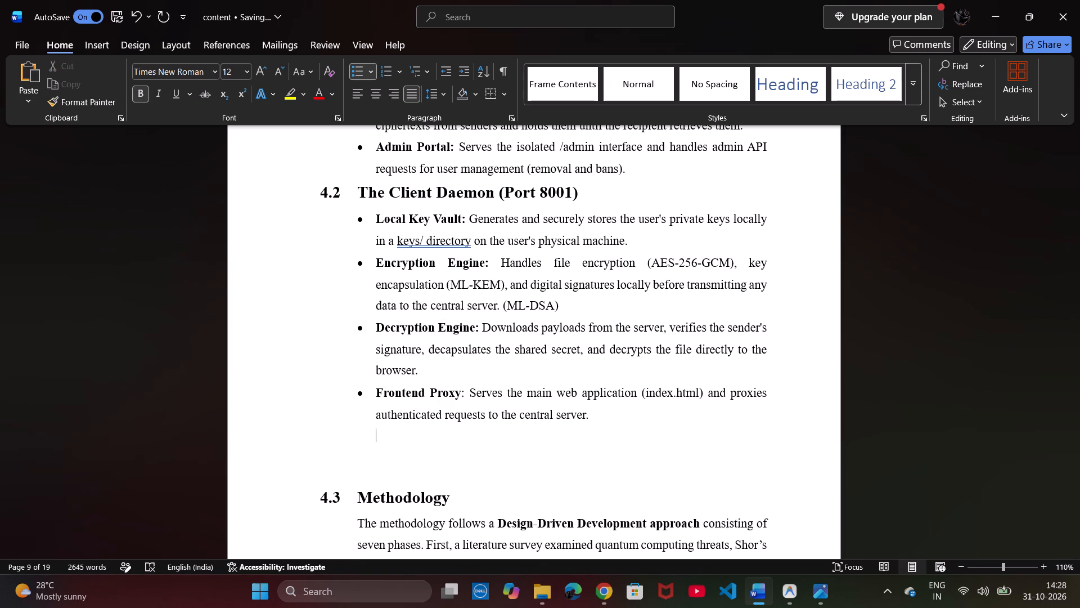
key(BackSpace)
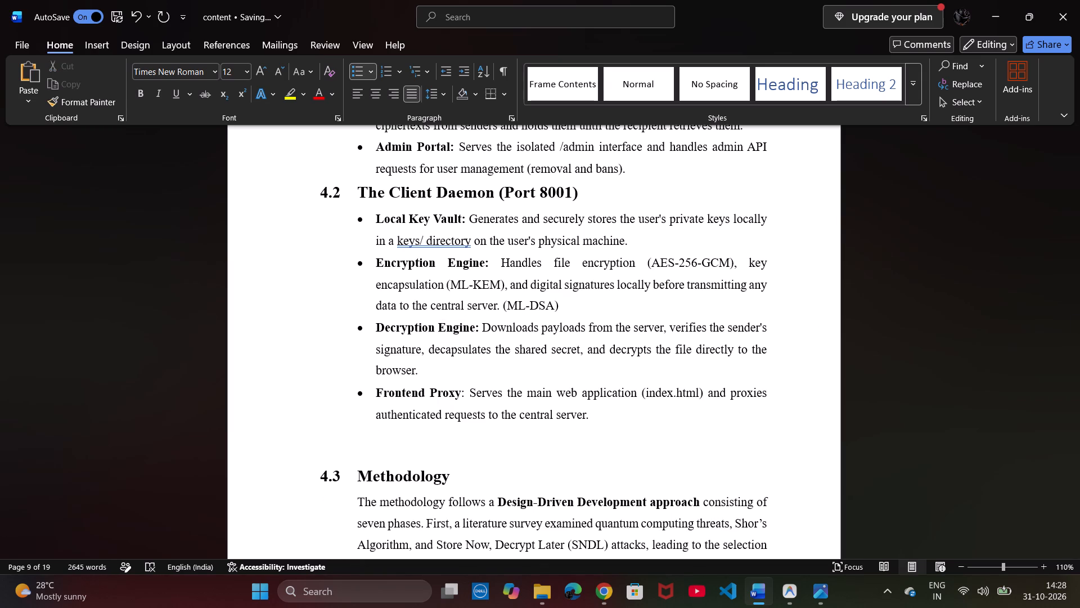
key(Return)
key(Return)
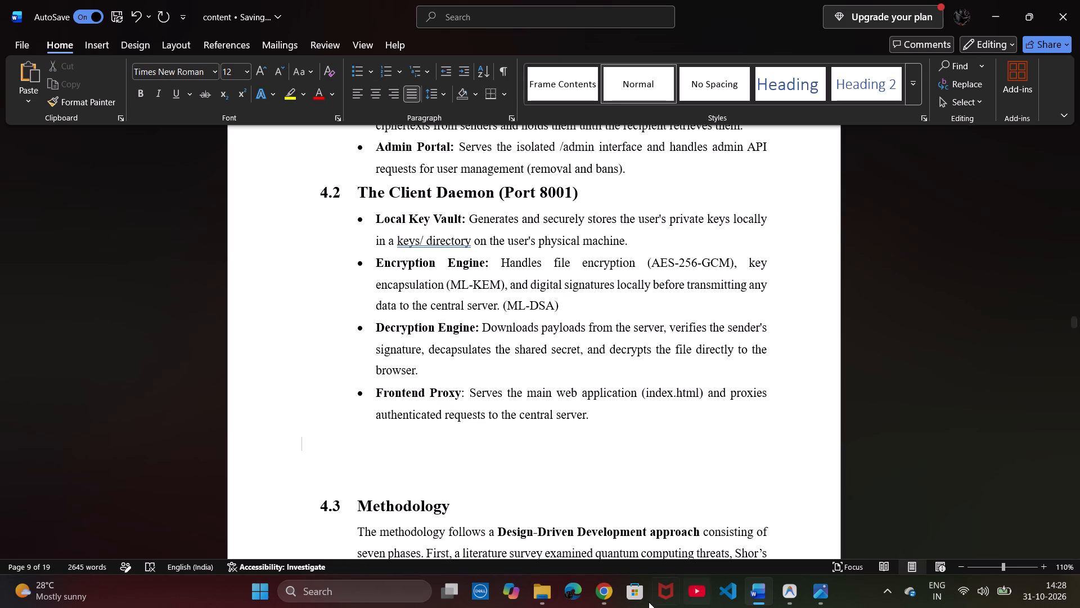
Copy the image from the Six-Panel Secure File System Diagram file and paste it into the Word report below the Frontend Proxy bullet.
click(547, 598)
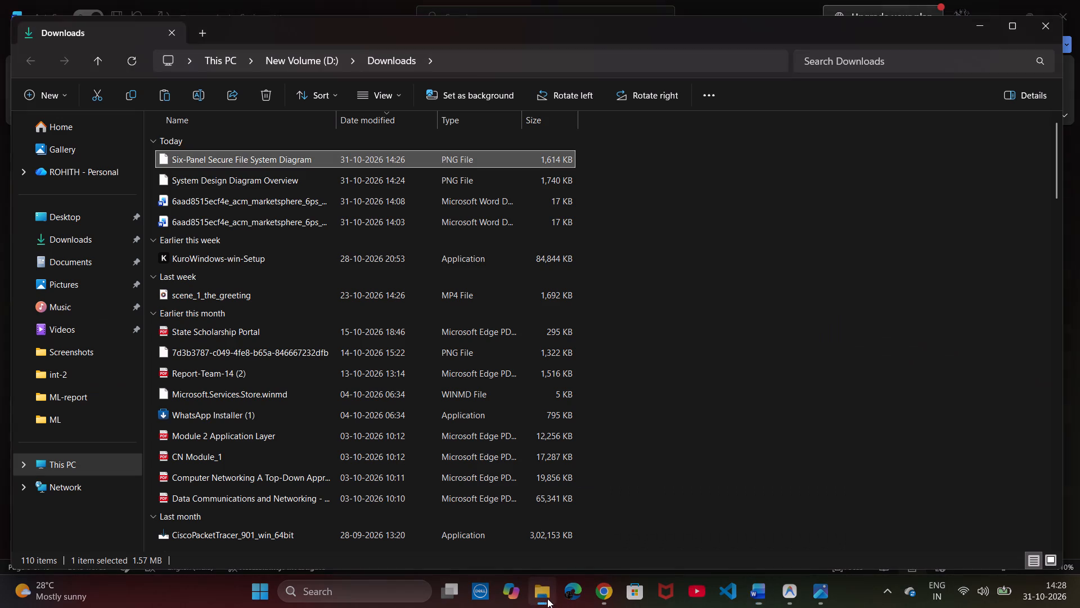
double_click(496, 162)
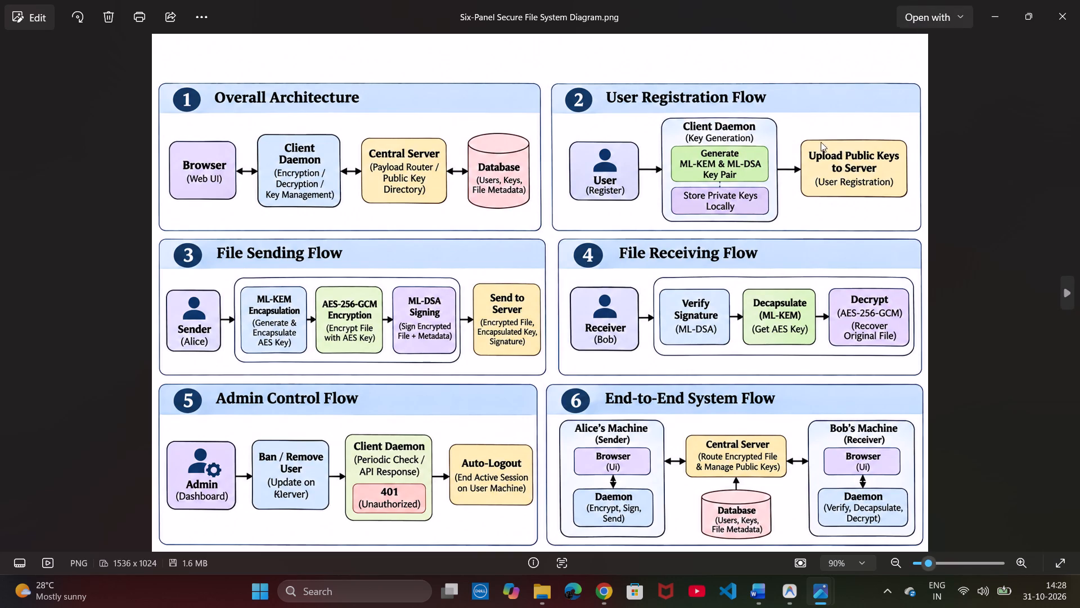
right_click(777, 164)
click(804, 176)
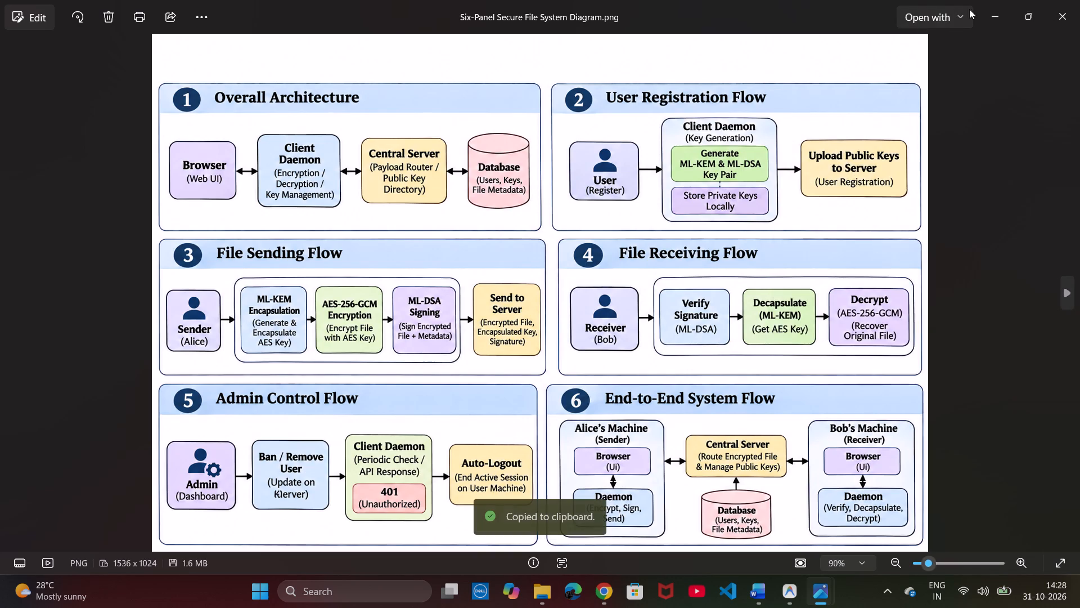
click(1079, 0)
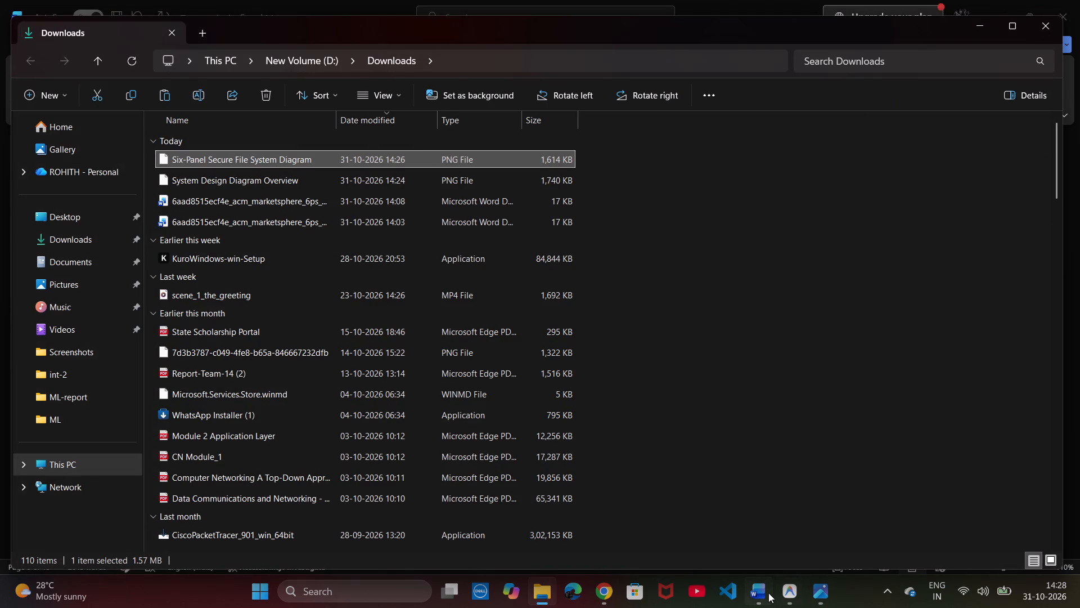
click(768, 593)
key(ctrl+v)
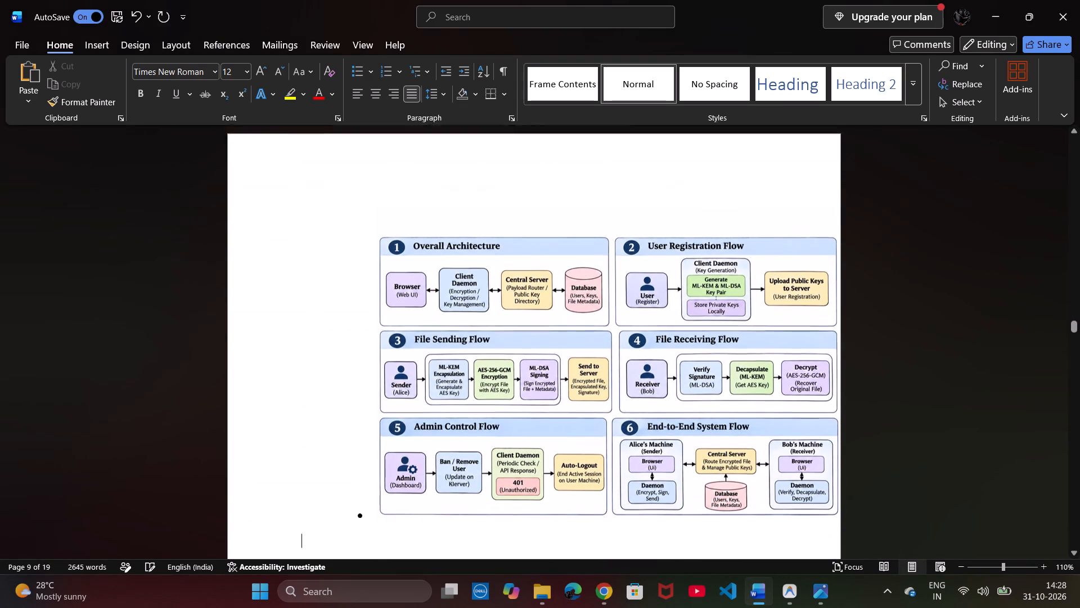
Set the pasted six-panel diagram's text wrapping to Top and Bottom.
click(607, 415)
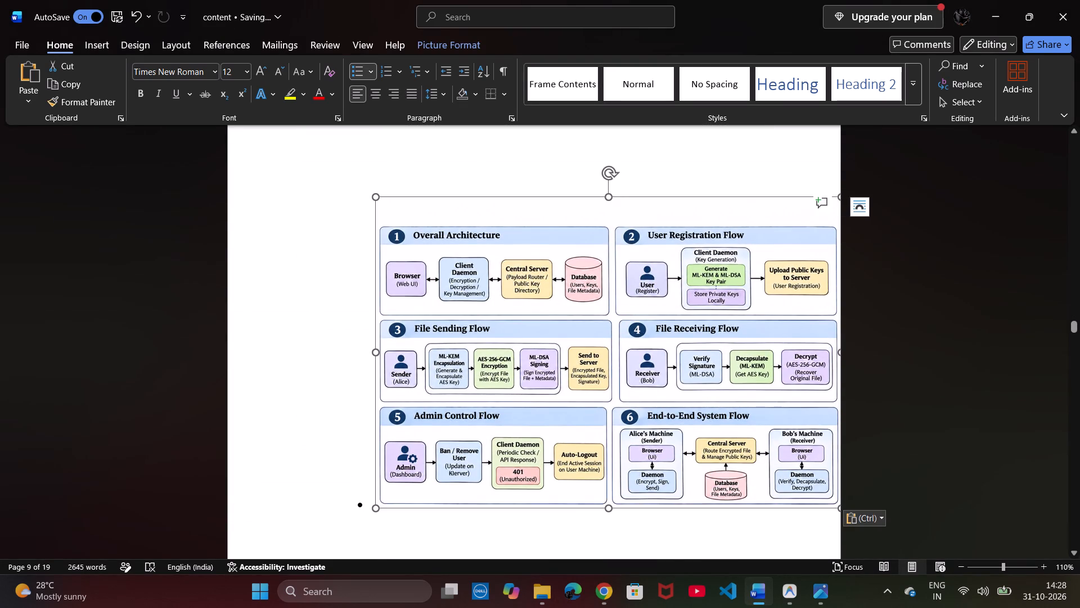
drag(515, 405, 500, 362)
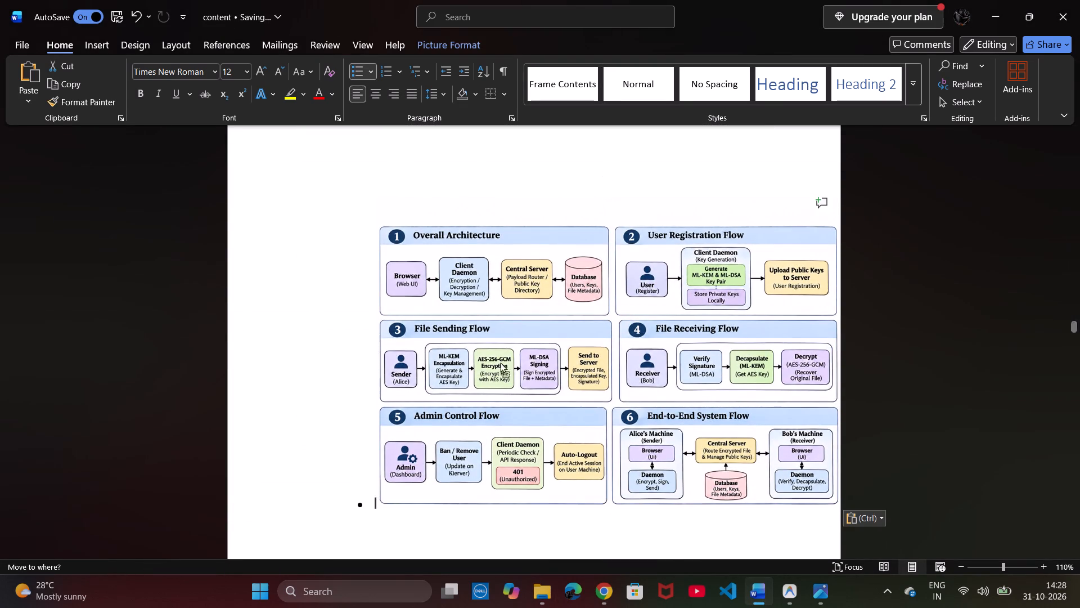
drag(500, 362, 468, 337)
click(850, 205)
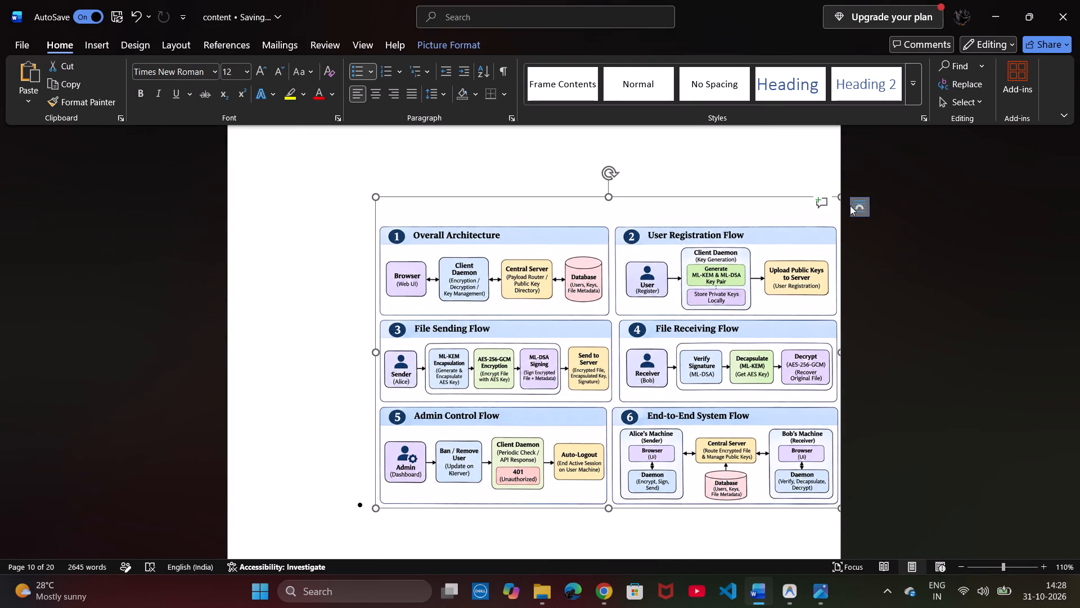
click(894, 342)
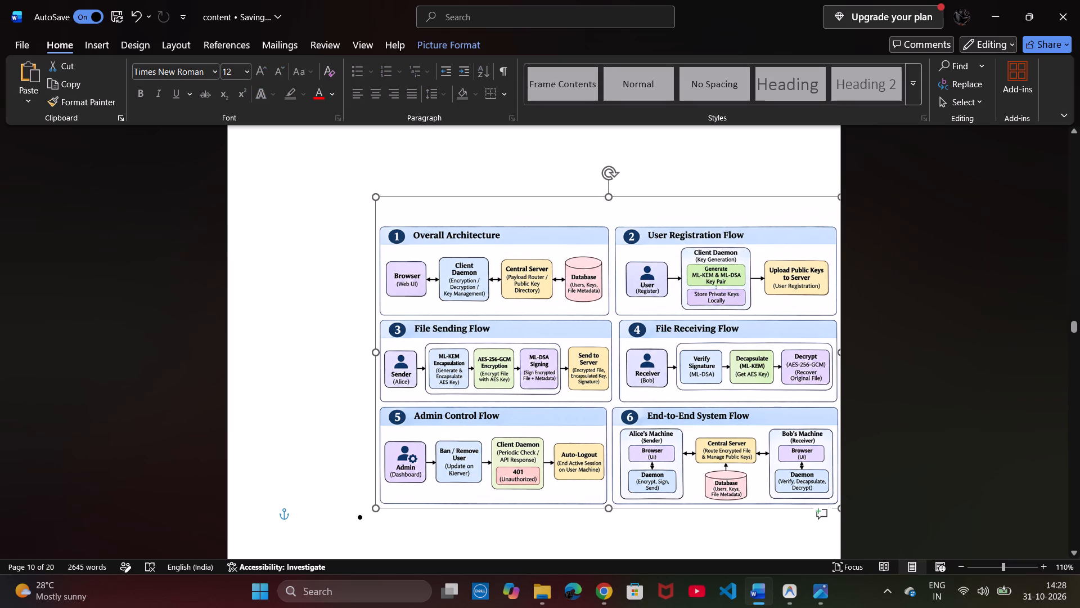
Shorten the six-panel diagram to about 7.25 cm high and move it onto page 5, below the Decryption Engine bullet.
drag(611, 506, 628, 437)
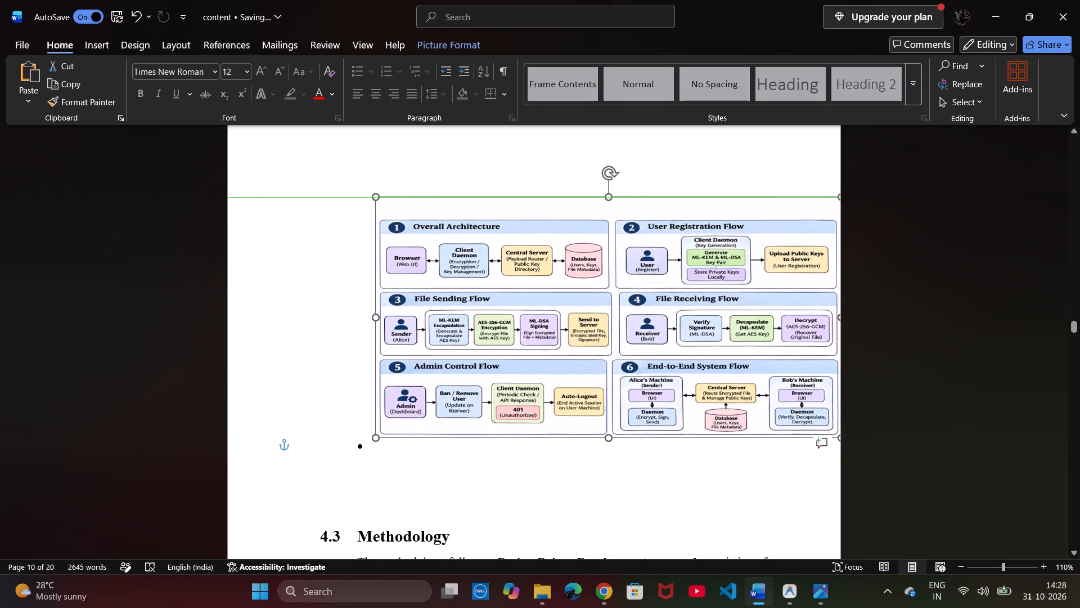
drag(628, 437, 628, 436)
scroll(611, 346, up, 1)
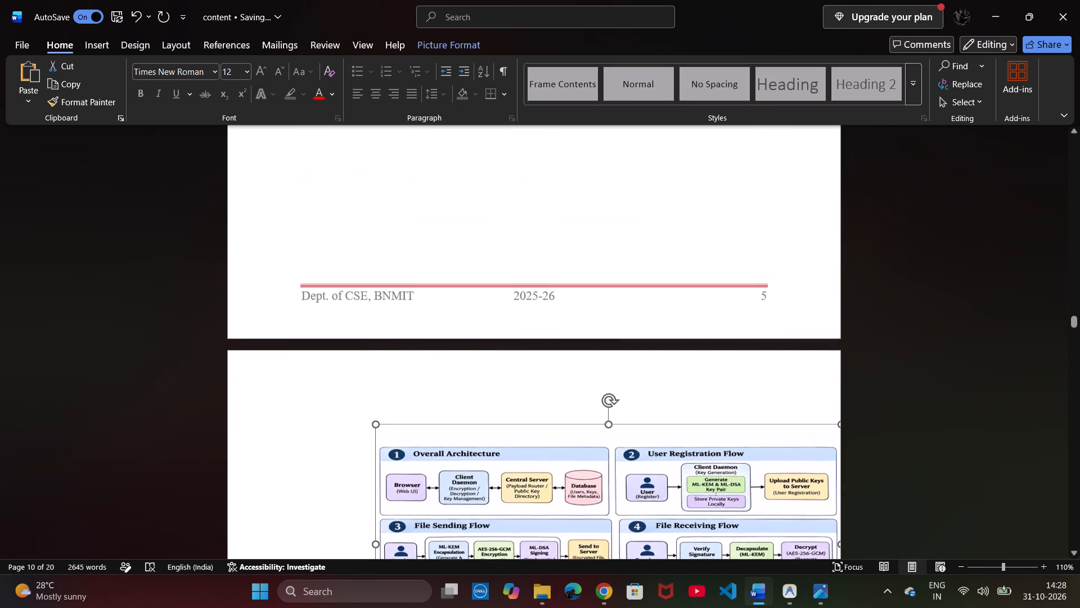
drag(578, 498, 524, 315)
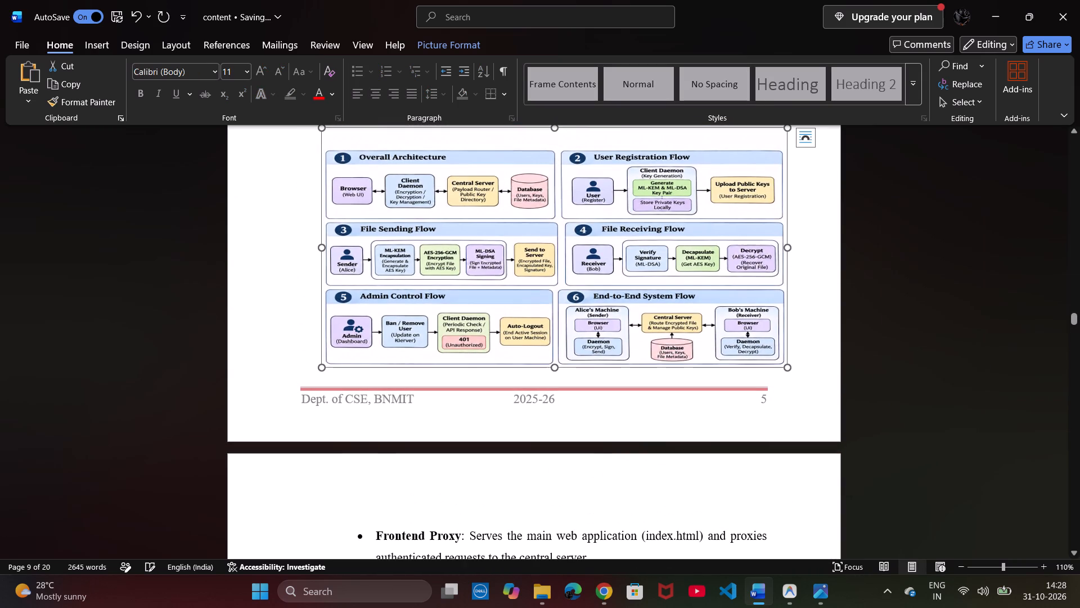
scroll(537, 312, up, 2)
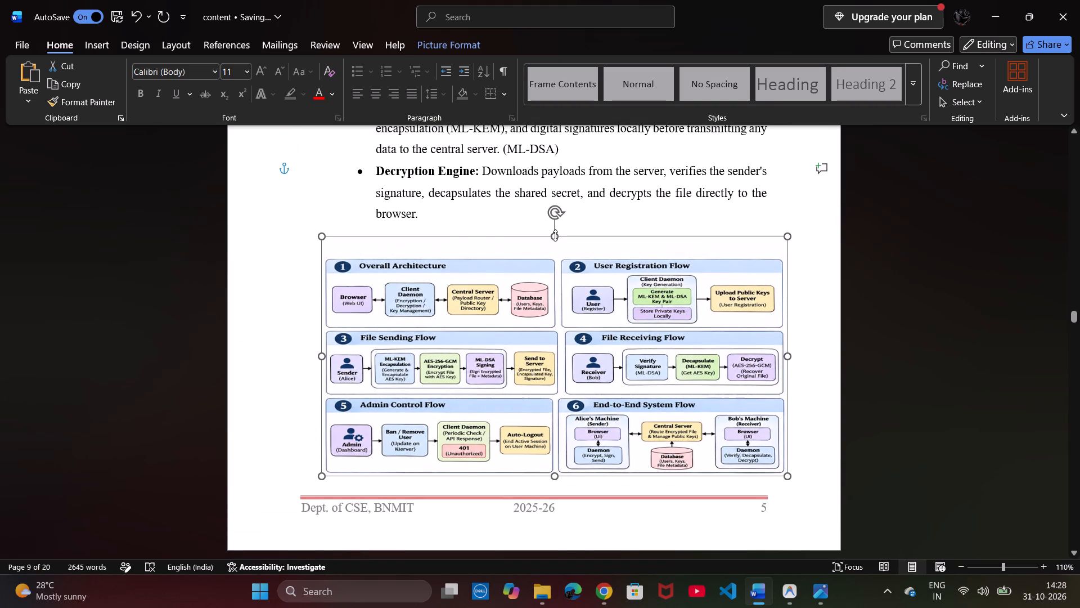
drag(555, 235, 557, 265)
drag(548, 297, 547, 325)
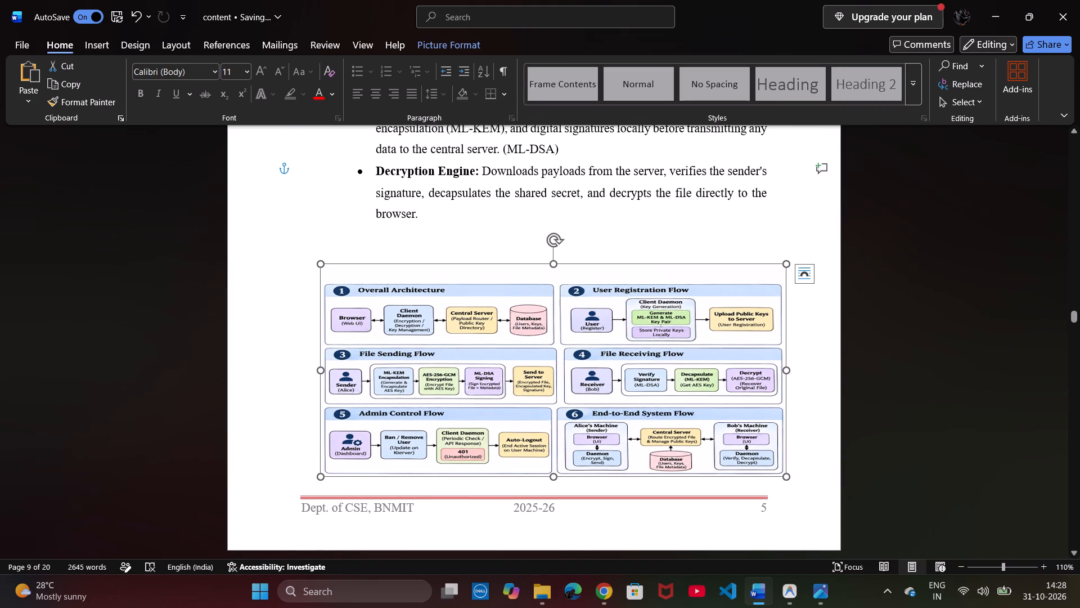
click(460, 428)
drag(460, 428, 460, 543)
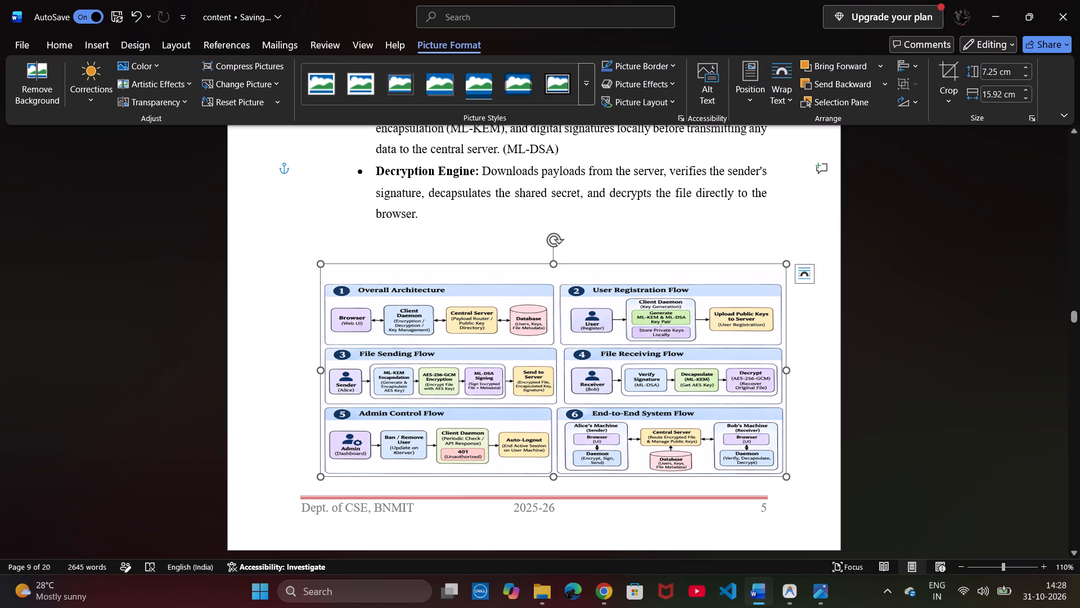
drag(577, 328, 571, 564)
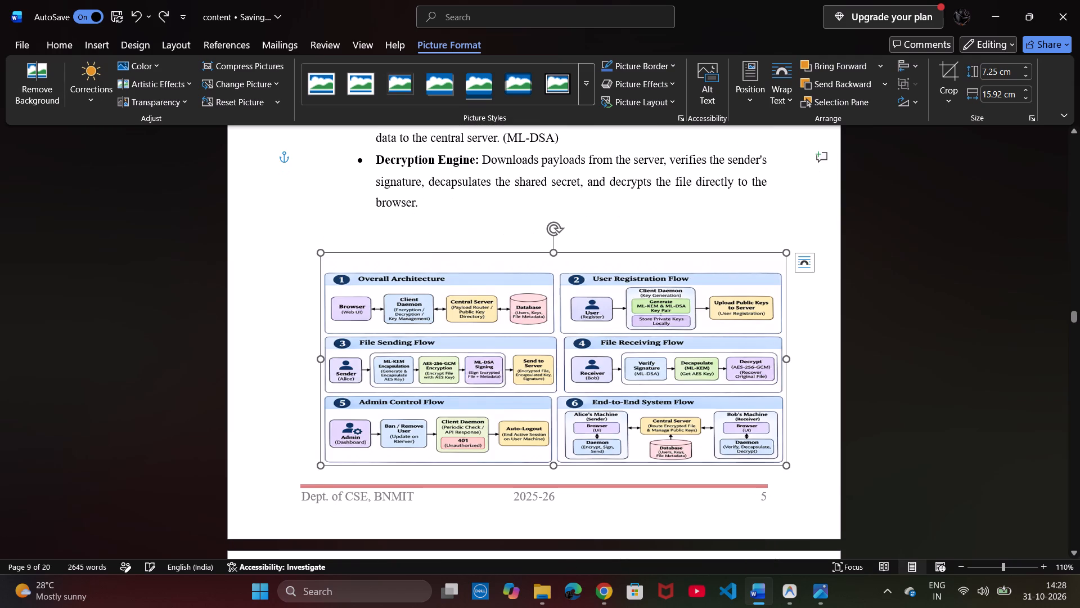
scroll(595, 314, down, 2)
scroll(595, 314, up, 1)
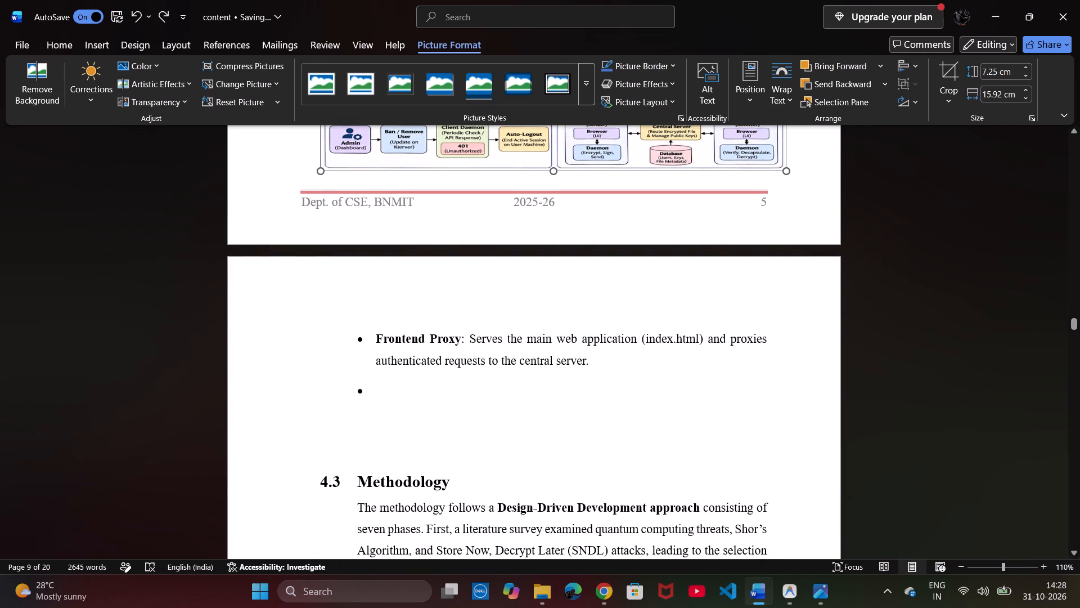
Remove the empty bullet below the Frontend Proxy bullet.
click(431, 393)
key(BackSpace)
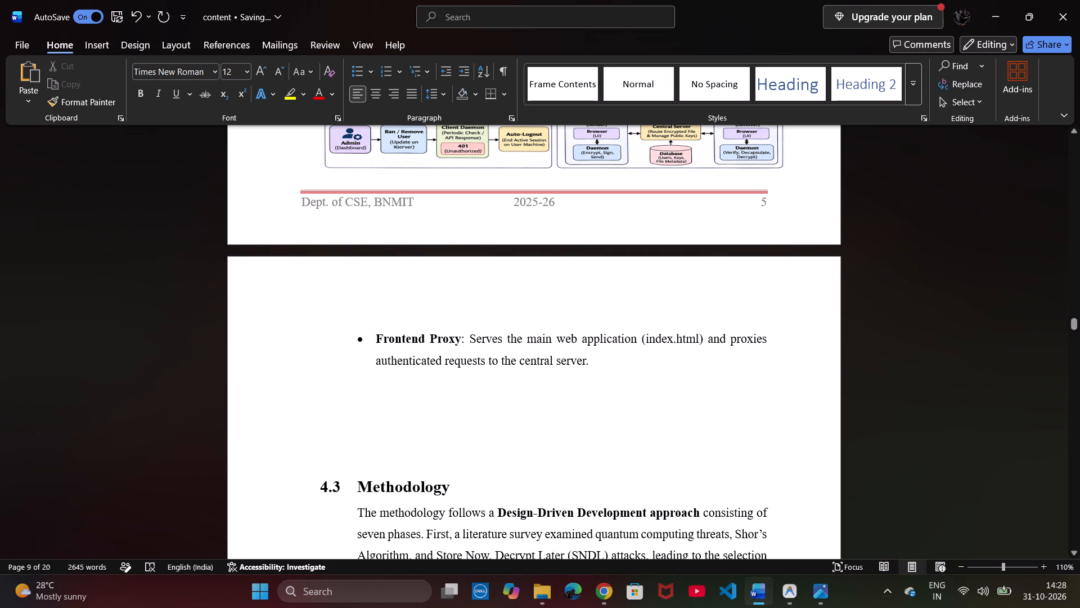
Move the six-panel diagram down past the Frontend Proxy bullet, above the 4.3 Methodology heading.
drag(533, 147, 532, 214)
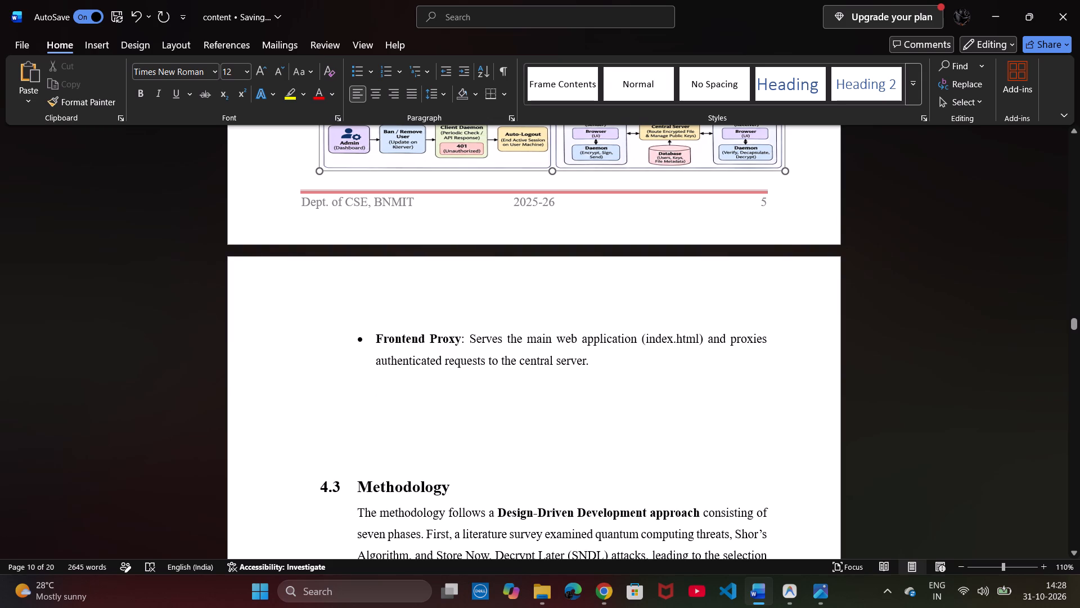
drag(532, 214, 525, 381)
scroll(525, 381, up, 1)
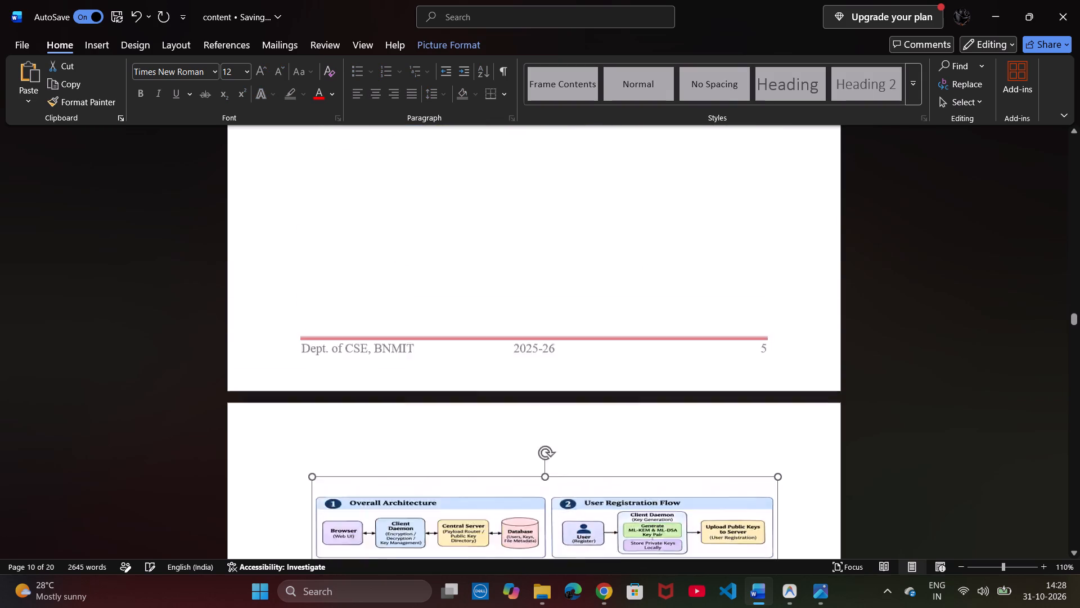
scroll(525, 381, up, 3)
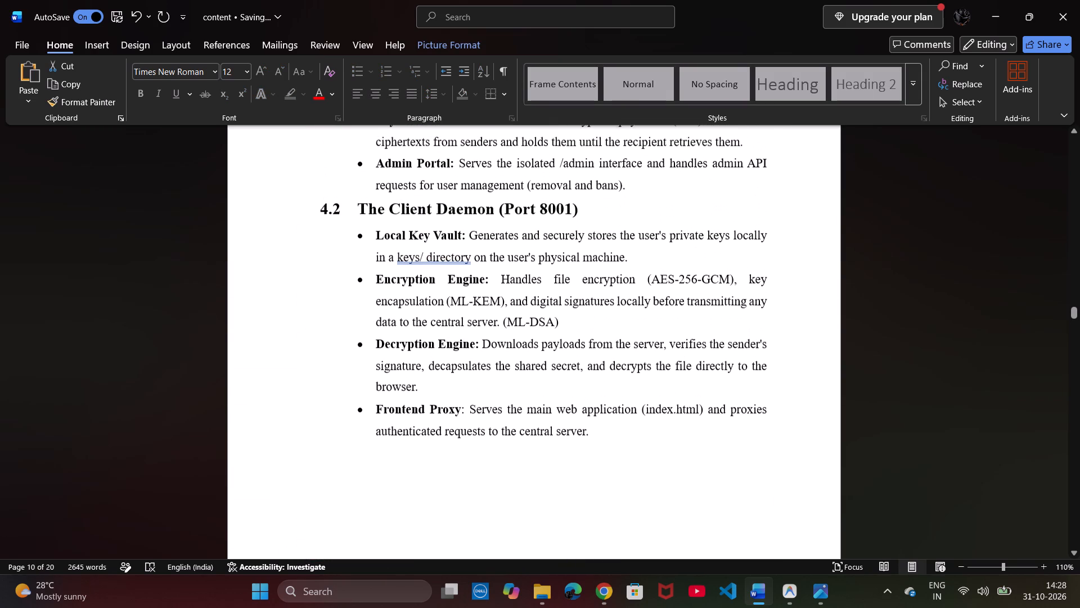
scroll(526, 387, down, 3)
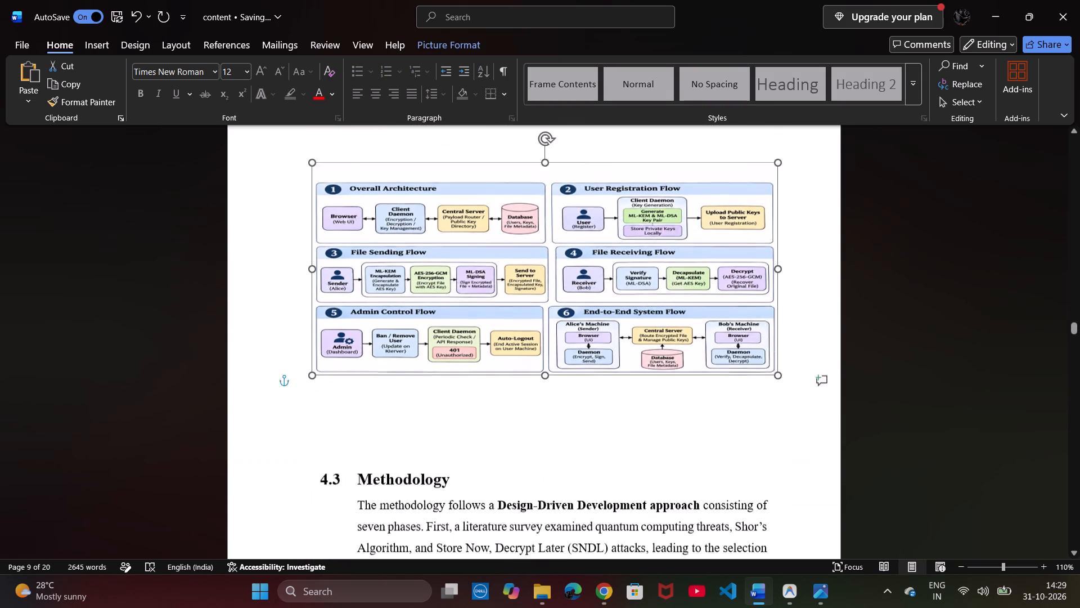
scroll(526, 387, down, 1)
Shorten the six-panel diagram further and fit it on page 5 directly below the Frontend Proxy text, leaving room for a caption.
drag(547, 329, 550, 313)
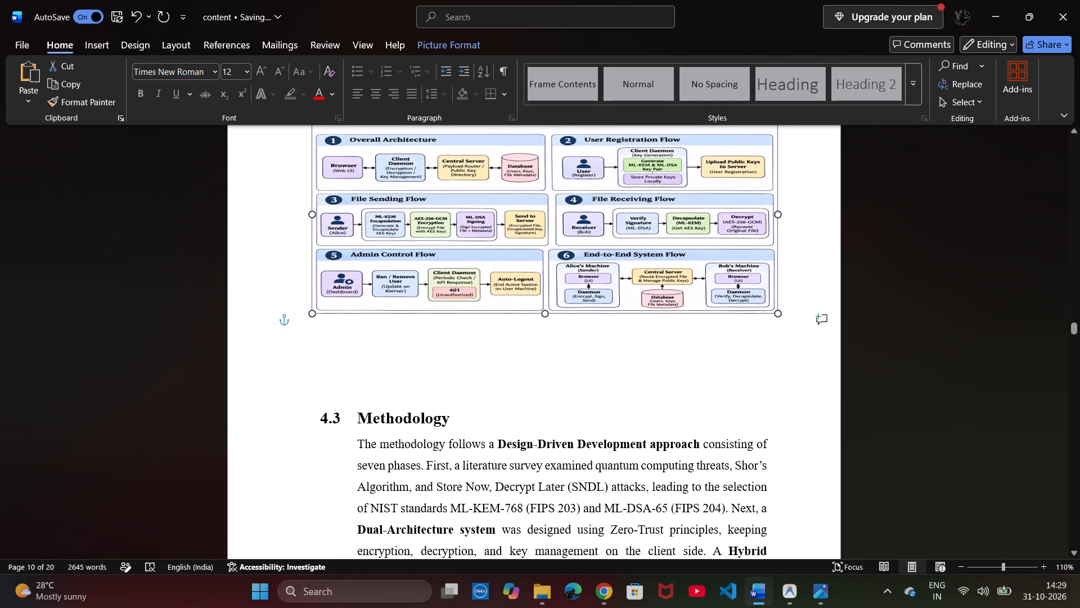
drag(550, 313, 550, 308)
scroll(551, 240, up, 3)
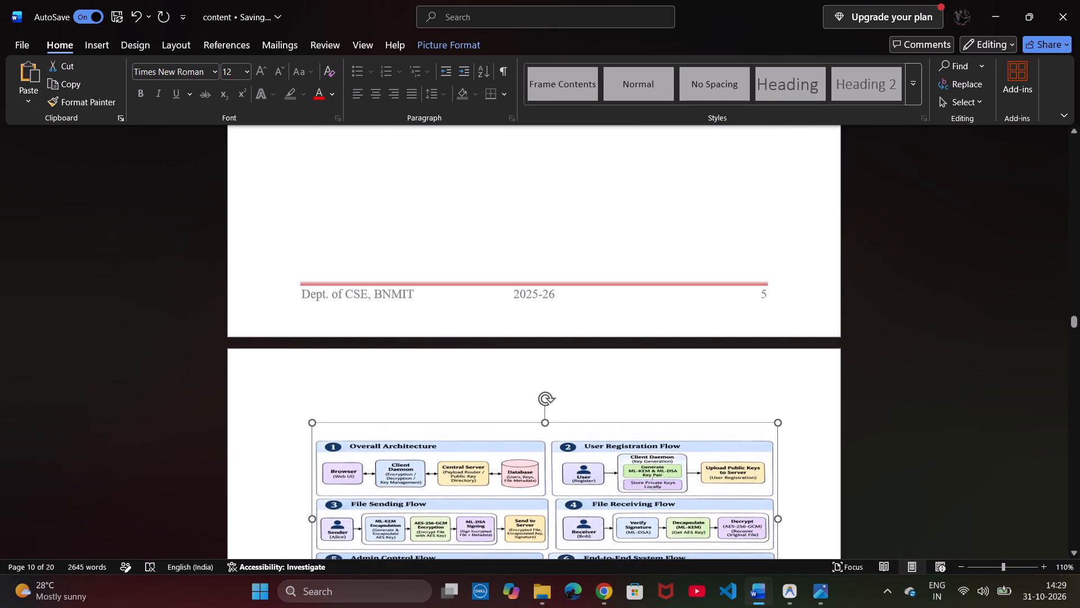
drag(541, 454, 534, 208)
scroll(534, 208, up, 1)
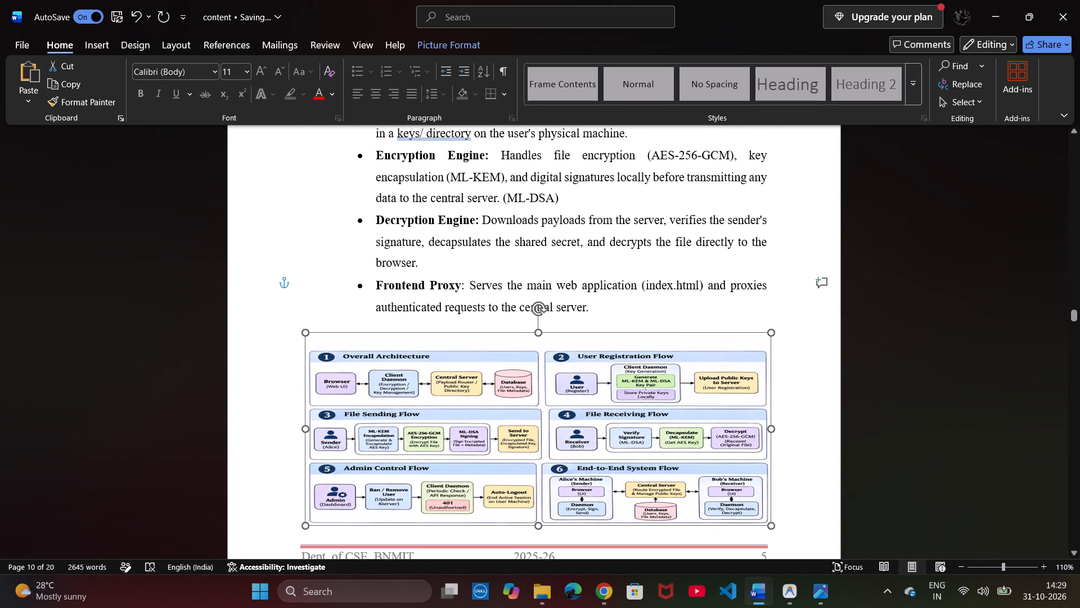
drag(519, 394, 528, 377)
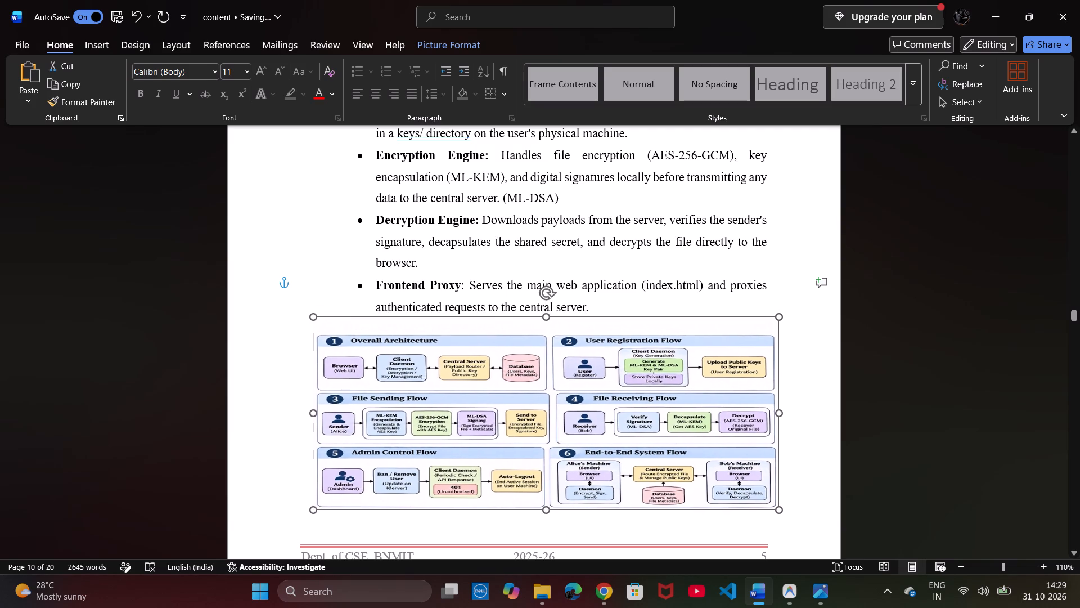
drag(528, 377, 528, 373)
drag(548, 316, 550, 325)
drag(553, 381, 556, 368)
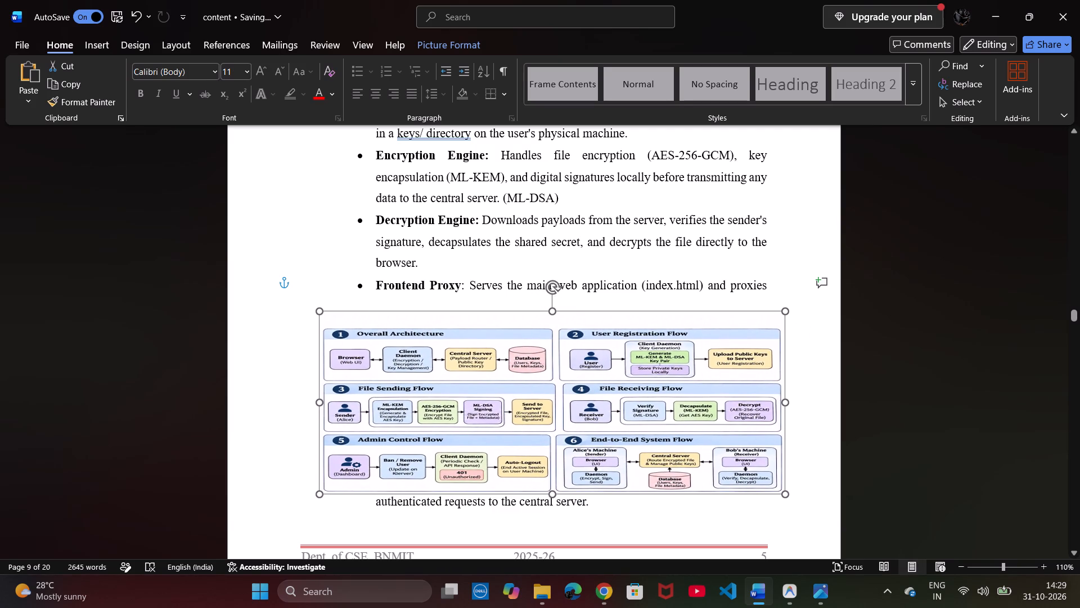
drag(556, 368, 557, 375)
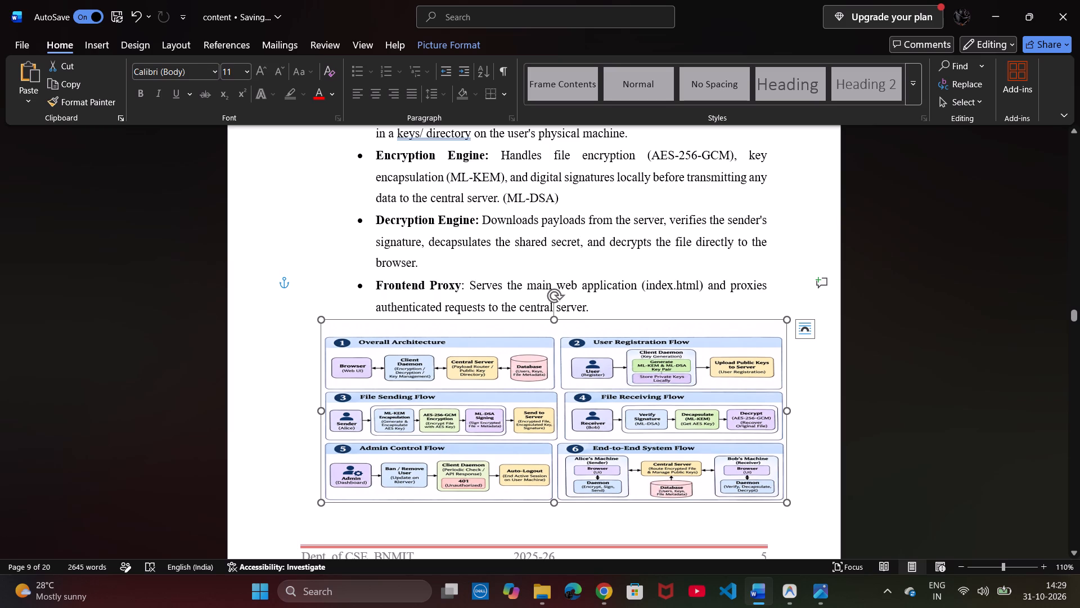
click(718, 273)
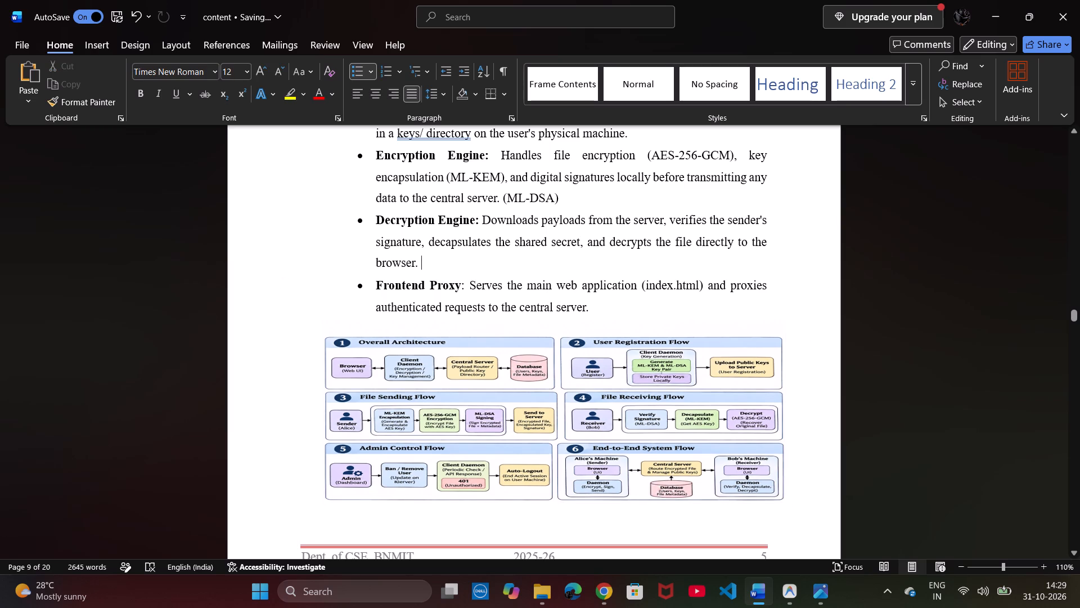
Add the caption "Fig 4.1: System Design" below the six-panel diagram.
click(571, 503)
text(Fig)
key(space)
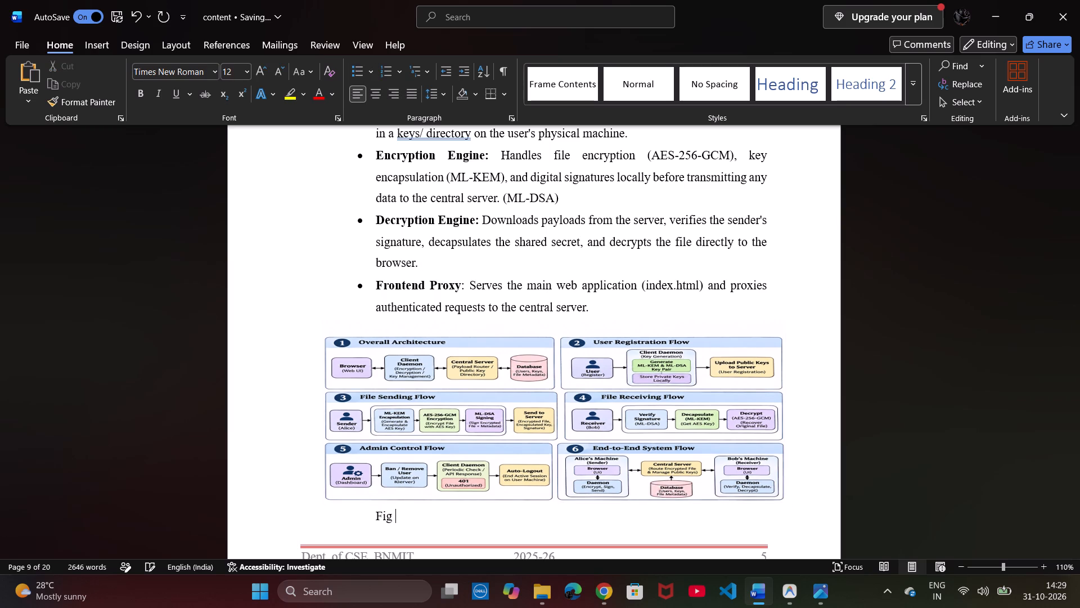
scroll(559, 459, up, 2)
scroll(559, 459, down, 1)
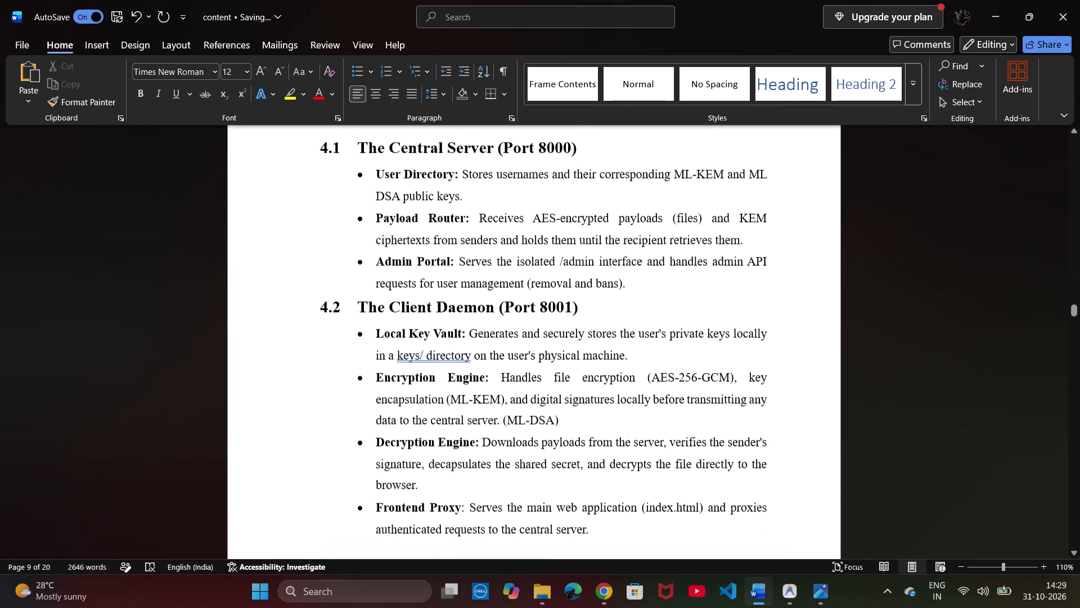
scroll(559, 459, down, 2)
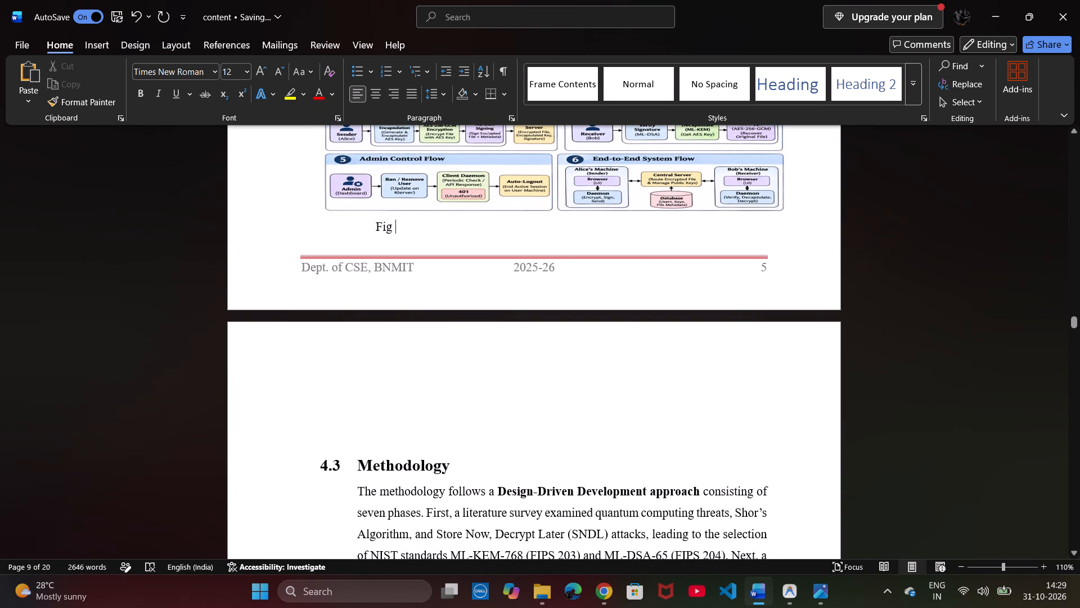
text(4.)
text(1:)
key(space)
text(System Design)
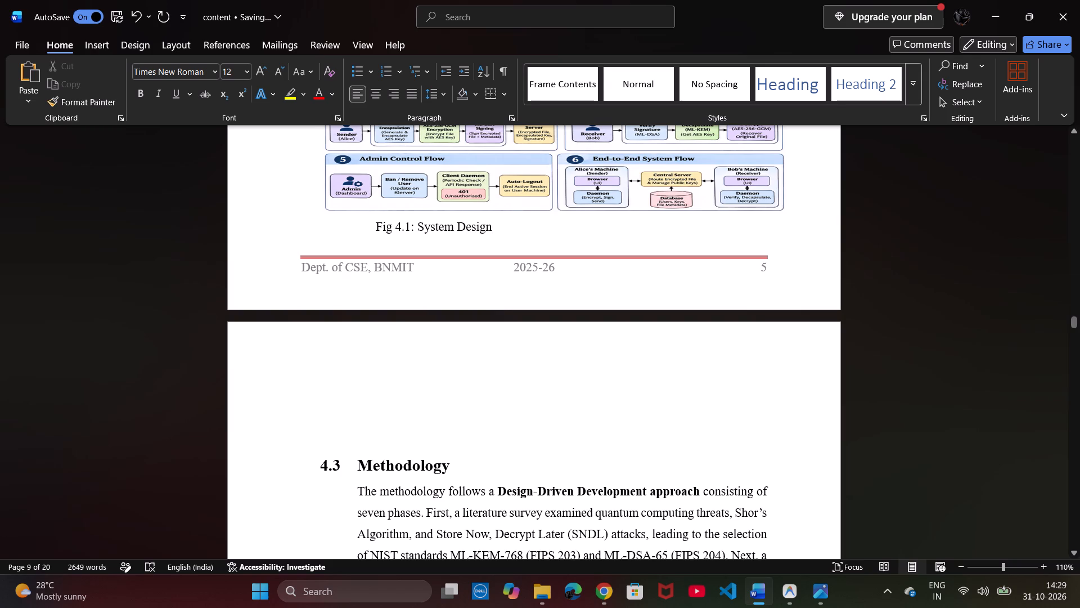
Centre the Fig 4.1 caption under the diagram.
click(378, 226)
click(378, 93)
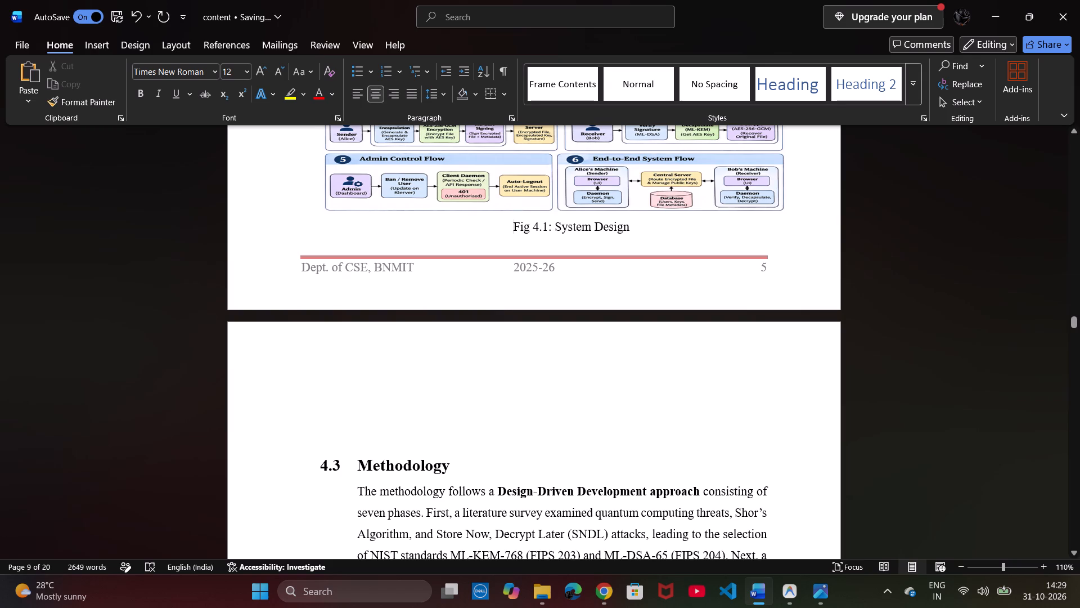
scroll(503, 251, up, 1)
scroll(503, 251, down, 1)
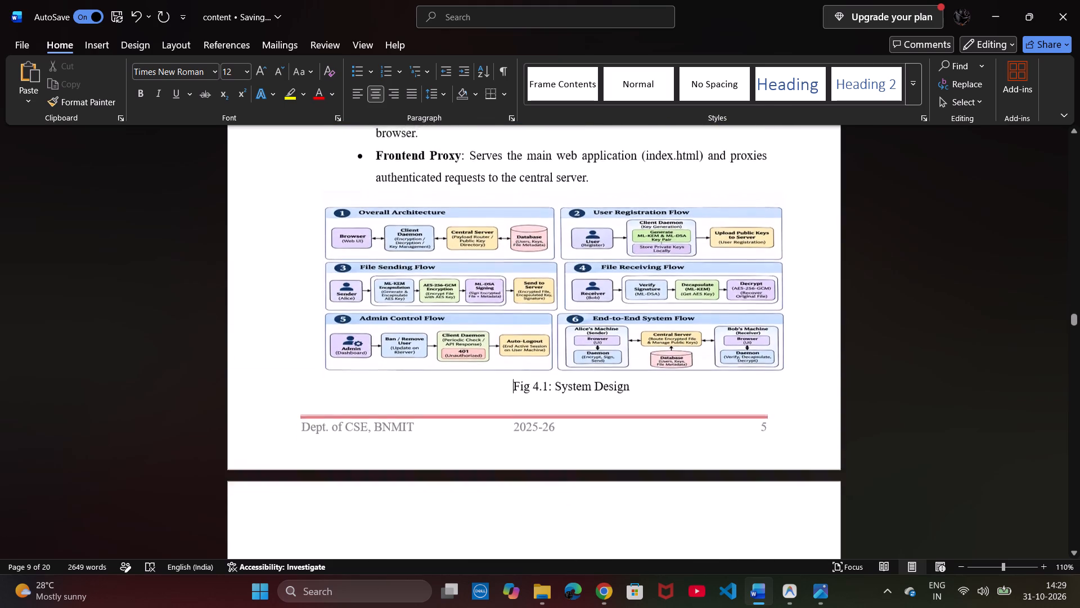
Delete the blank lines above the 4.3 Methodology heading so it starts at the top of its page.
scroll(503, 251, down, 1)
click(320, 367)
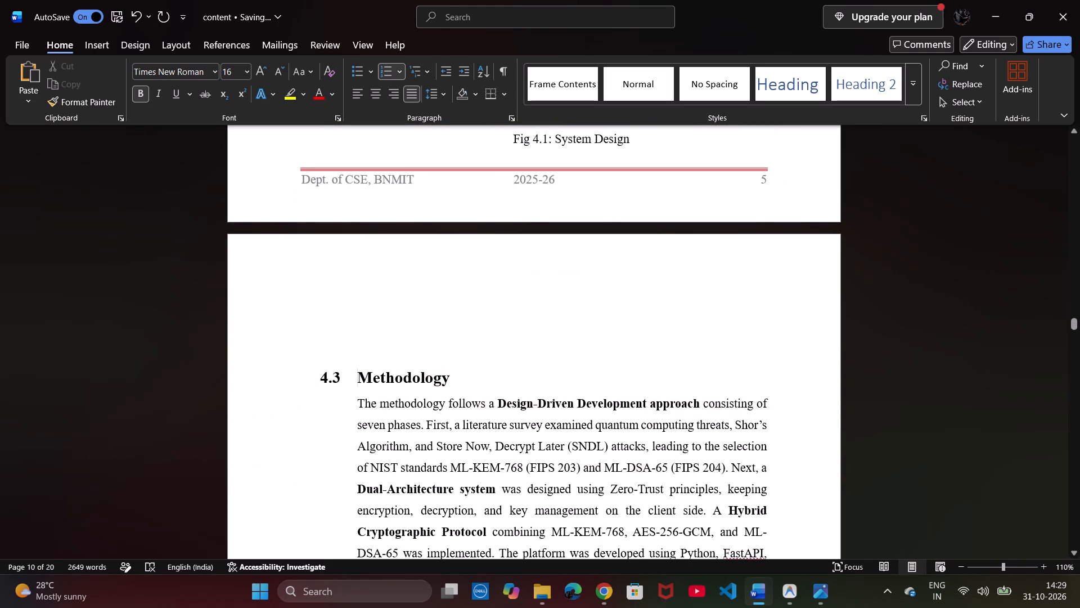
drag(407, 353, 385, 292)
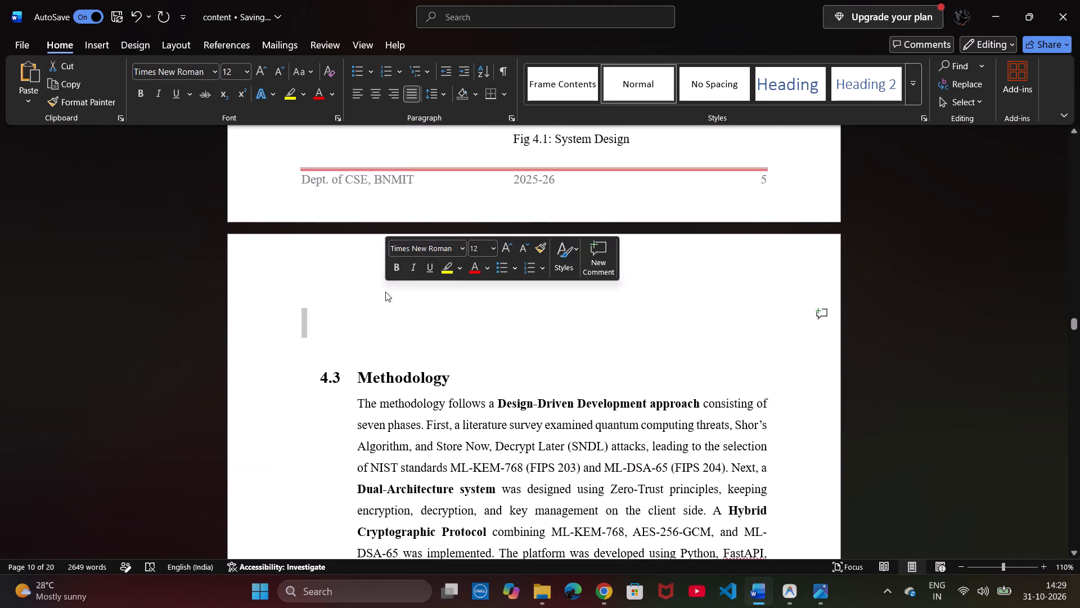
key(BackSpace)
key(BackSpace)
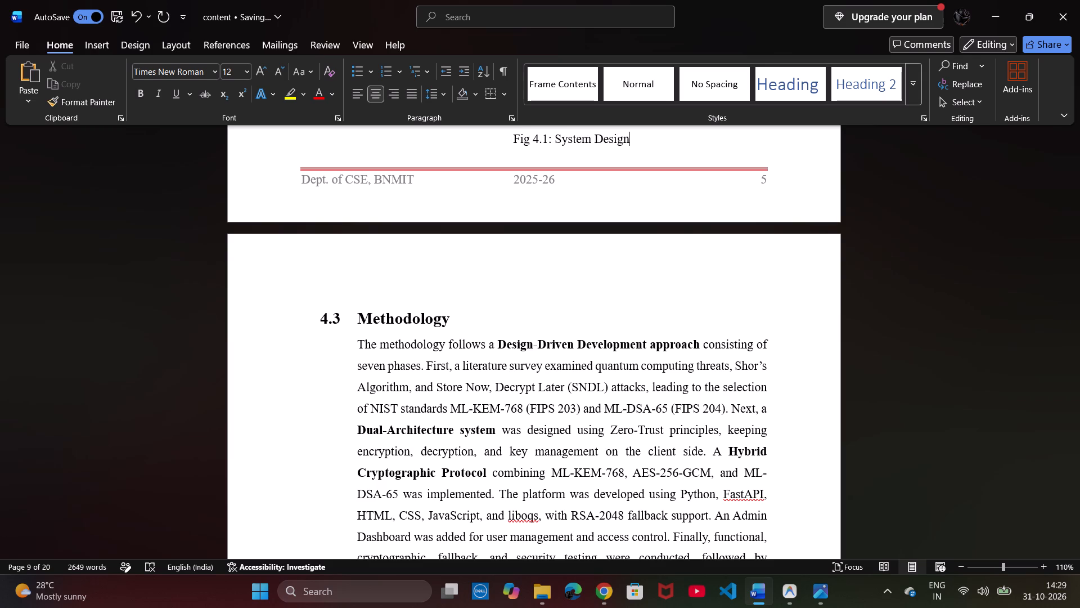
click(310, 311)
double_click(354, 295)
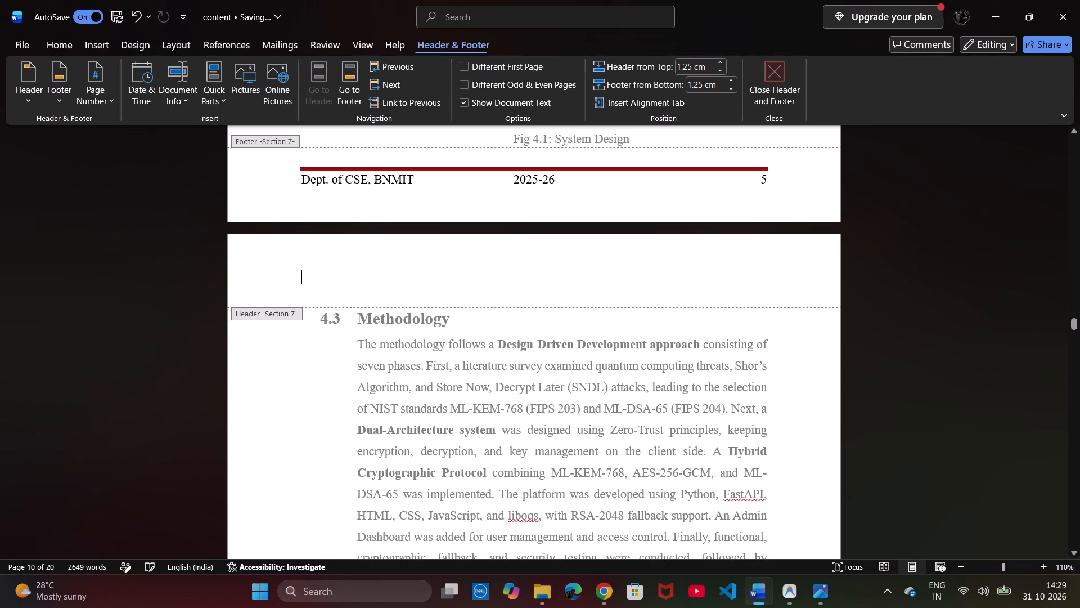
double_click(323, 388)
Delete the blank lines above the CHAPTER 5 heading so it starts at the top of the page after the methodology flowchart.
scroll(445, 409, down, 2)
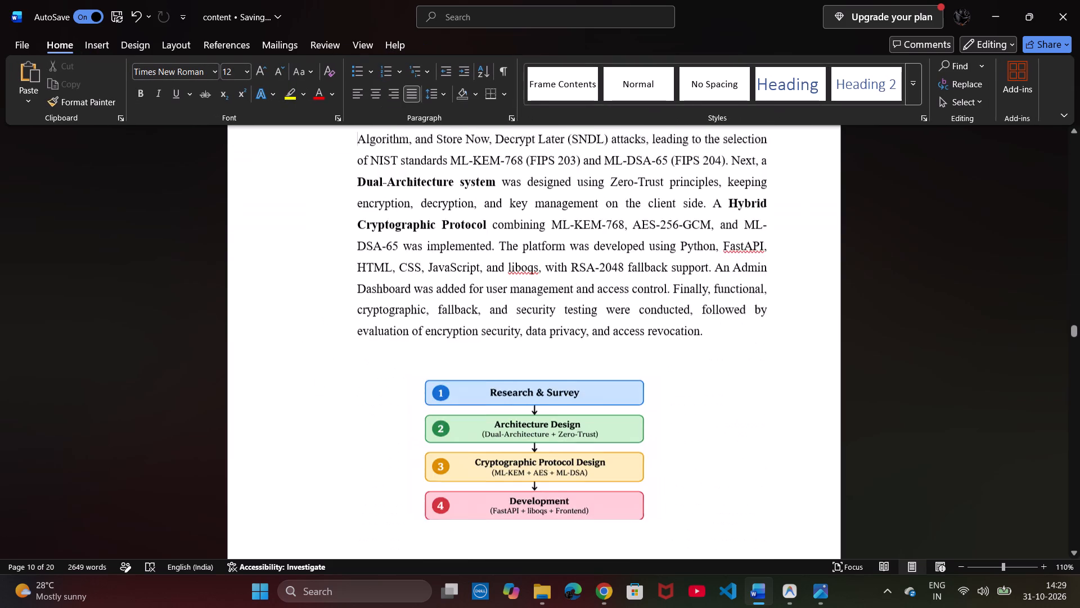
scroll(445, 409, down, 5)
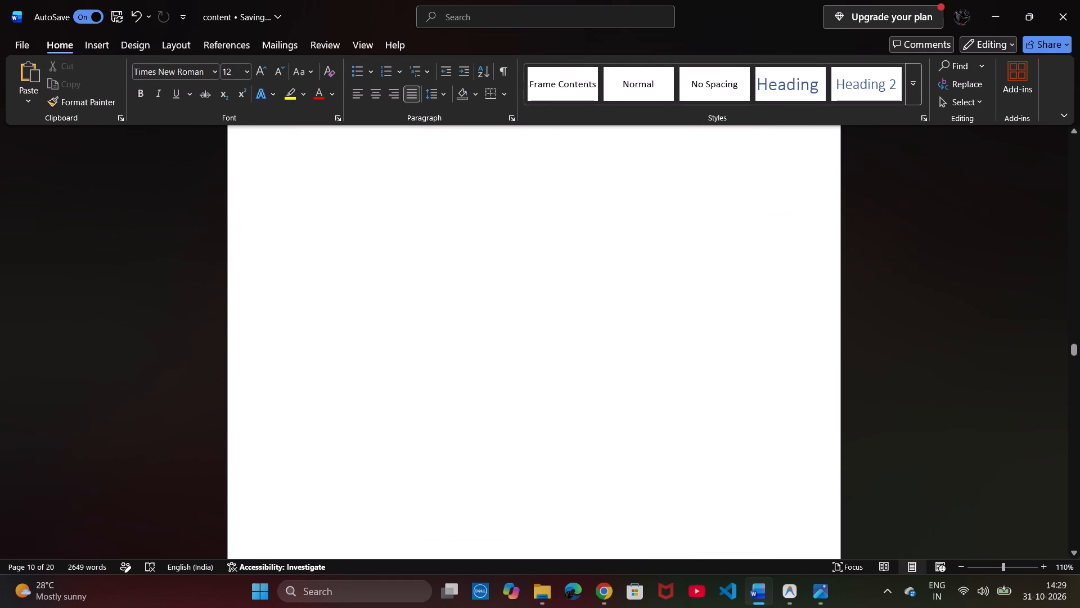
scroll(445, 409, down, 7)
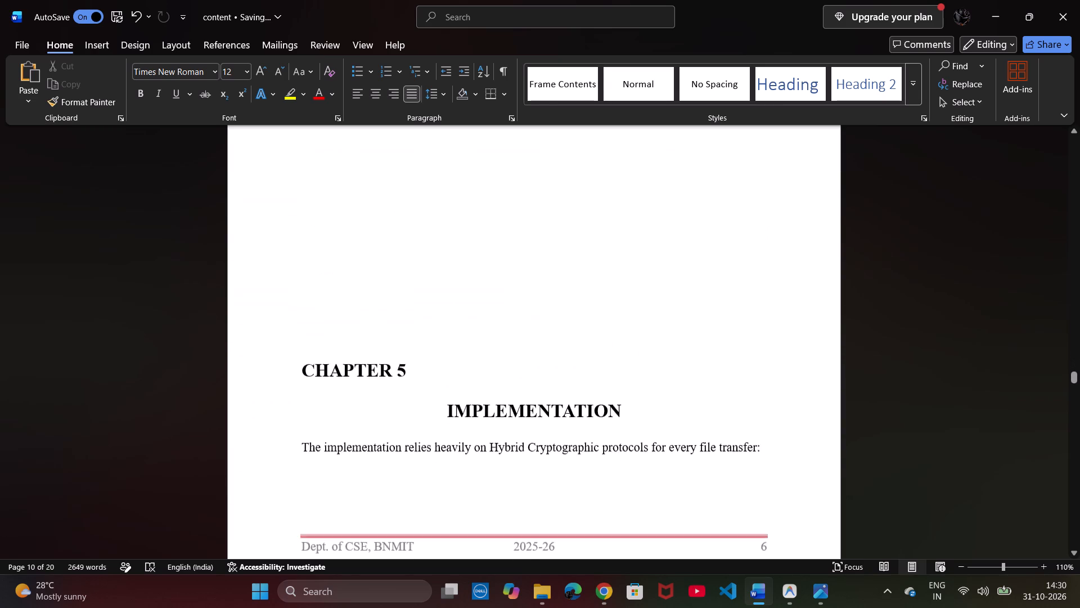
click(294, 363)
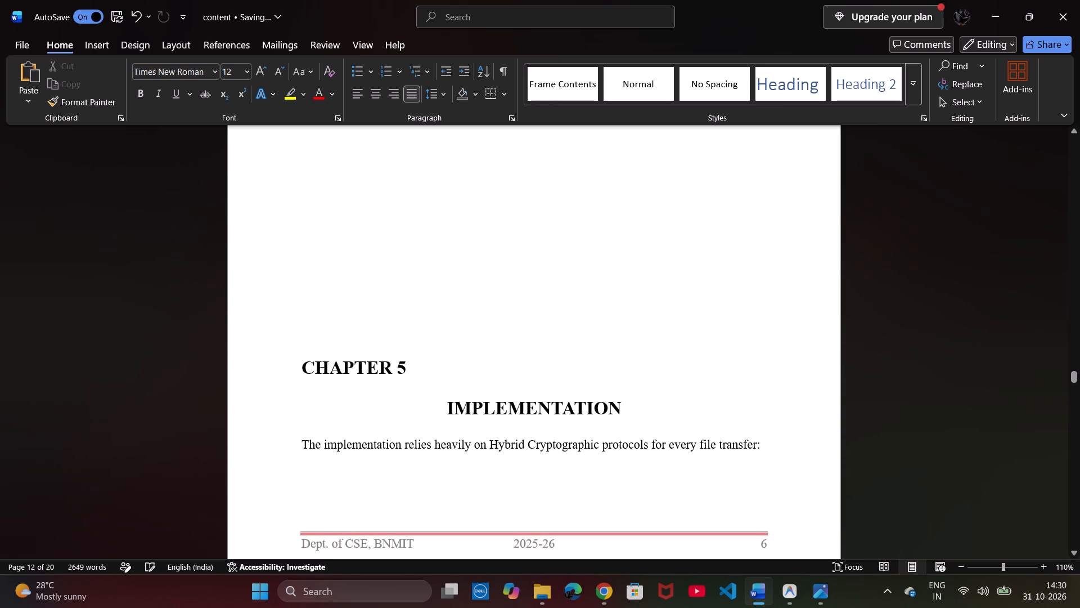
key(BackSpace)
key(BackSpace)
key(BackSpace)
key(BackSpace)
key(BackSpace)
key(BackSpace)
key(BackSpace)
key(BackSpace)
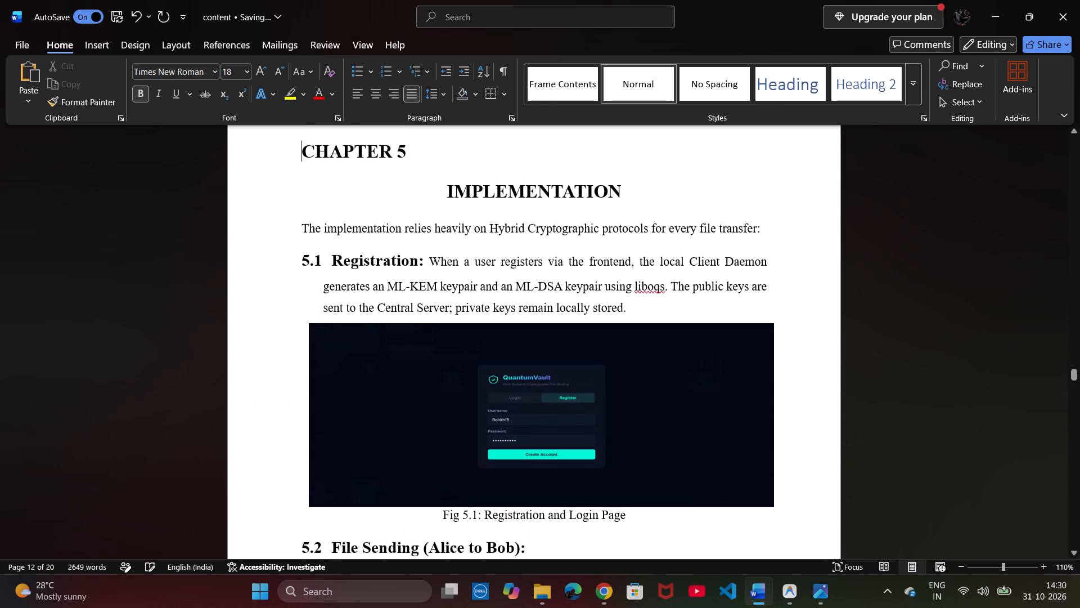
scroll(358, 365, up, 4)
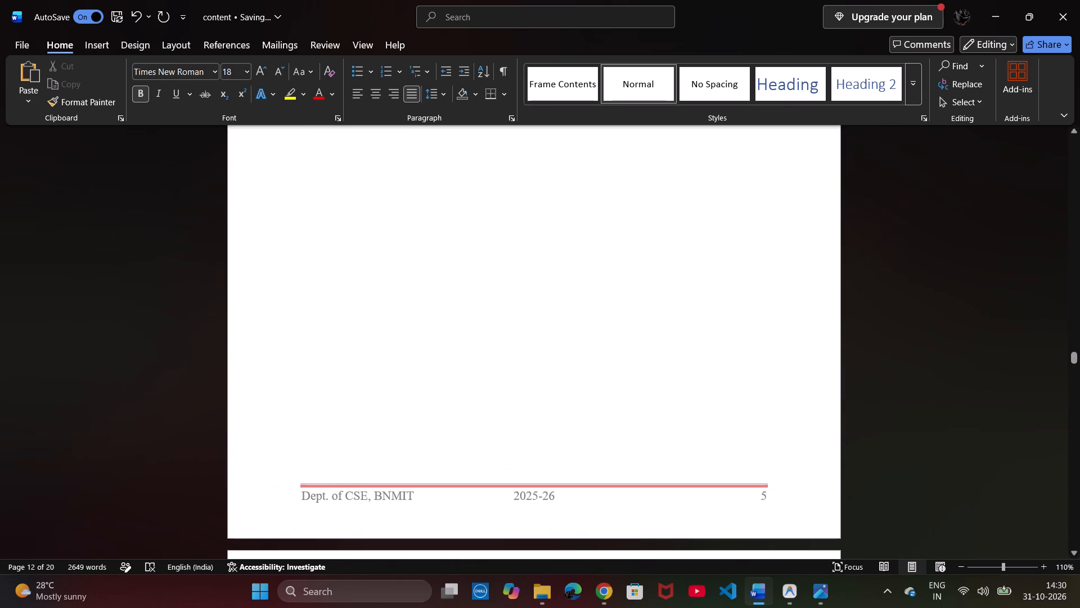
scroll(358, 365, down, 1)
key(BackSpace)
key(BackSpace)
key(BackSpace)
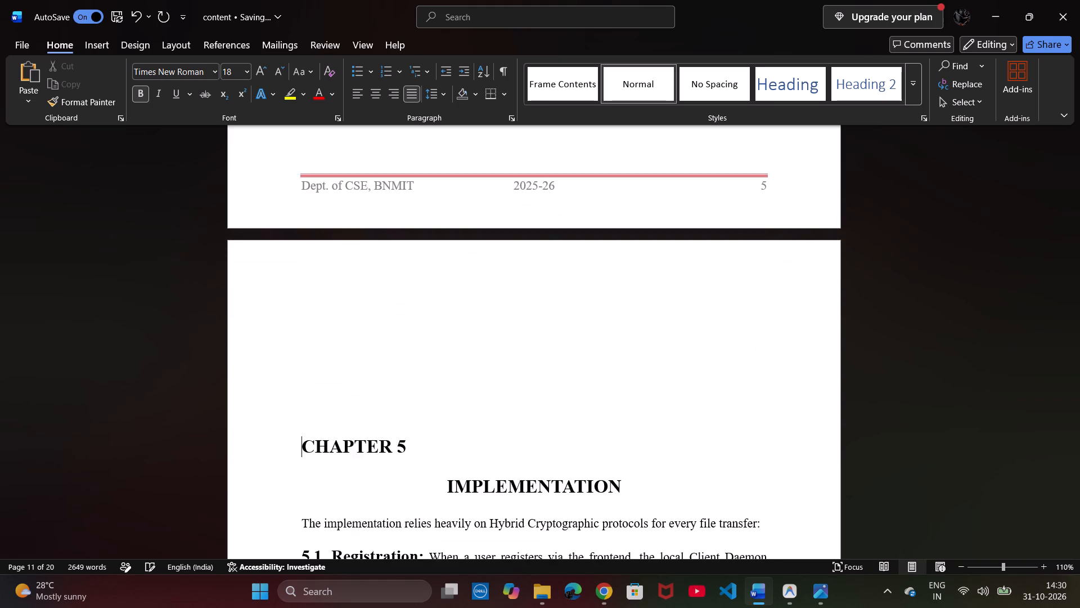
key(BackSpace)
key(BackSpace)
key(BackSpace)
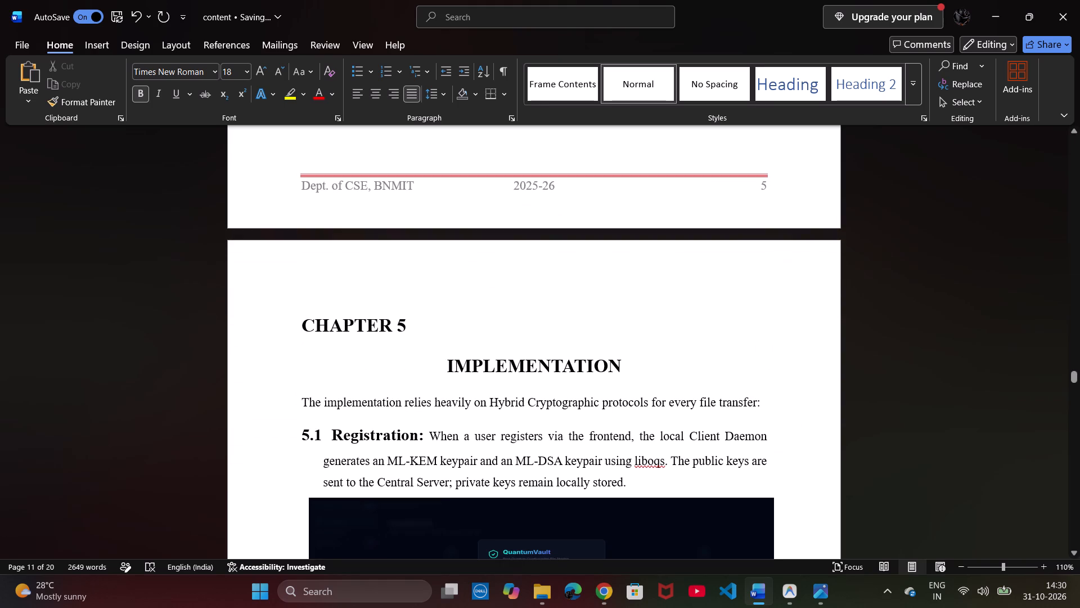
scroll(373, 391, up, 6)
key(BackSpace)
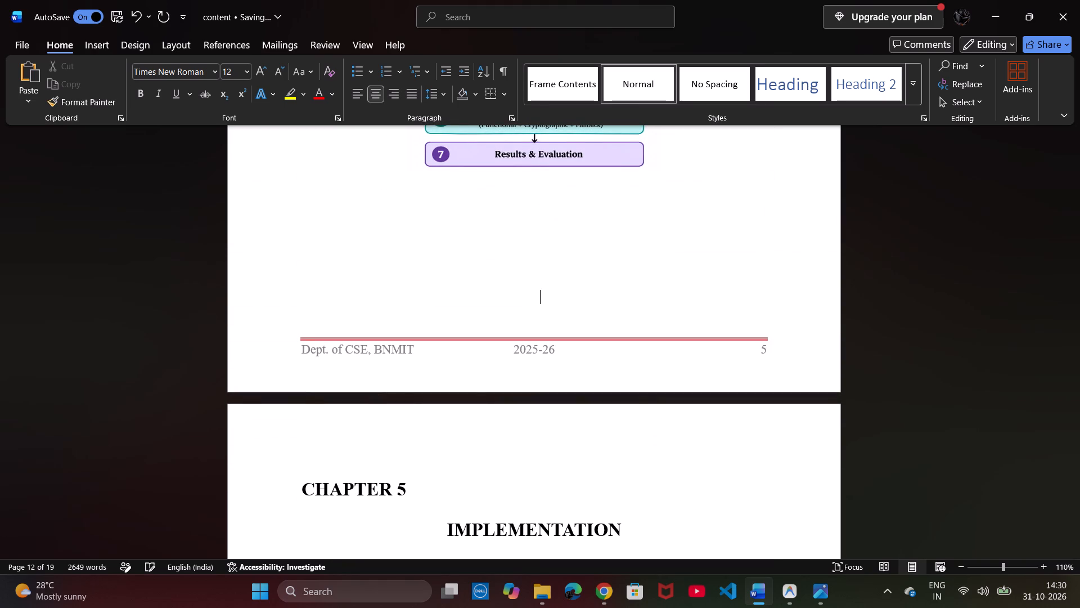
click(459, 464)
Add the caption "Fig 4.2: Methodology" below the seven-stage methodology flowchart.
scroll(559, 243, up, 3)
scroll(559, 243, down, 1)
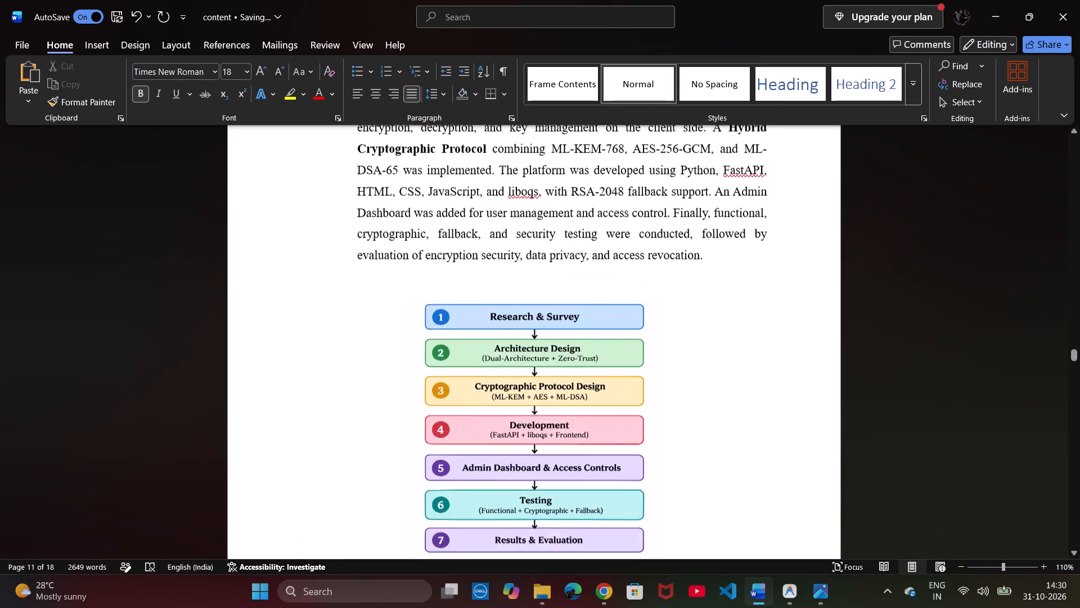
scroll(559, 243, down, 1)
click(527, 274)
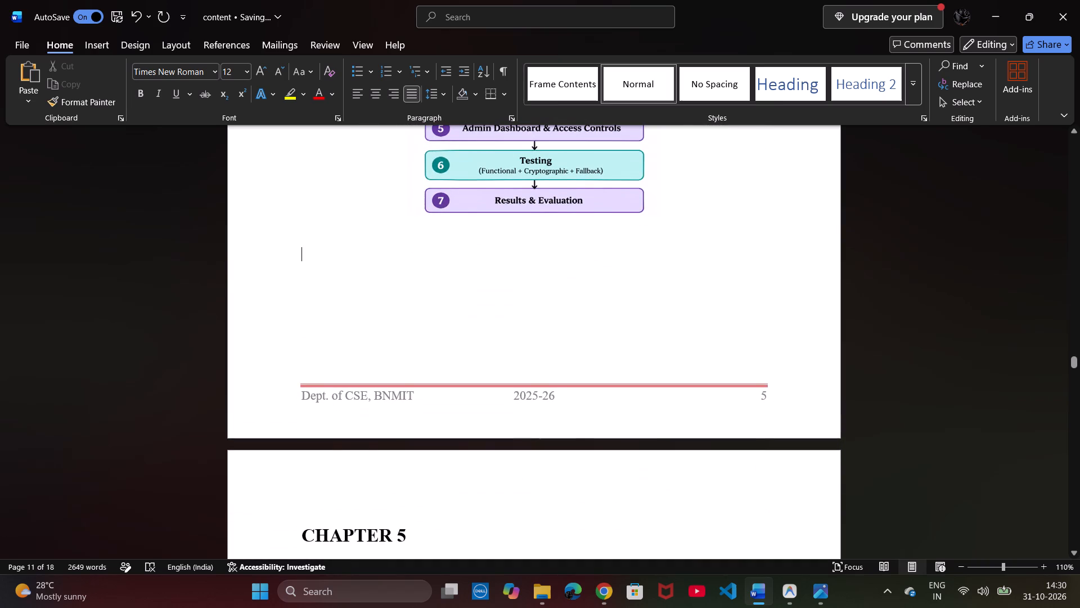
text(Fig)
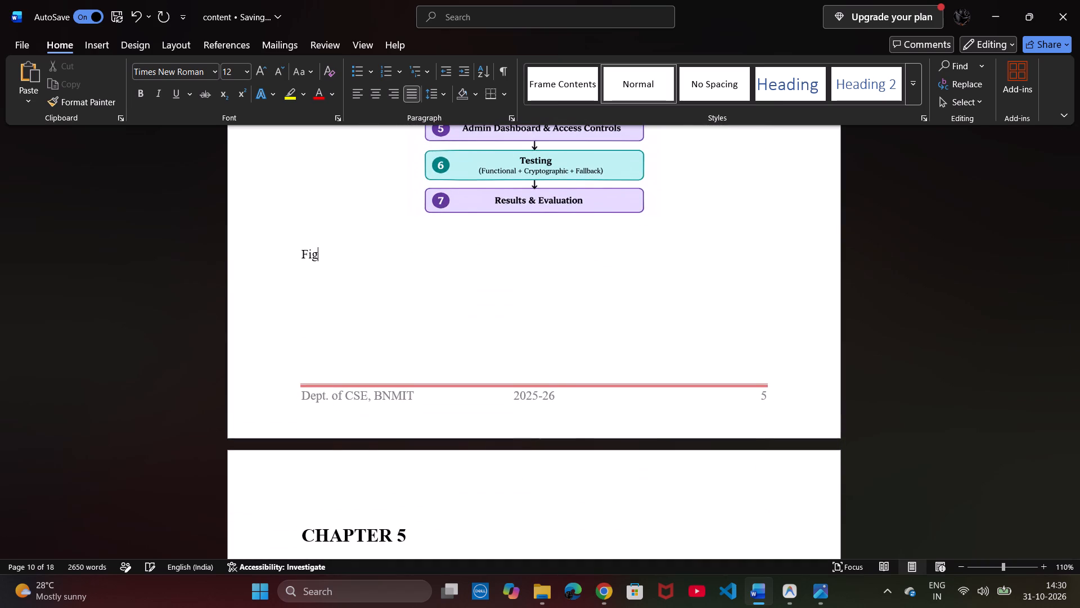
key(space)
text(4.2)
key(space)
key(BackSpace)
text(:)
key(space)
text(Metho)
text(dolo)
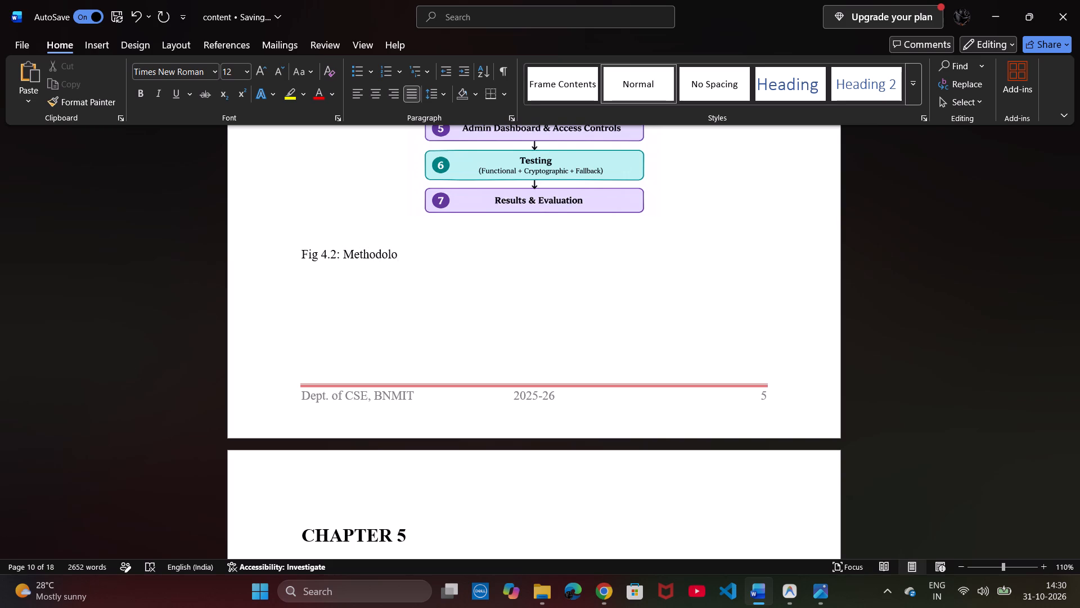
text(gy)
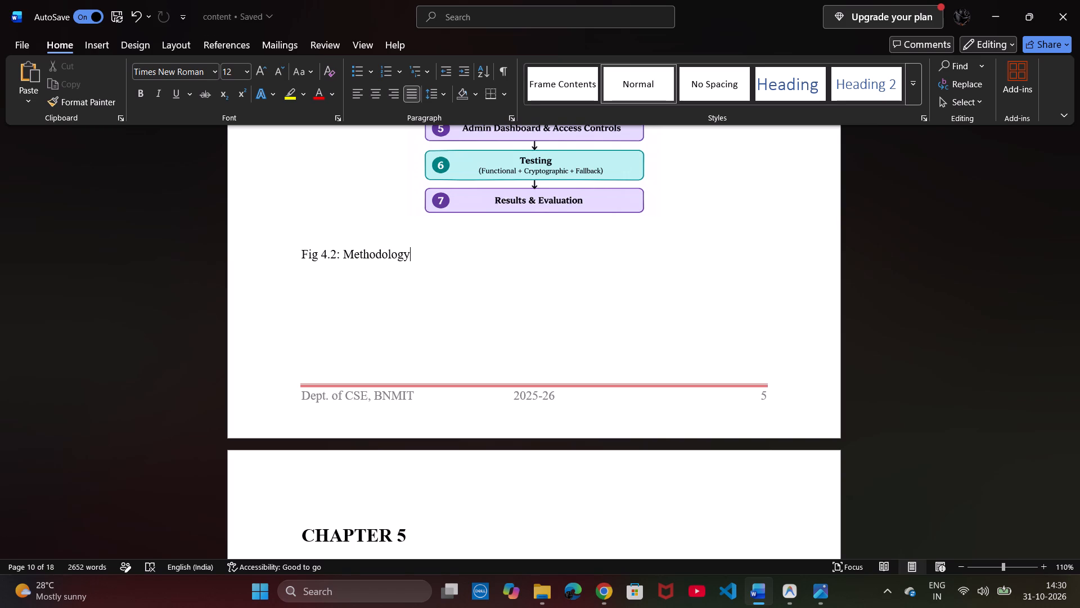
Centre the Fig 4.2 caption under the flowchart.
click(303, 251)
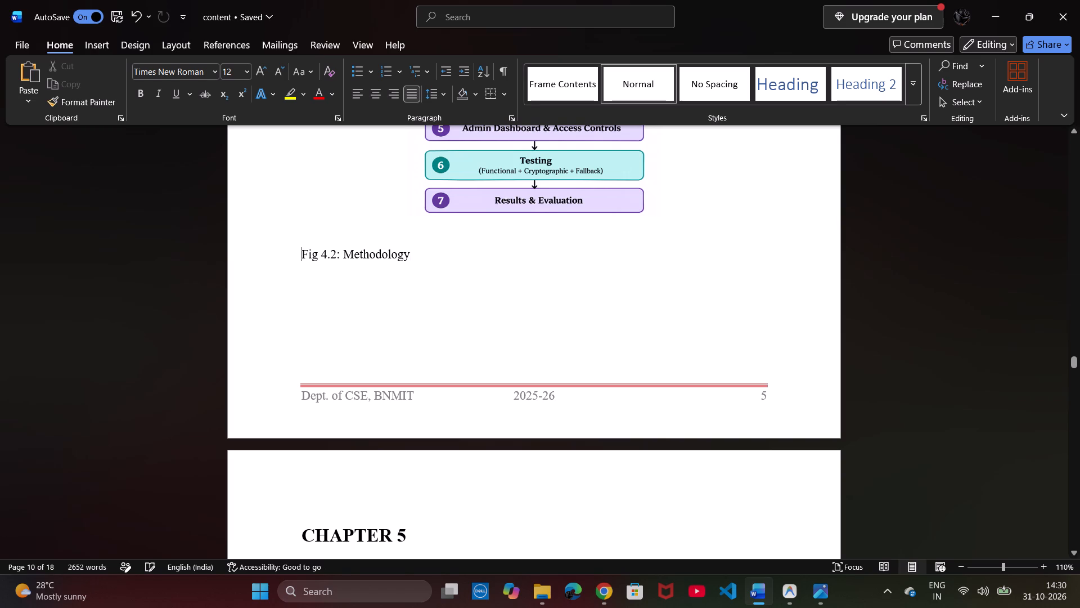
click(379, 90)
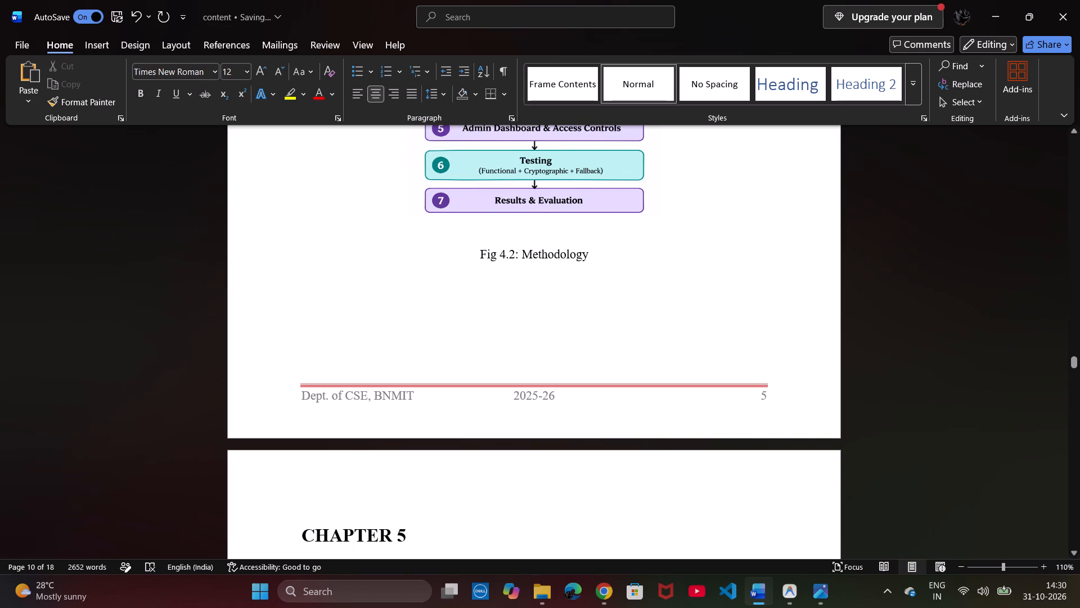
Remove the blank line between the methodology flowchart and its Fig 4.2 caption so the caption sits directly beneath it.
double_click(471, 218)
double_click(484, 200)
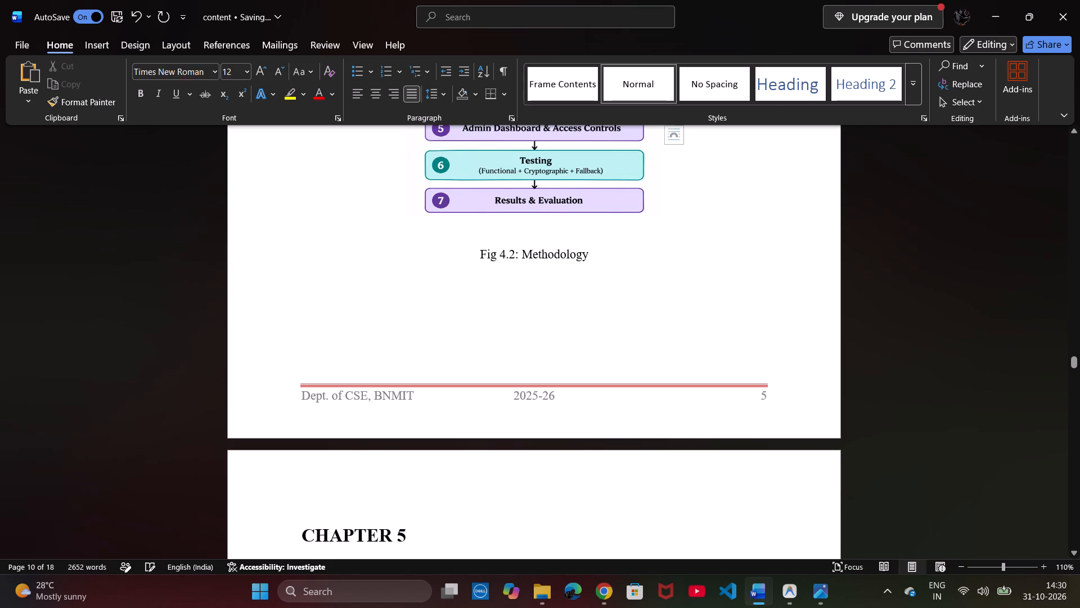
click(467, 532)
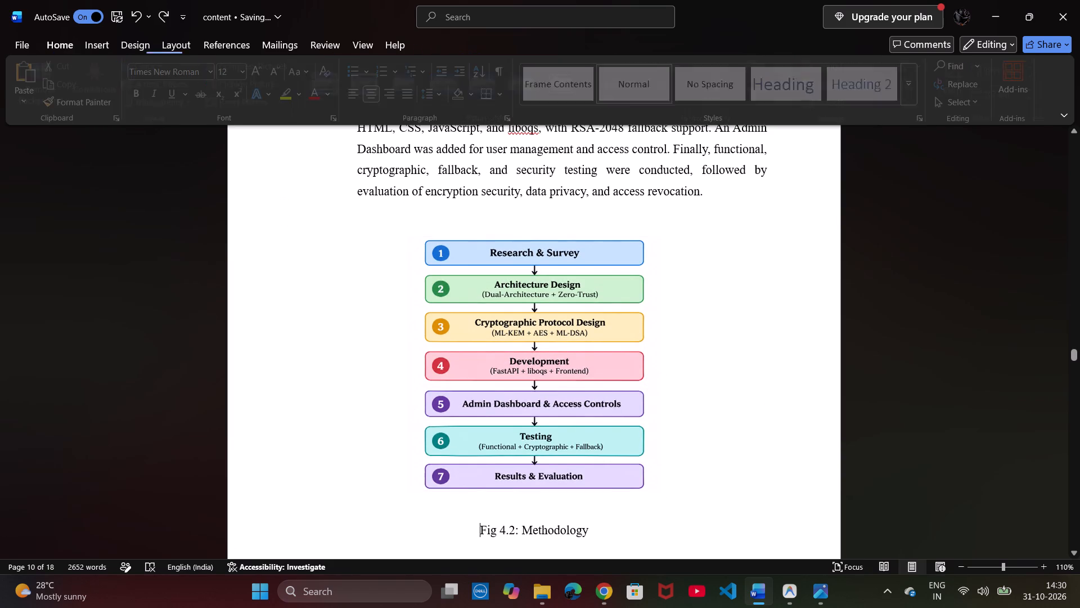
key(BackSpace)
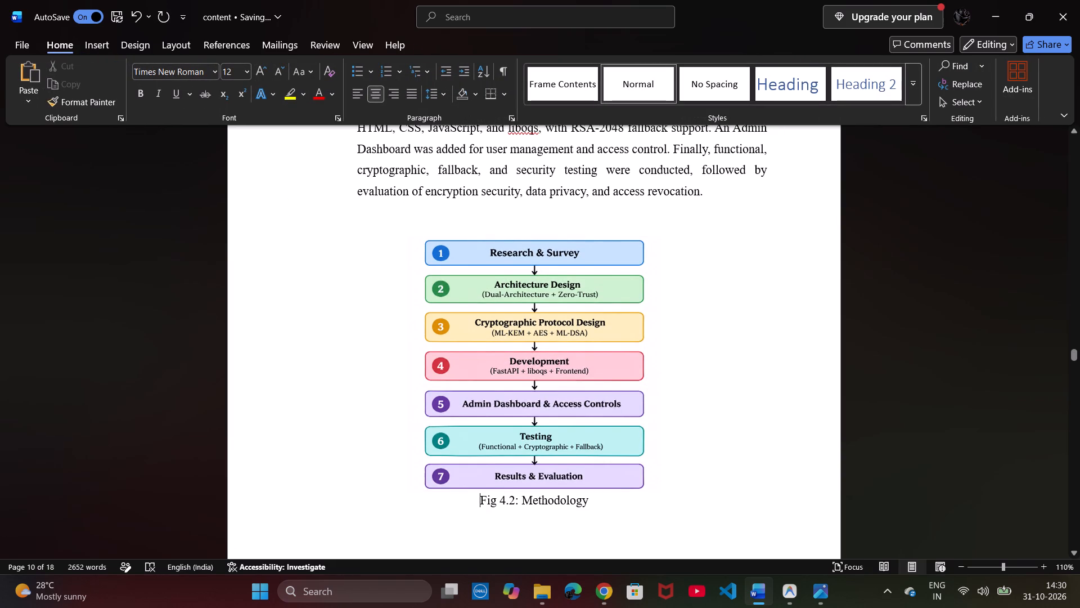
Review the report from Chapter 4 through the Conclusion and Future Enhancement page, checking layout, figure captions and footer page numbers.
scroll(532, 366, up, 2)
scroll(532, 366, down, 1)
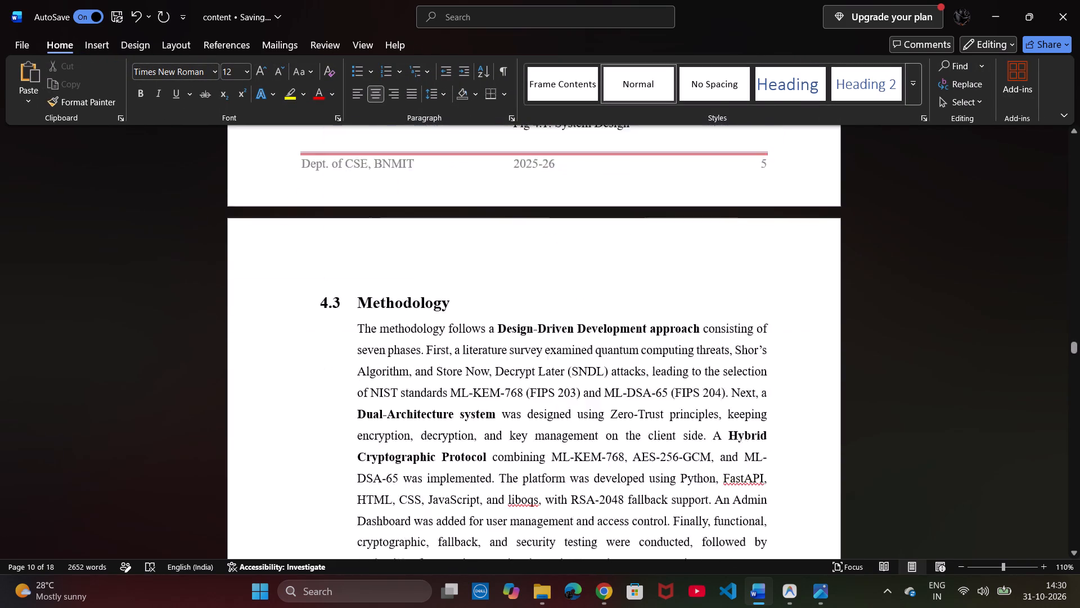
scroll(532, 366, down, 1)
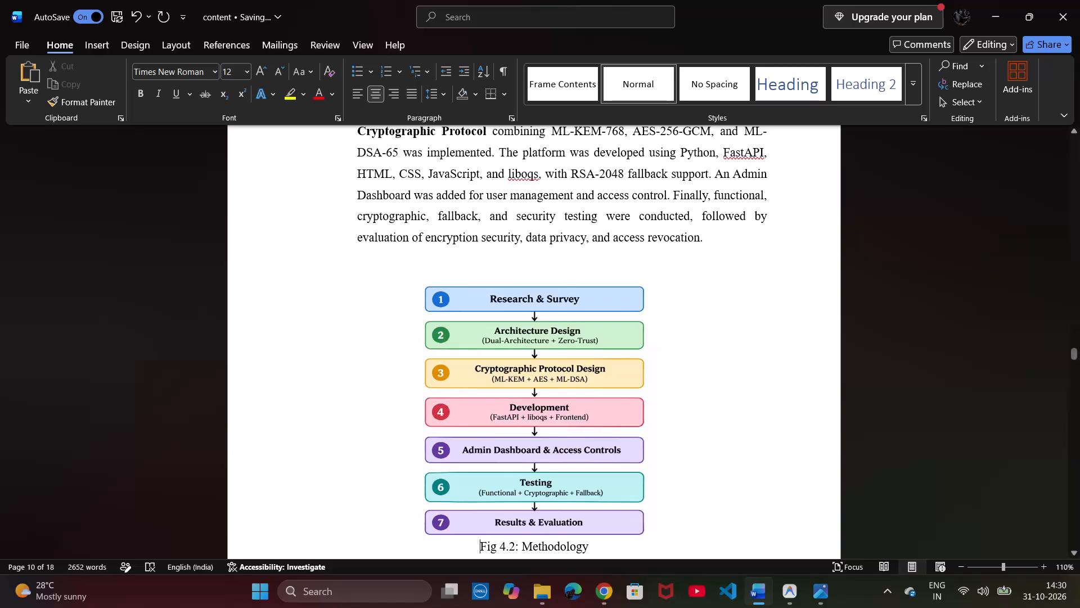
click(539, 254)
scroll(526, 258, up, 1)
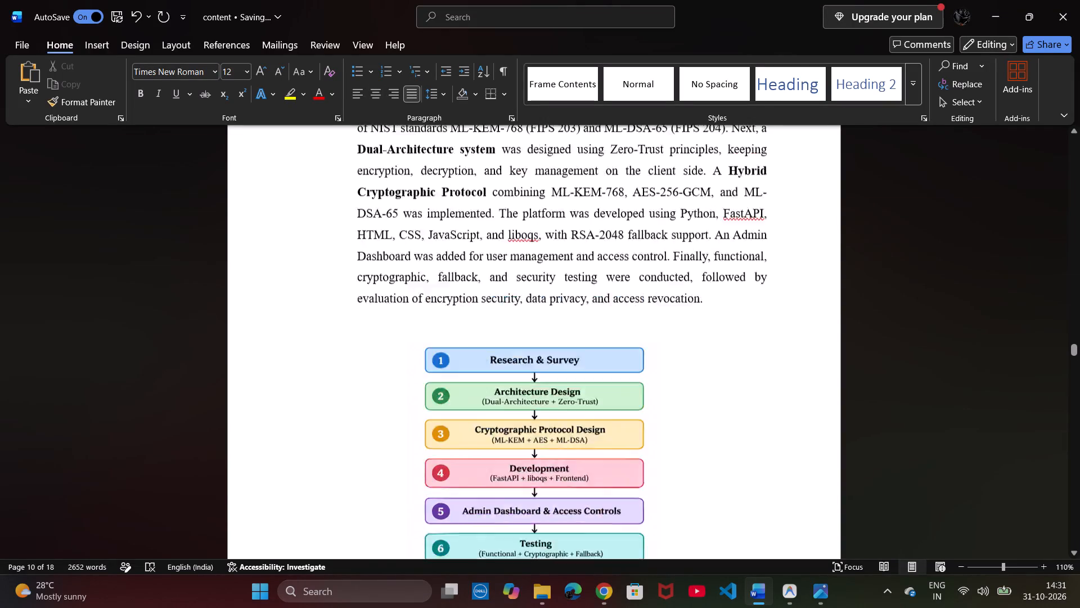
scroll(526, 258, up, 5)
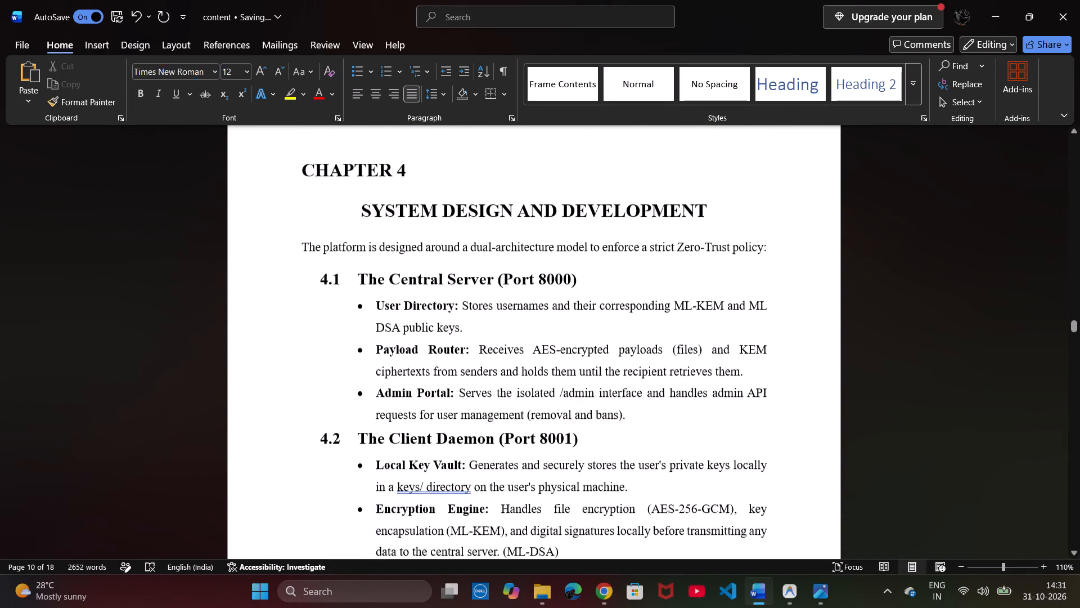
scroll(526, 258, down, 2)
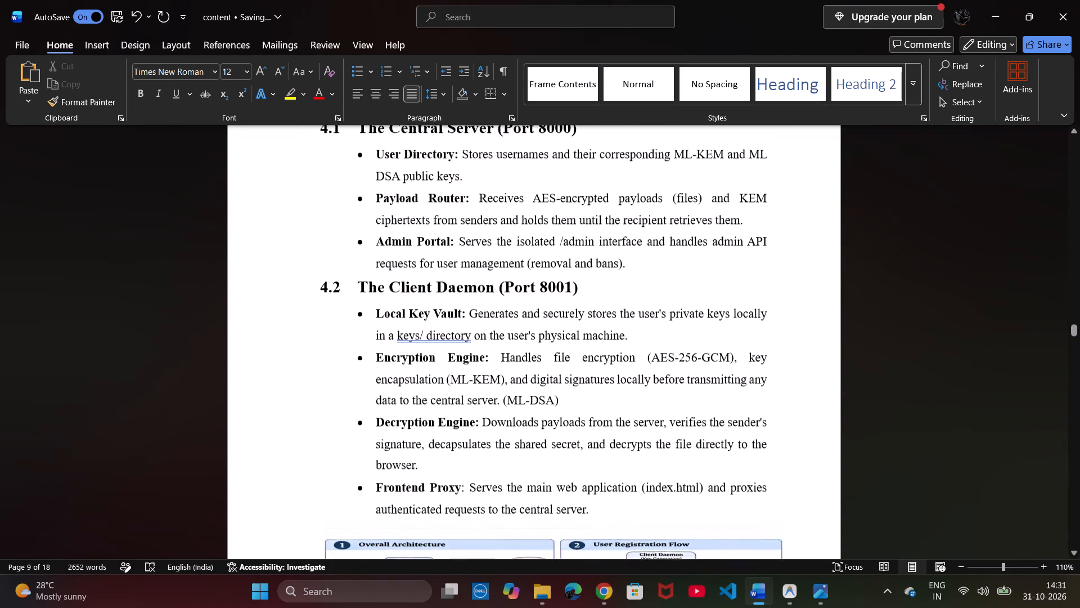
scroll(526, 258, down, 6)
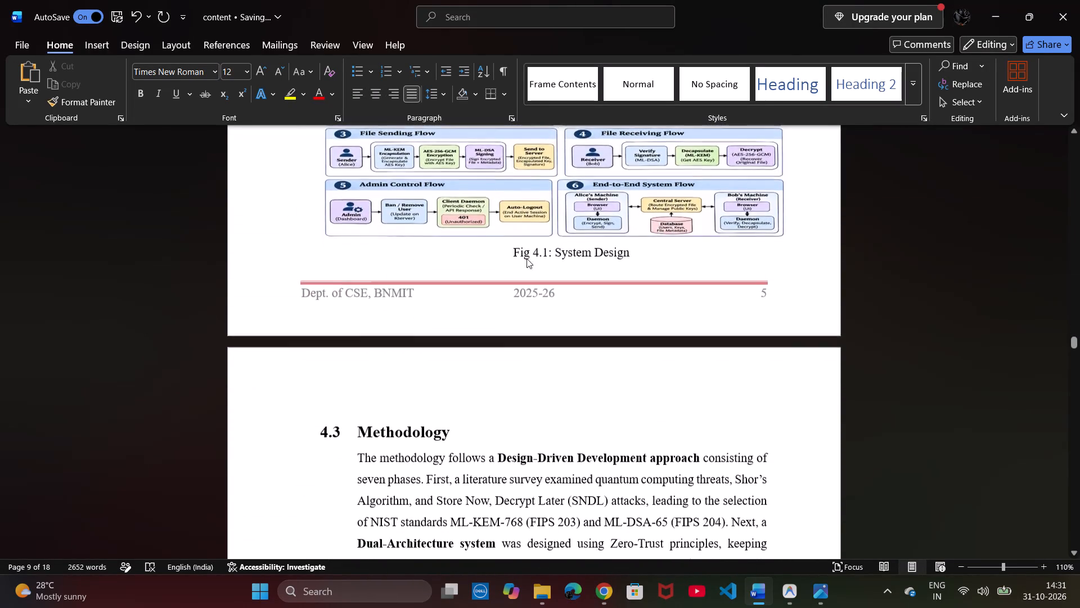
scroll(526, 258, down, 5)
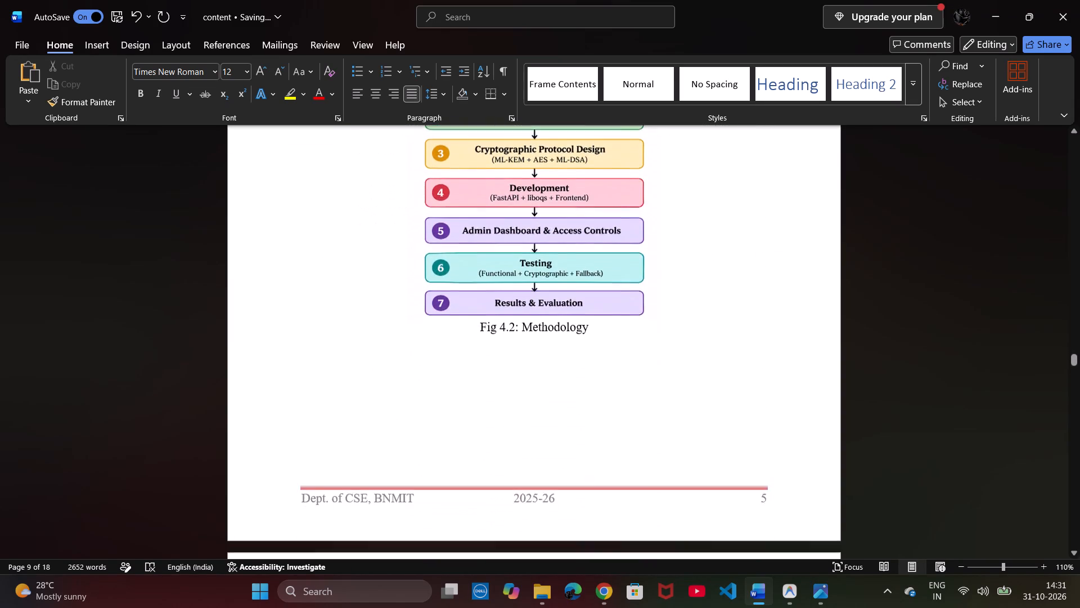
scroll(526, 258, down, 7)
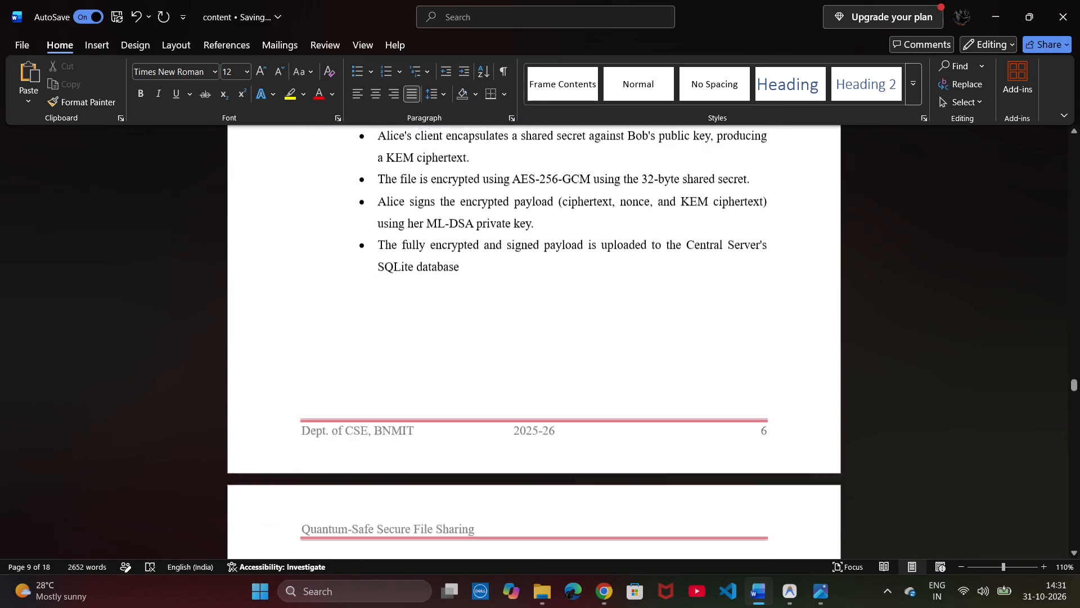
scroll(526, 258, down, 3)
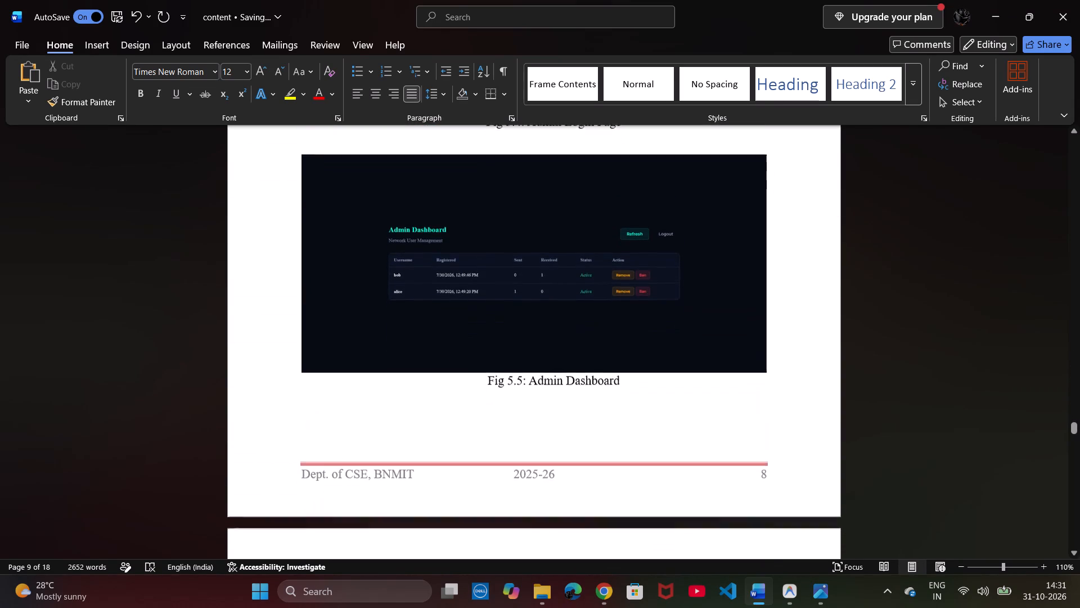
scroll(526, 258, down, 5)
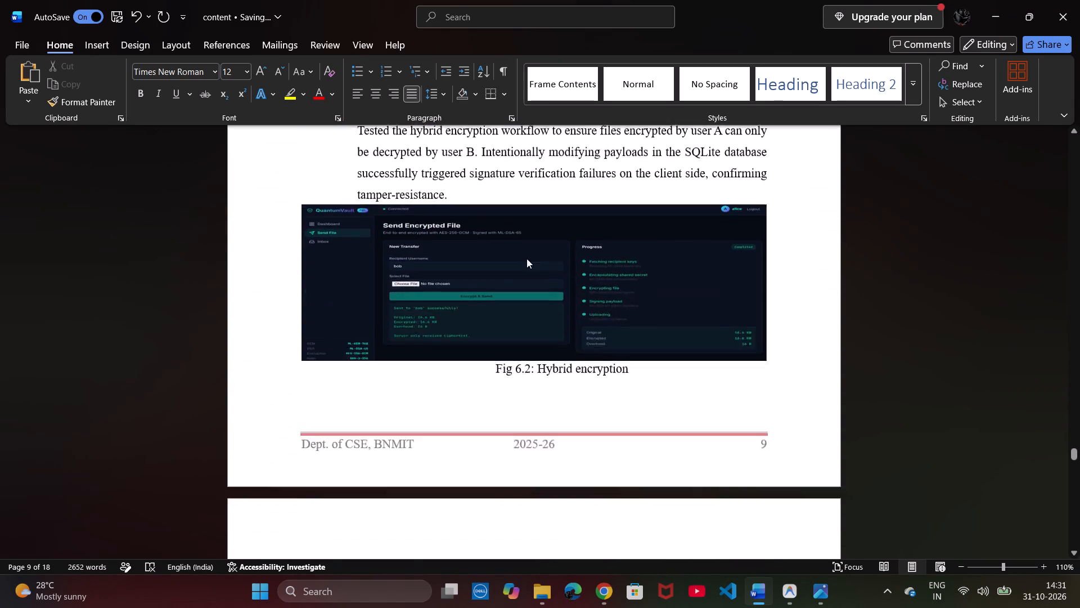
scroll(526, 258, down, 4)
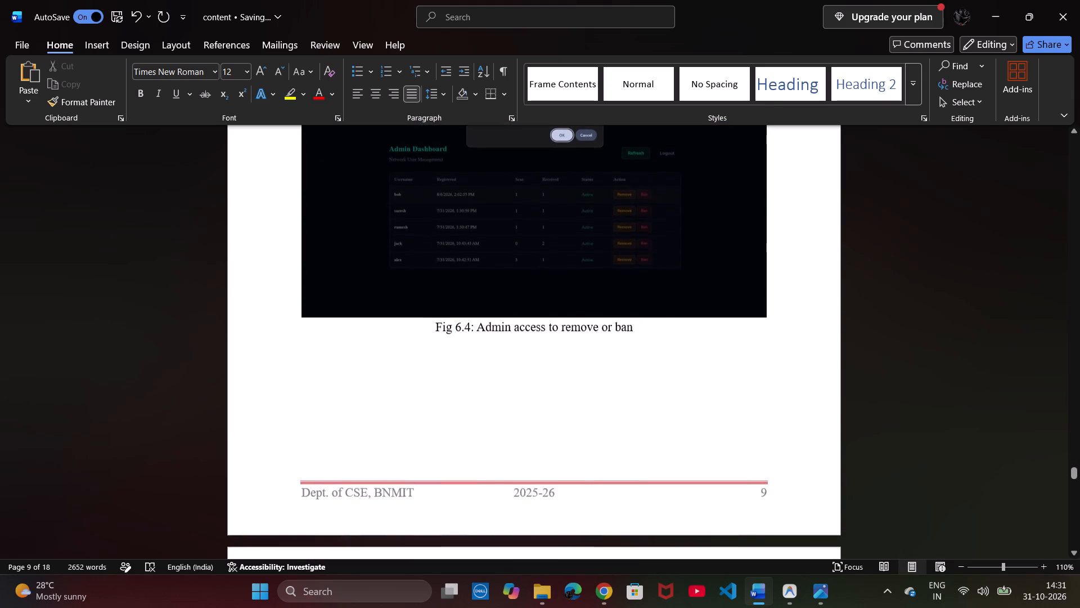
scroll(526, 258, down, 8)
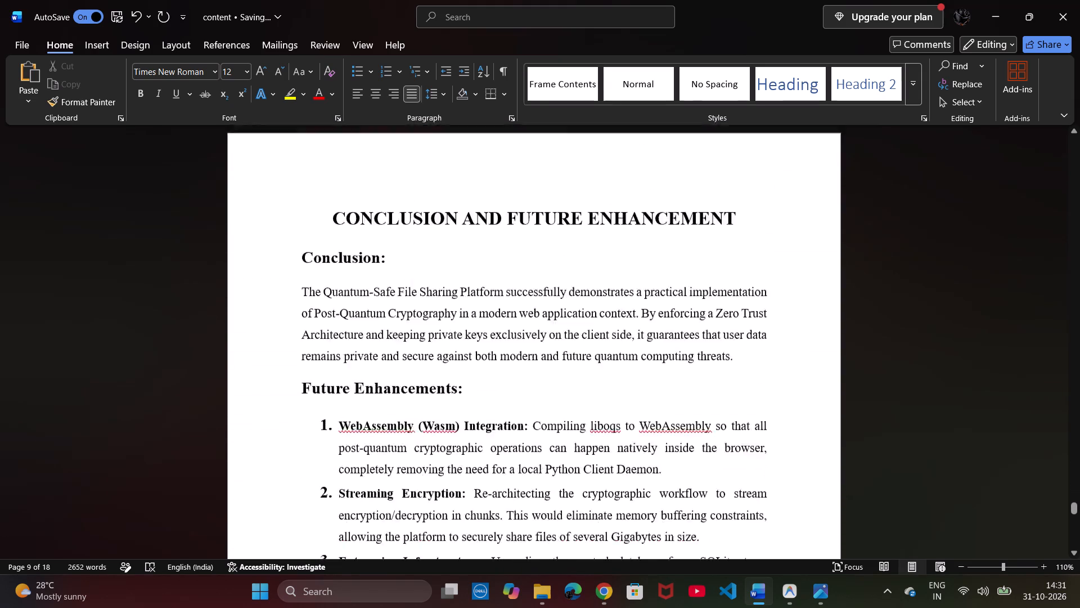
Check the rest of the Future Enhancements list and the References page, including the References footer area.
scroll(526, 258, down, 1)
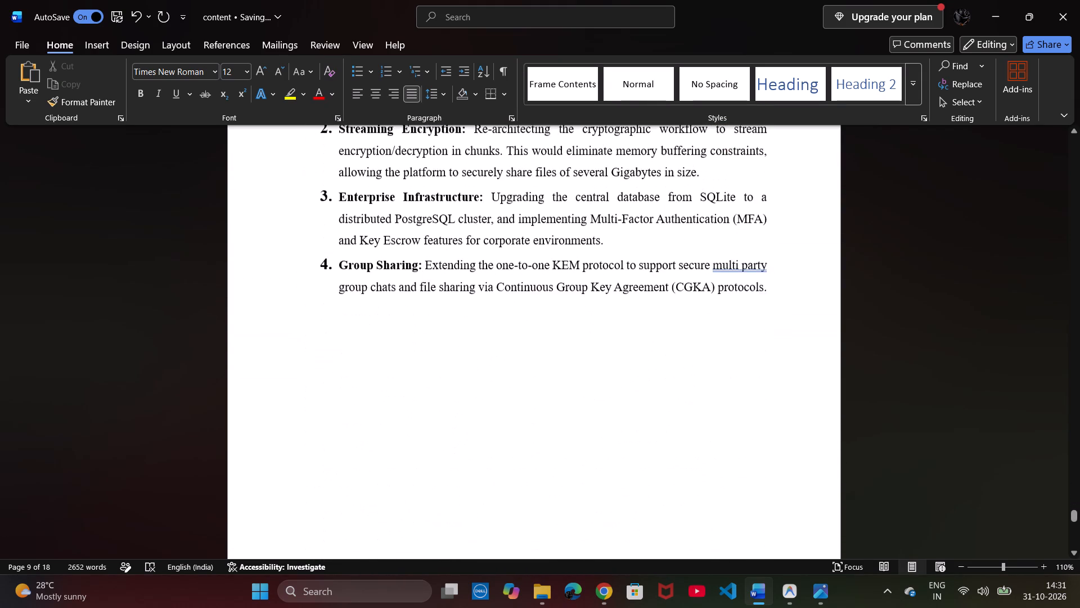
scroll(526, 258, down, 5)
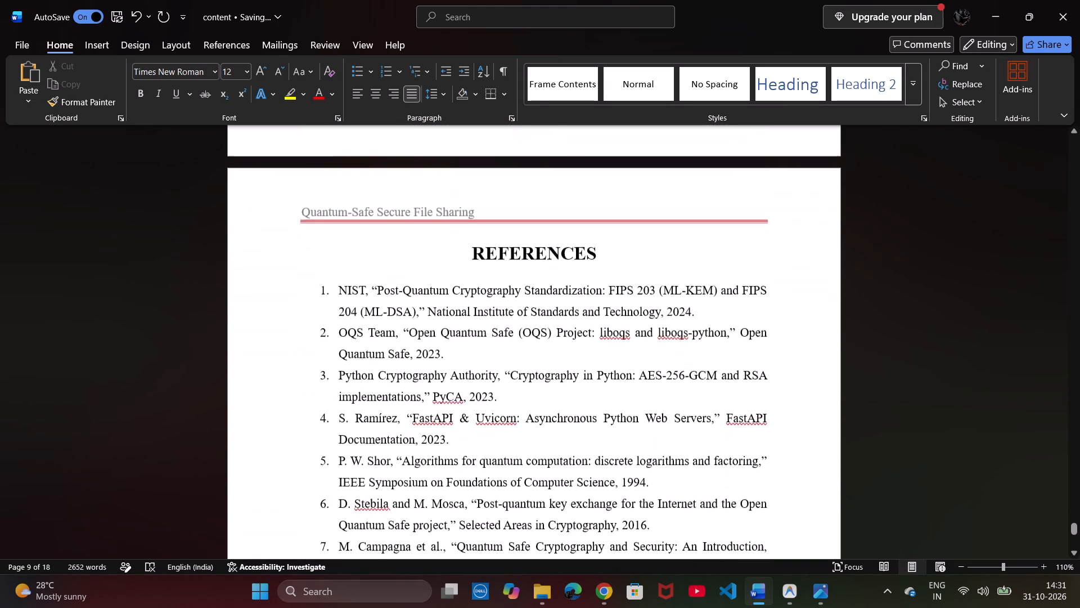
scroll(526, 258, down, 4)
scroll(526, 258, up, 2)
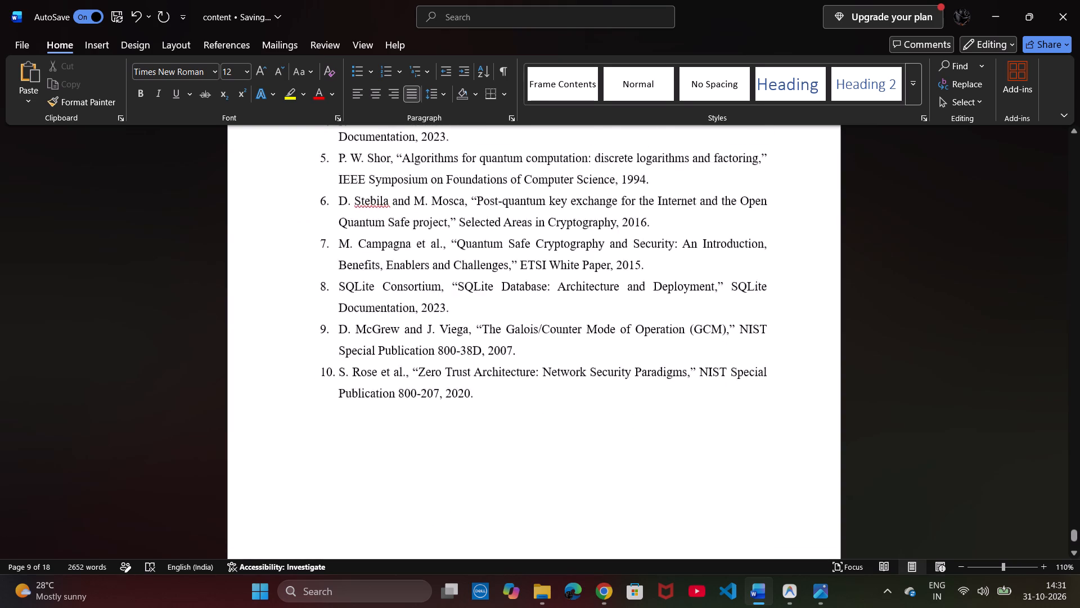
scroll(526, 258, up, 1)
scroll(526, 258, down, 2)
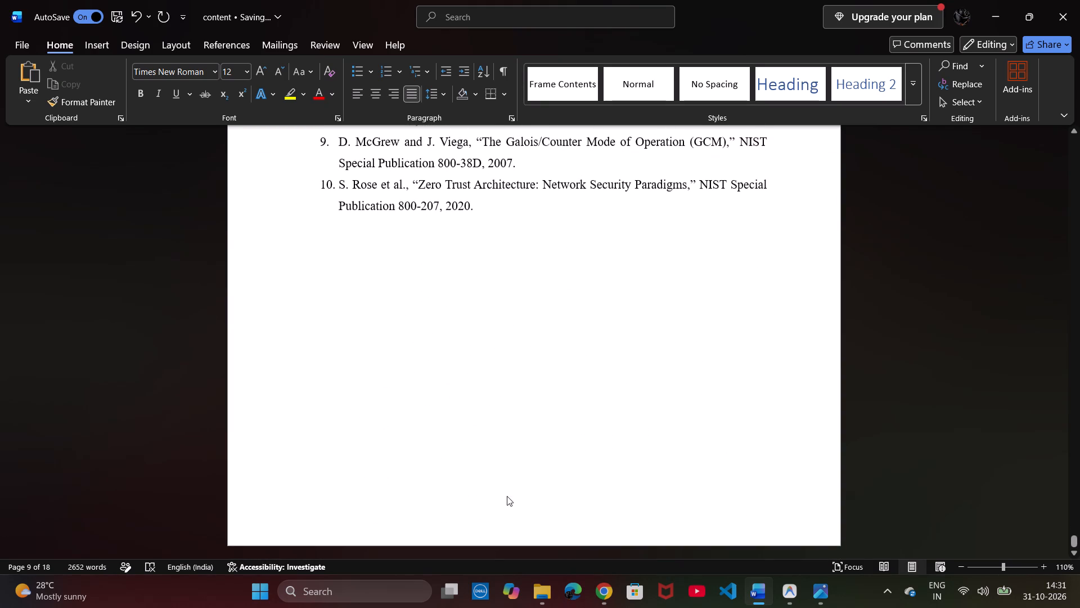
double_click(508, 500)
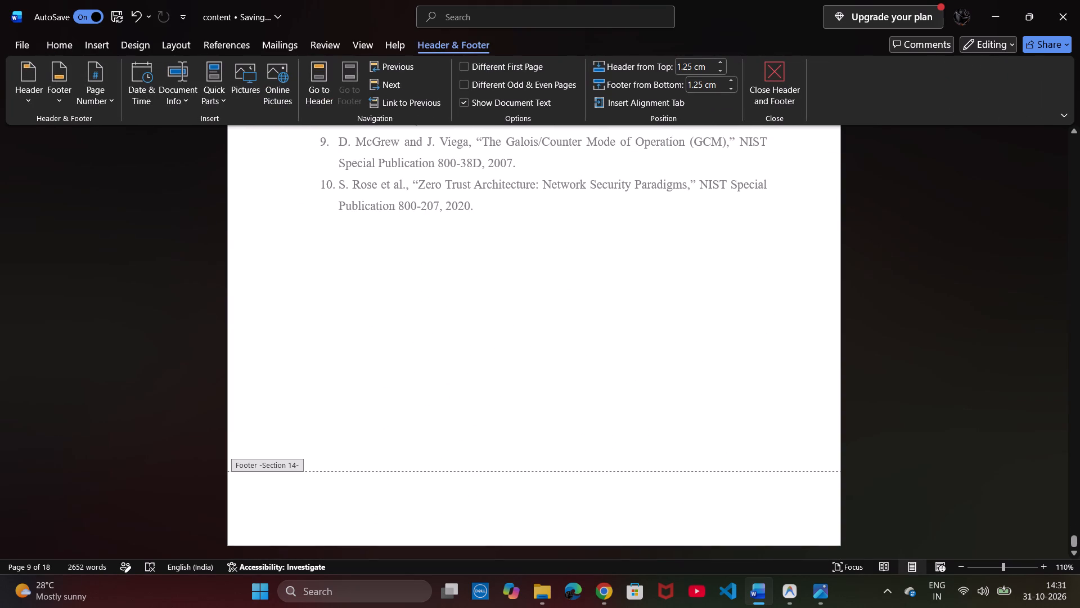
scroll(511, 364, up, 20)
scroll(511, 364, up, 1)
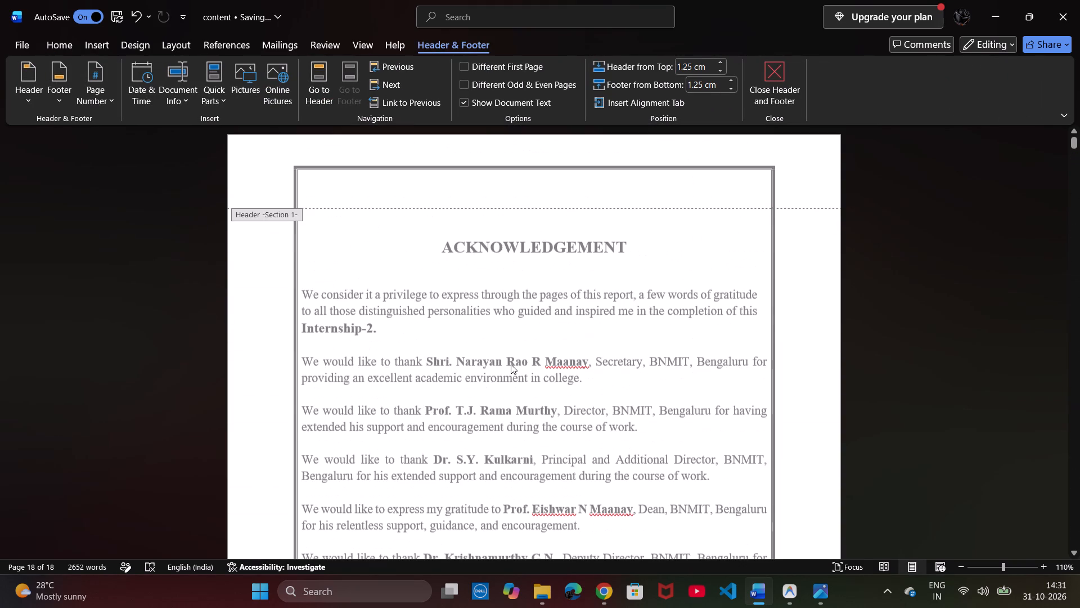
click(507, 298)
double_click(507, 298)
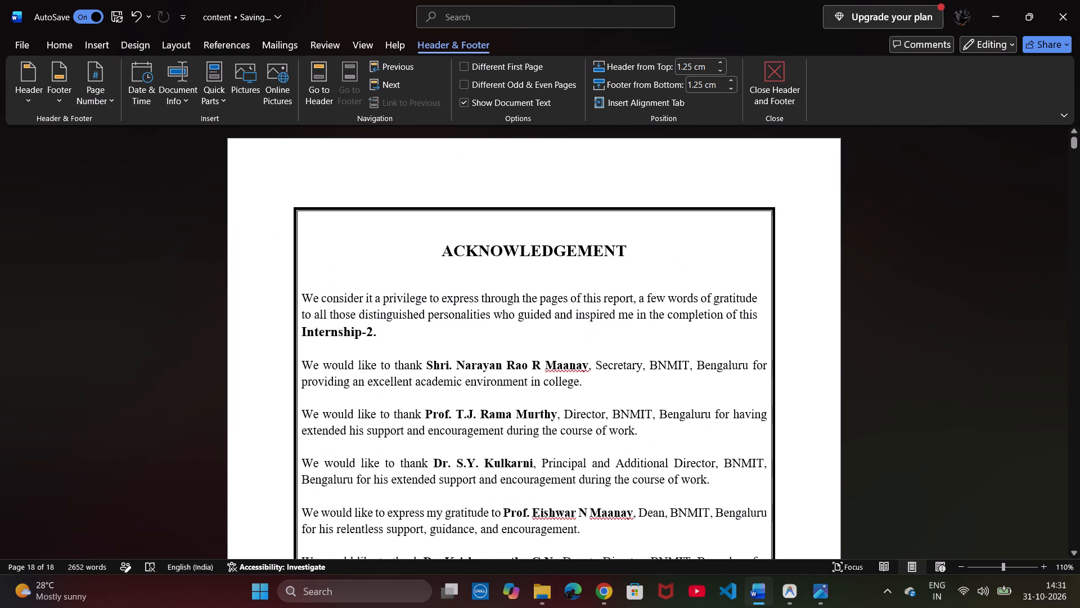
Review the front matter, examining the chapter and page numbers in the Table of Contents and the entries in the List of Figures.
scroll(507, 298, down, 7)
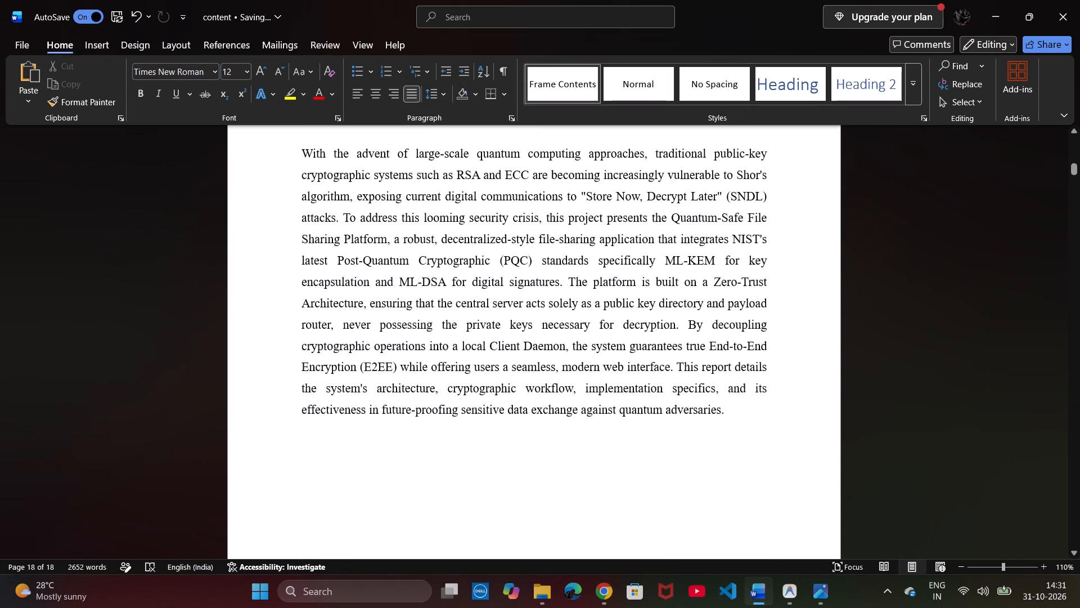
scroll(507, 298, down, 5)
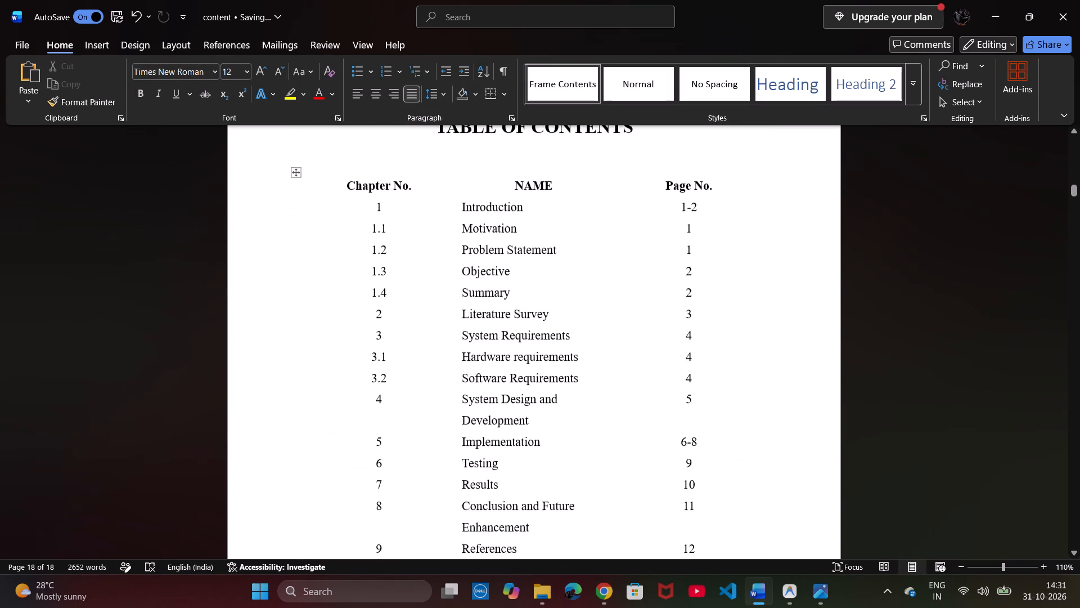
scroll(507, 298, down, 1)
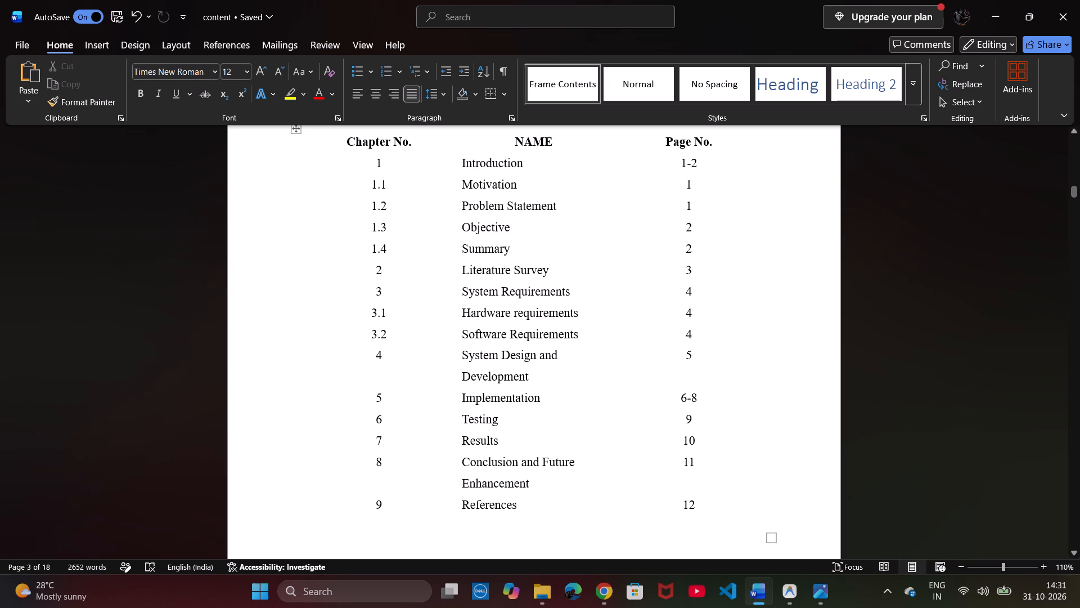
click(543, 315)
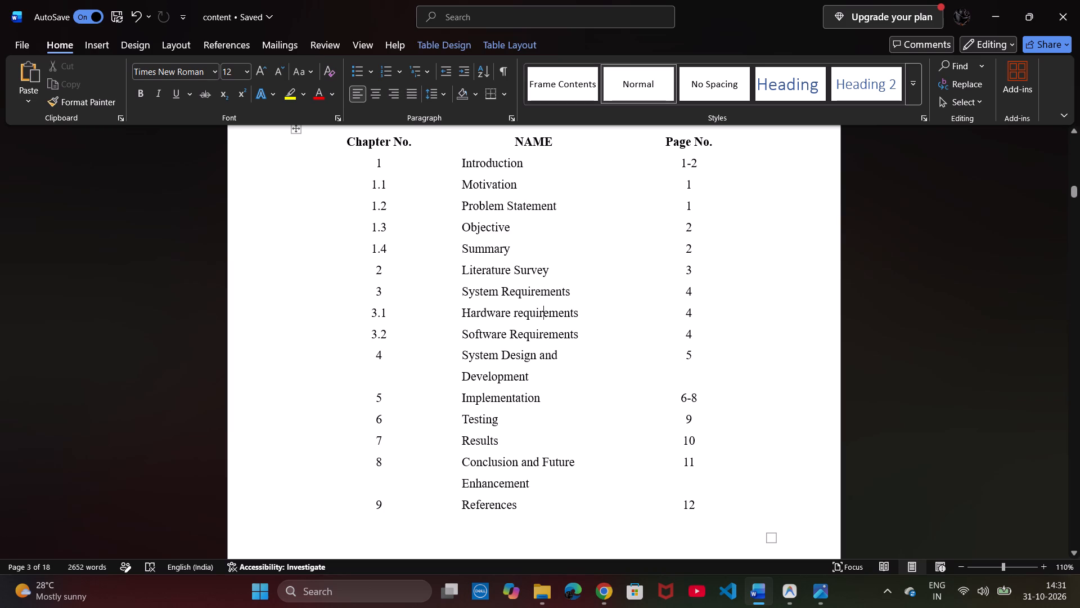
click(570, 341)
scroll(570, 341, down, 1)
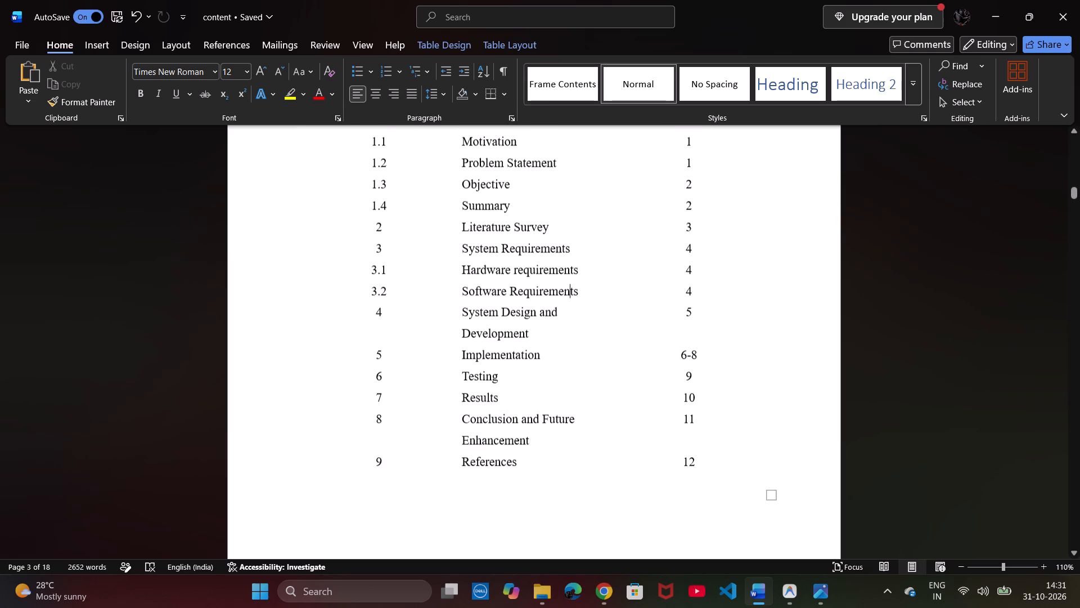
scroll(570, 341, down, 1)
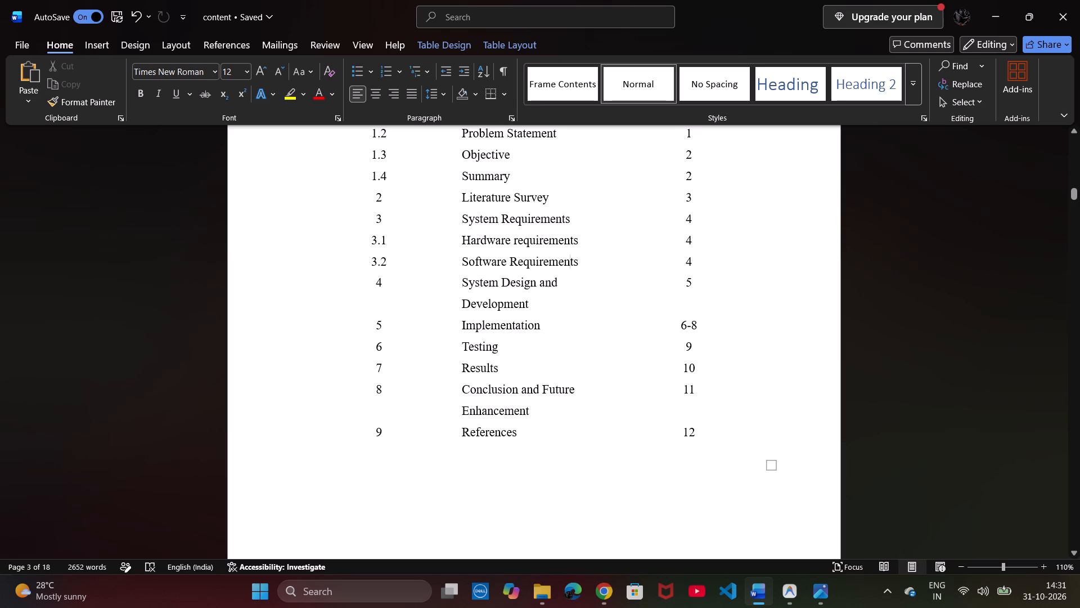
scroll(570, 341, down, 3)
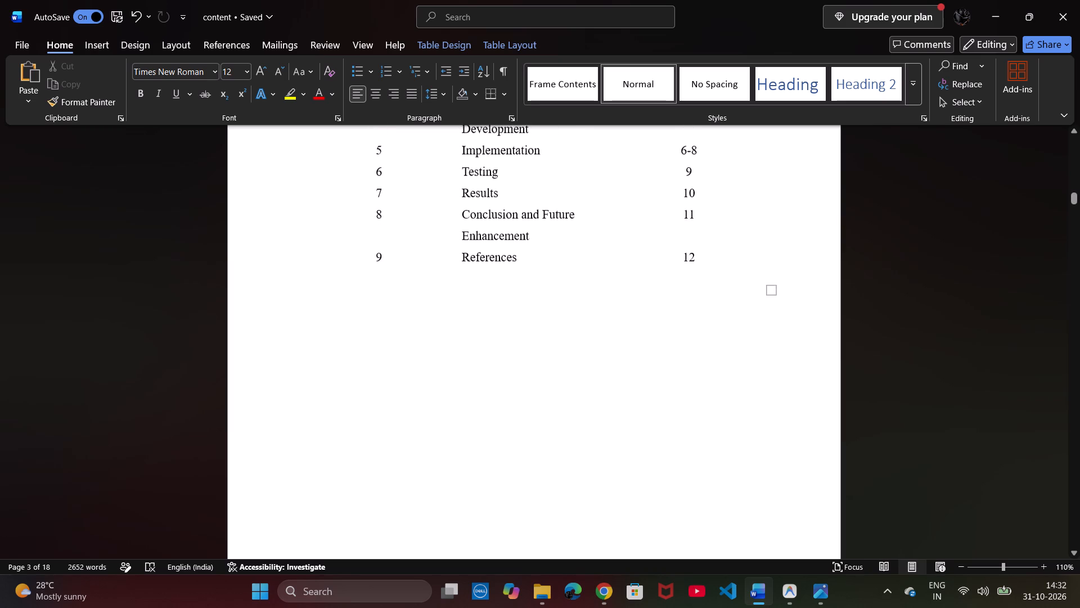
scroll(570, 341, down, 3)
scroll(570, 341, up, 1)
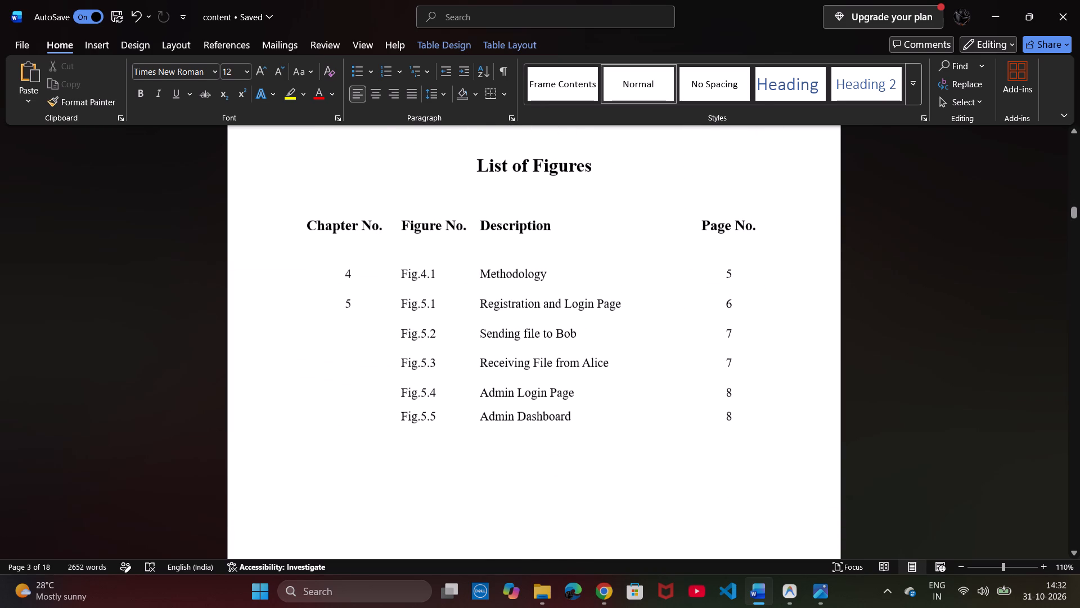
scroll(570, 341, up, 1)
scroll(570, 341, down, 4)
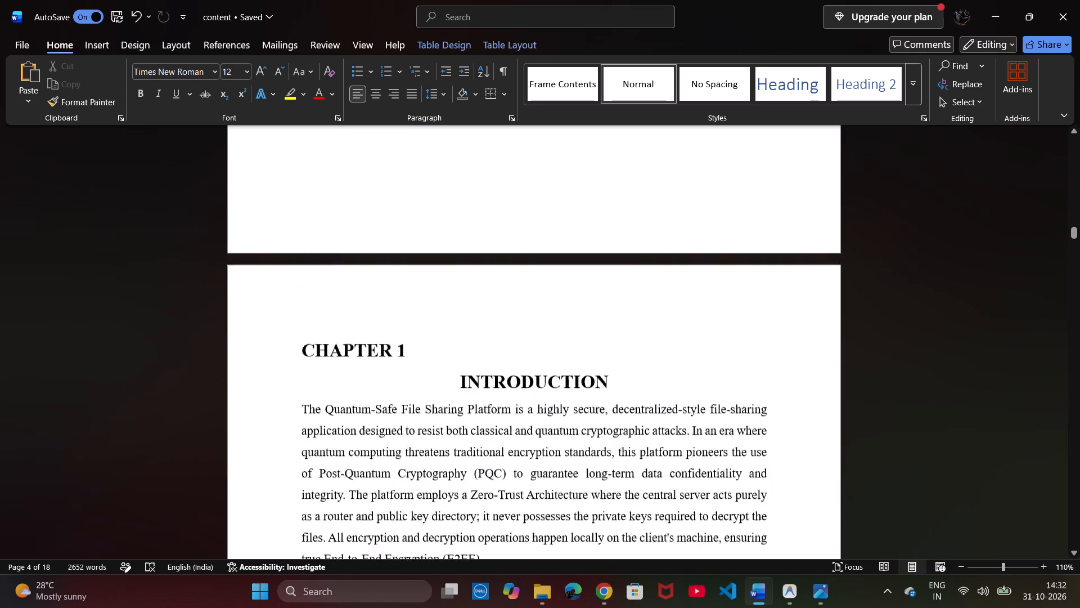
Review the report body from Chapter 1 through the Conclusion and References pages, checking layout and footers.
scroll(570, 341, down, 4)
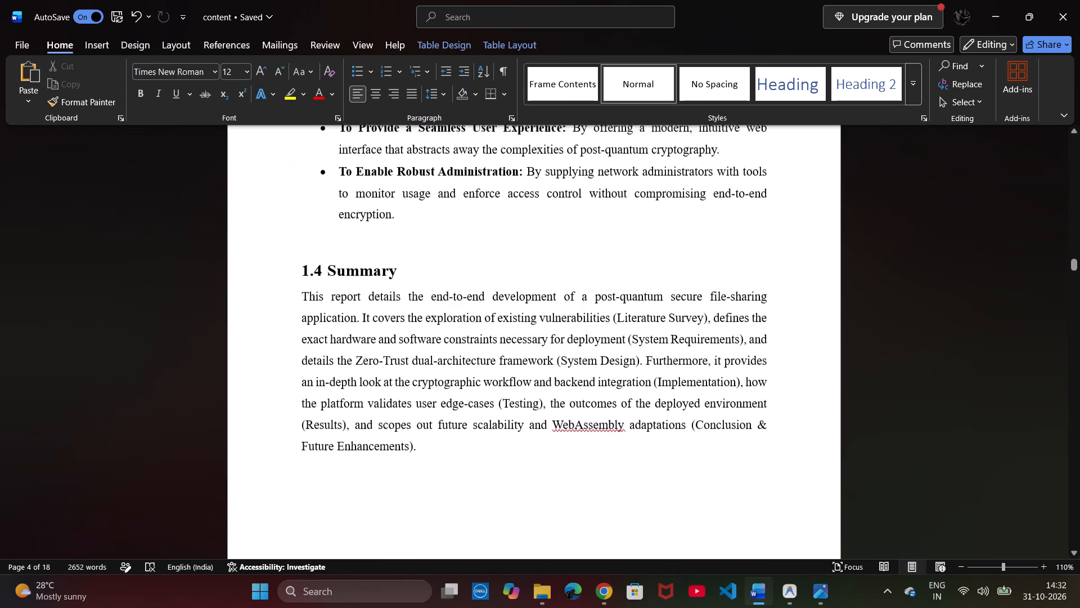
scroll(570, 341, down, 2)
scroll(570, 341, up, 1)
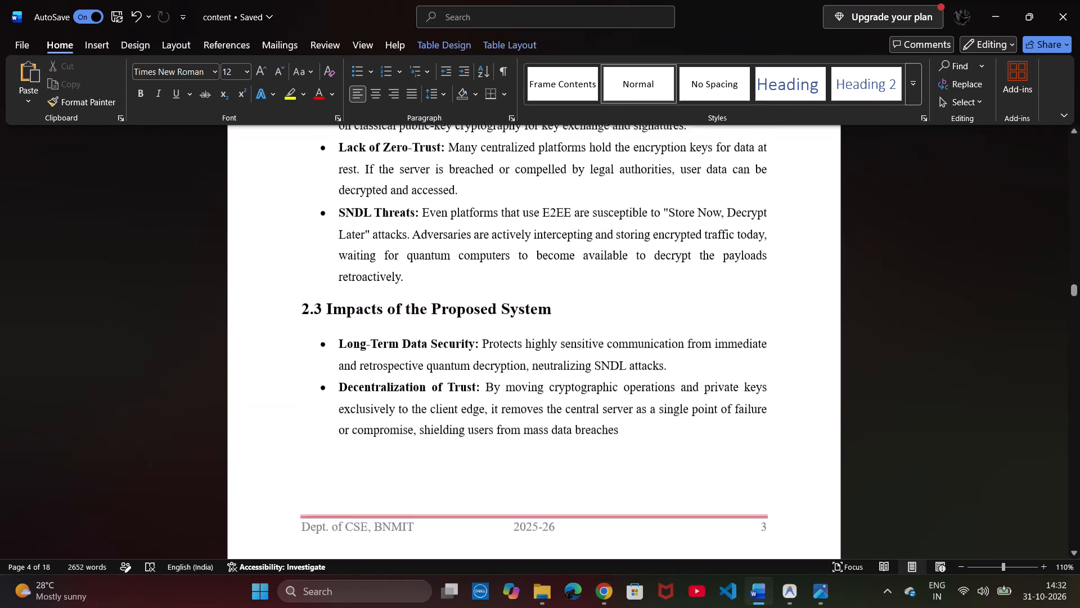
scroll(570, 341, up, 1)
scroll(570, 341, down, 2)
scroll(570, 341, up, 1)
scroll(570, 341, down, 2)
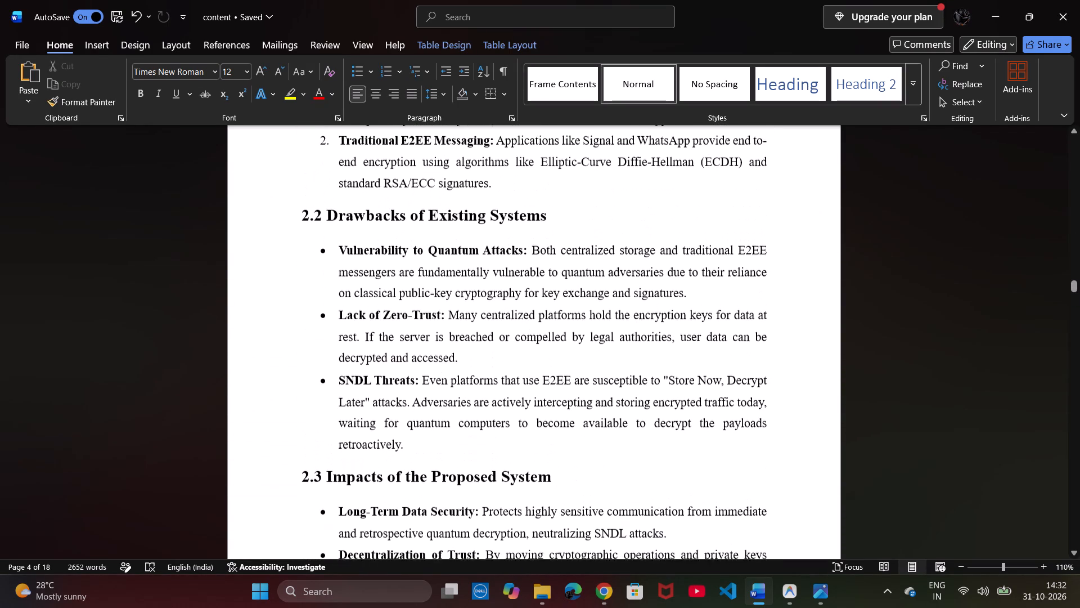
scroll(570, 341, down, 15)
scroll(570, 341, up, 1)
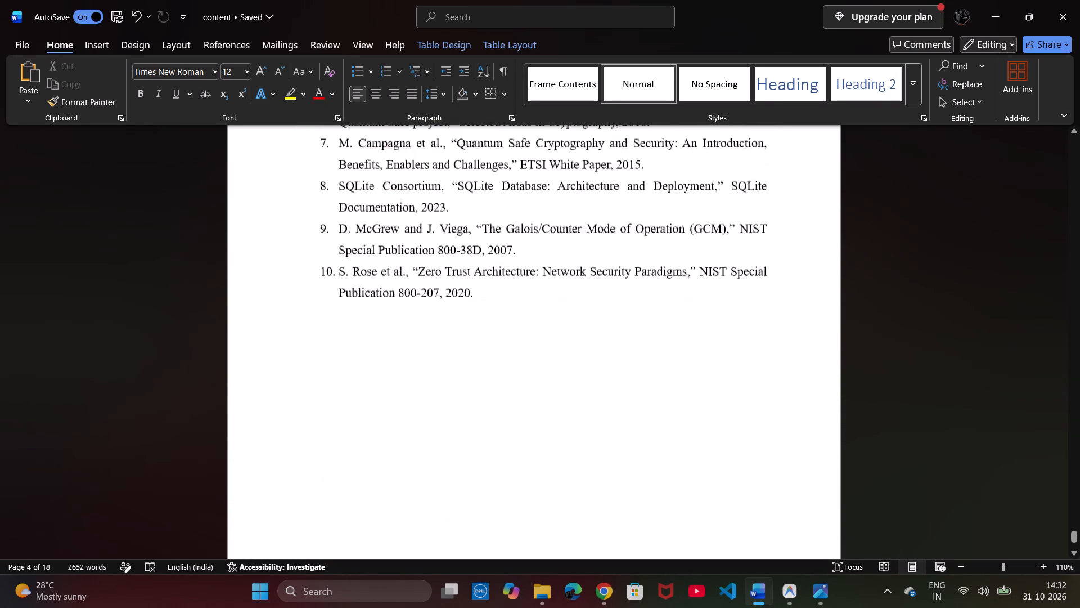
scroll(570, 341, up, 3)
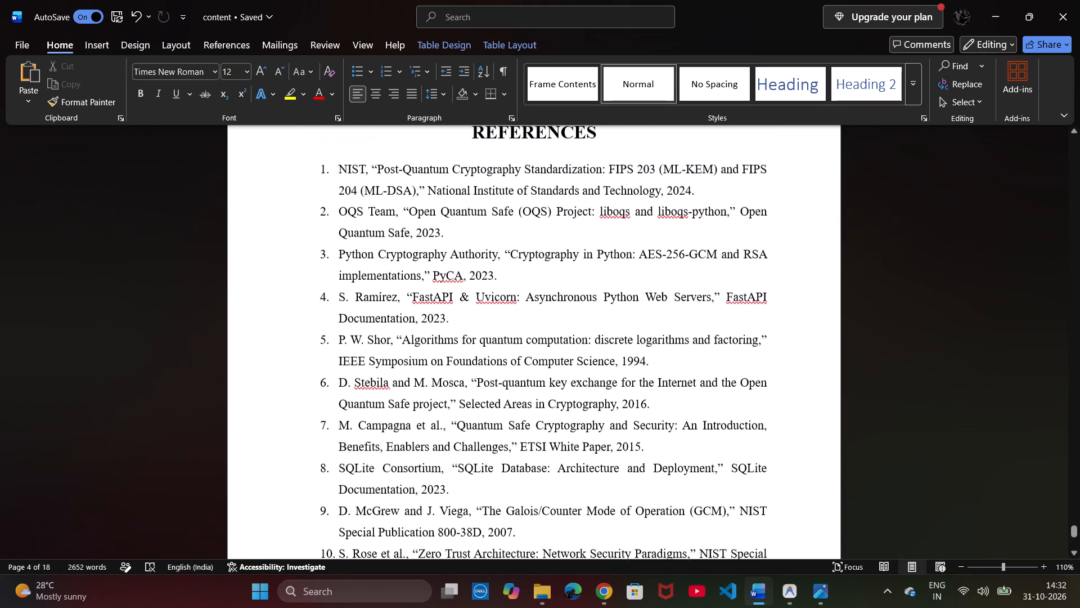
scroll(570, 341, up, 1)
ctrl+scroll(570, 341, down, 2)
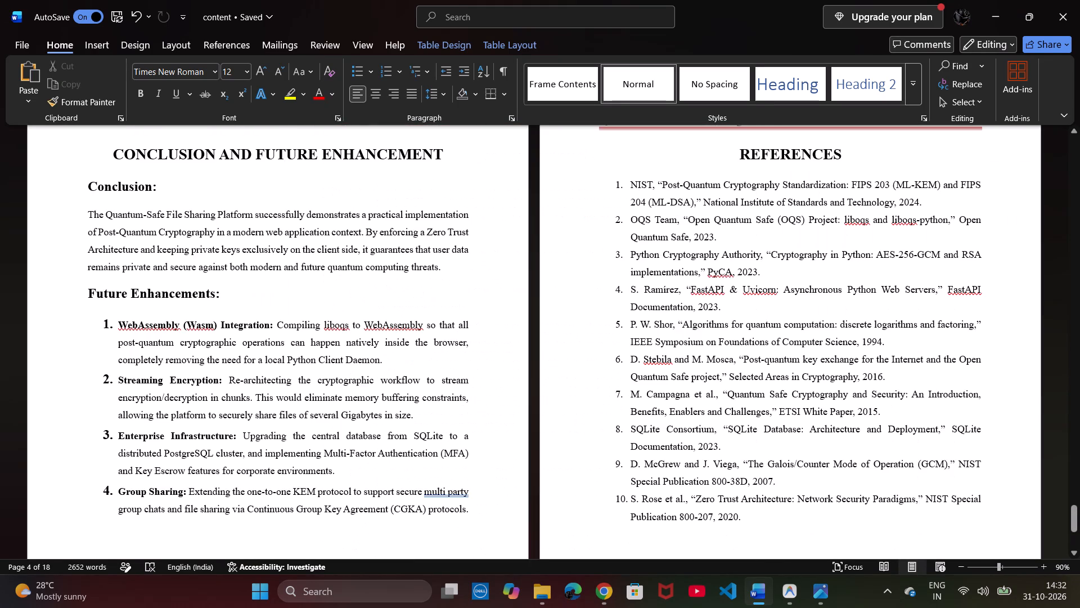
scroll(570, 341, up, 1)
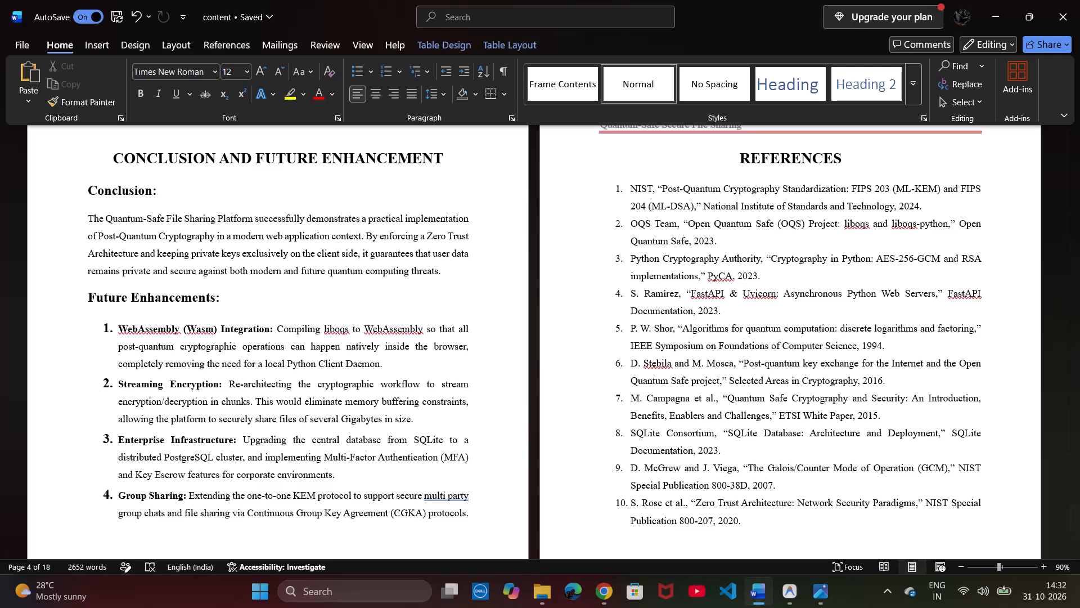
Show the hidden system tray icons.
click(883, 594)
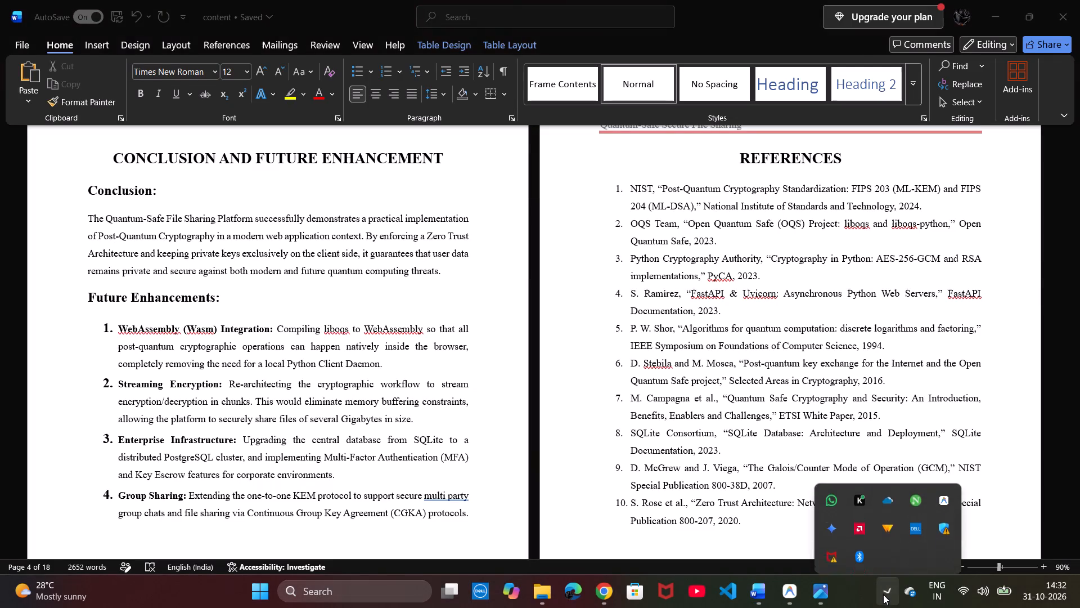
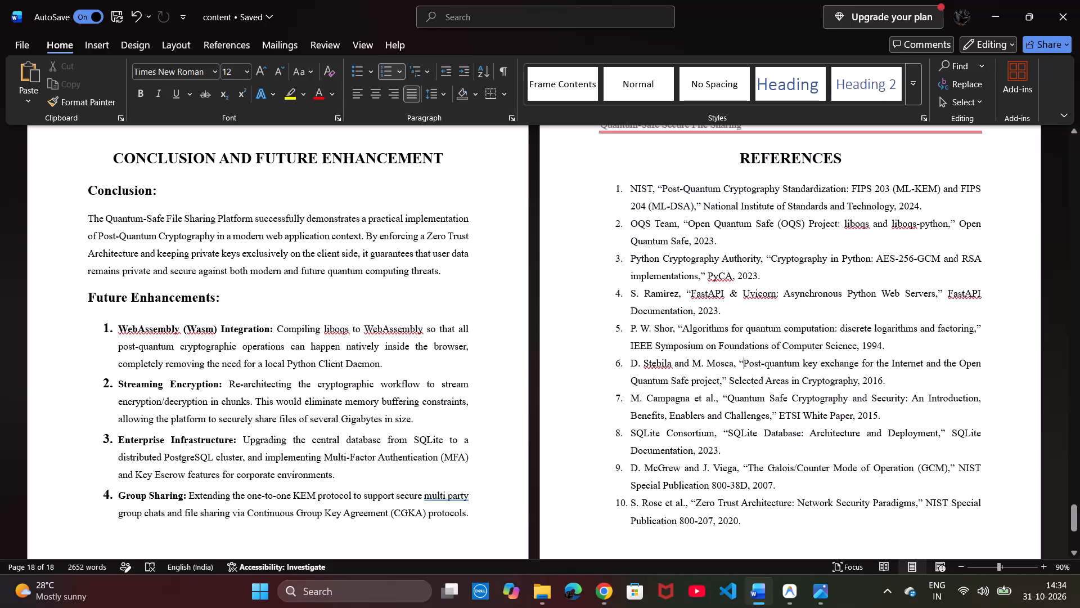
Review the report from the conclusion and references pages back to the table of contents and list of figures.
click(263, 390)
click(295, 450)
click(255, 449)
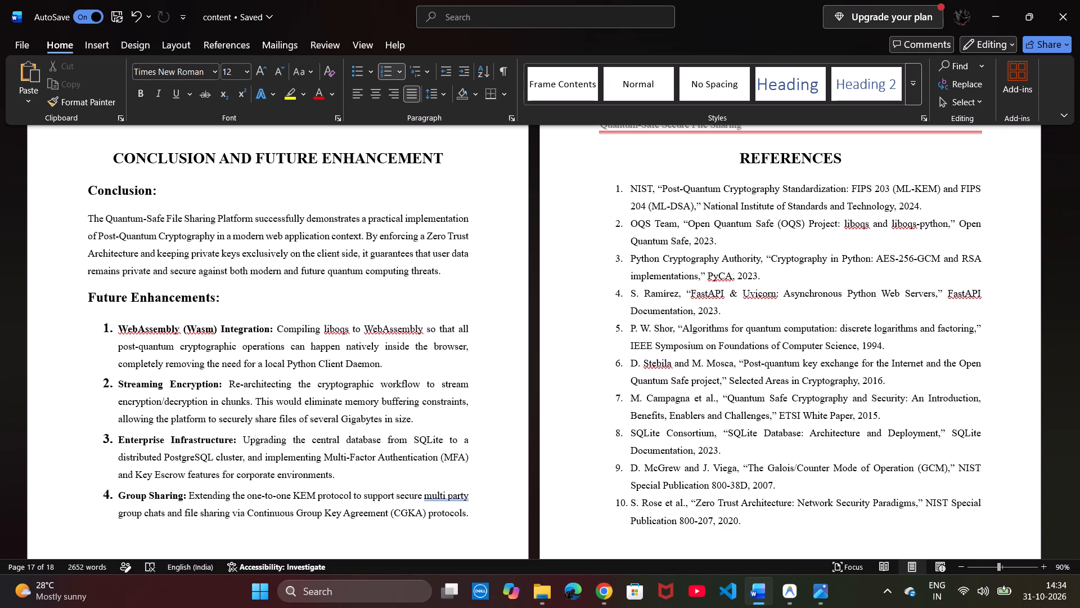
click(98, 440)
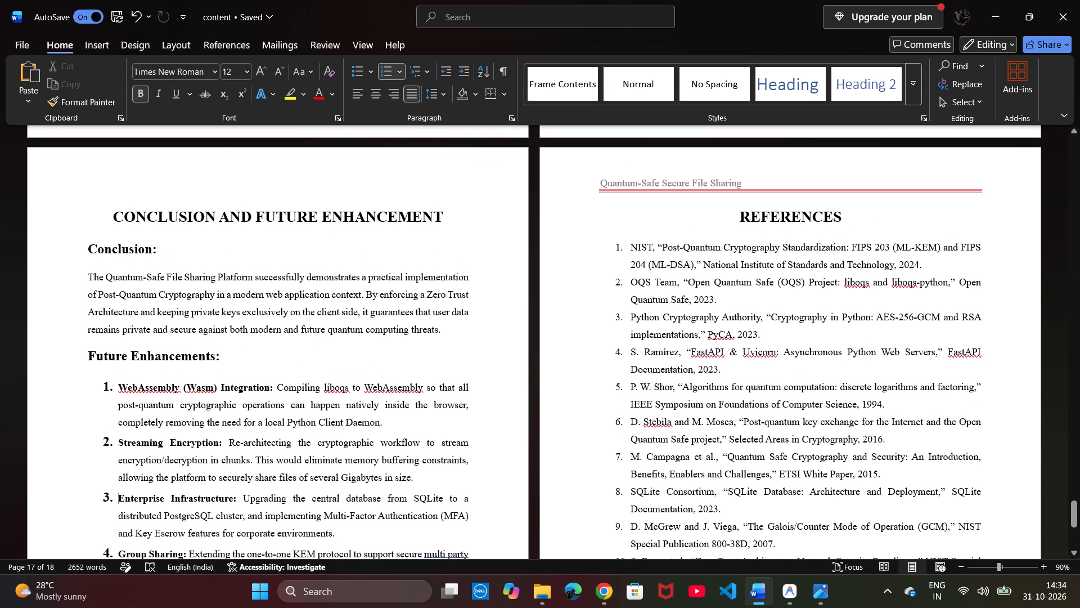
scroll(310, 363, down, 1)
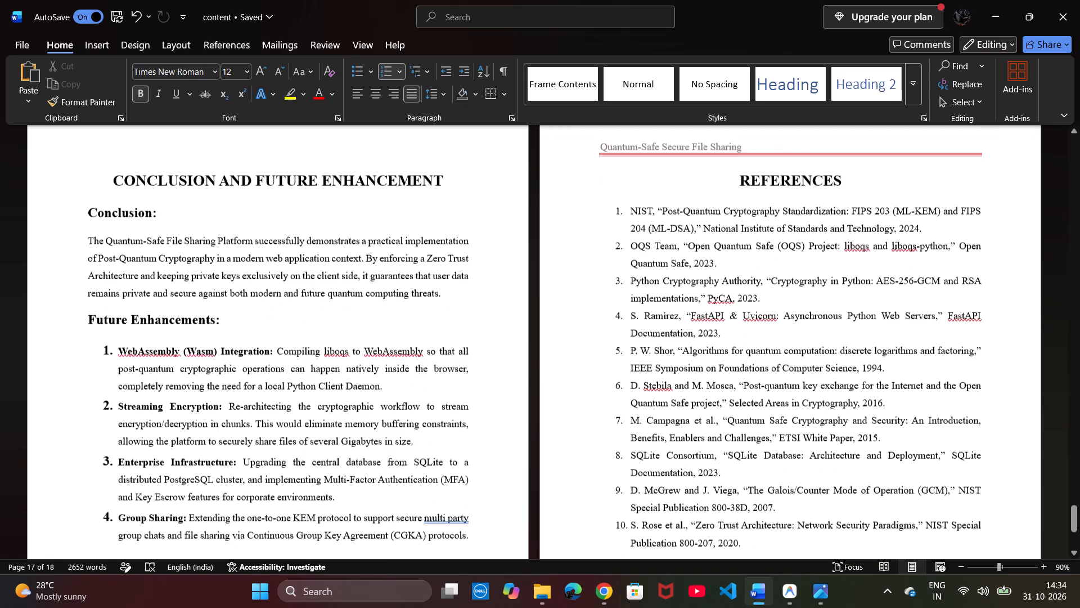
scroll(310, 363, down, 4)
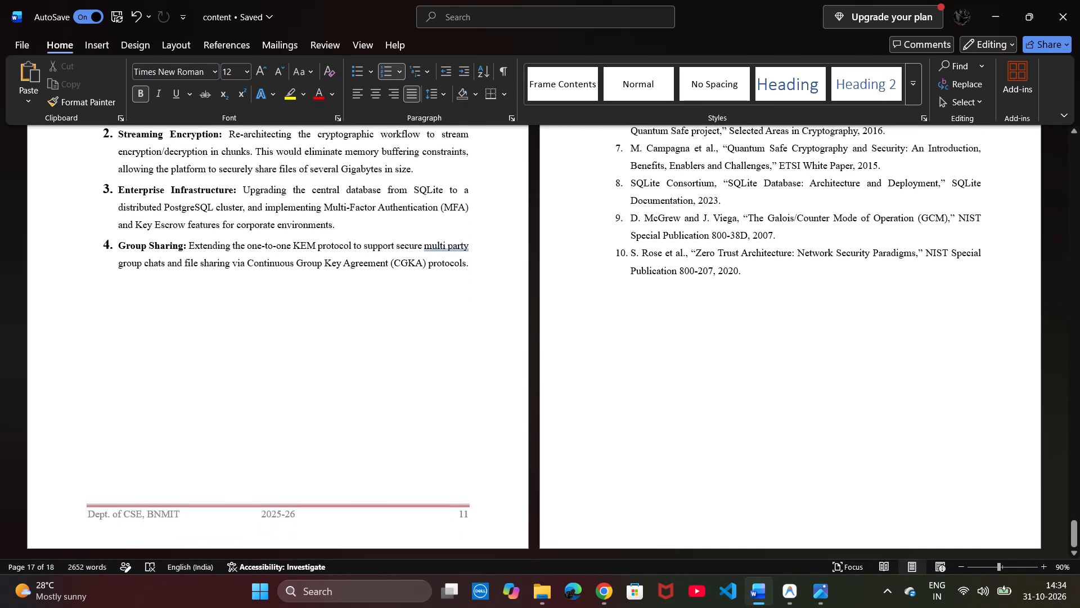
scroll(310, 363, down, 1)
scroll(310, 363, up, 9)
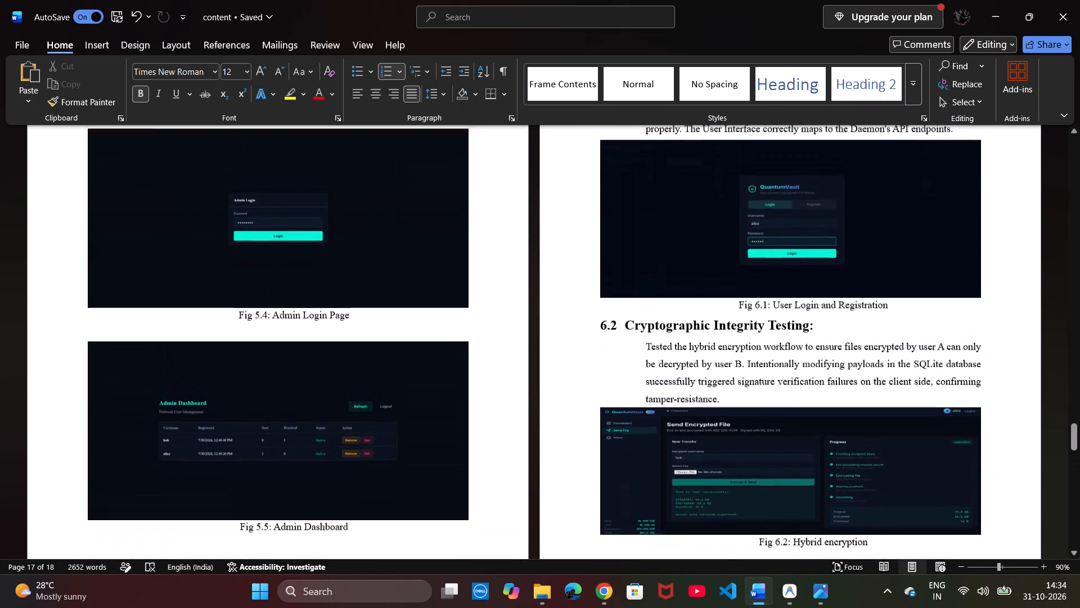
scroll(310, 363, up, 8)
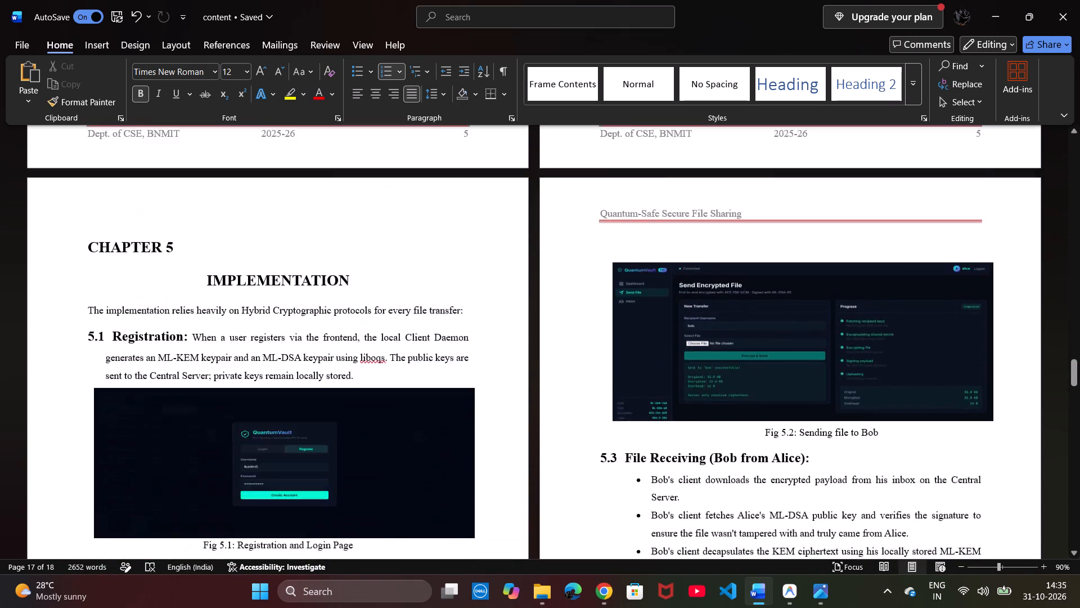
scroll(310, 363, up, 5)
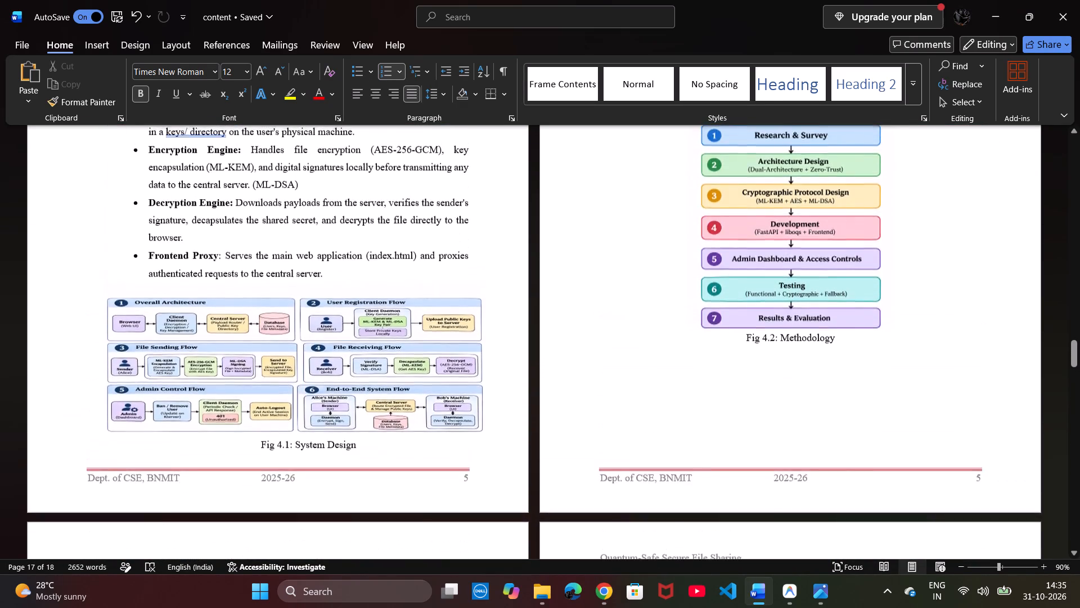
scroll(310, 363, up, 2)
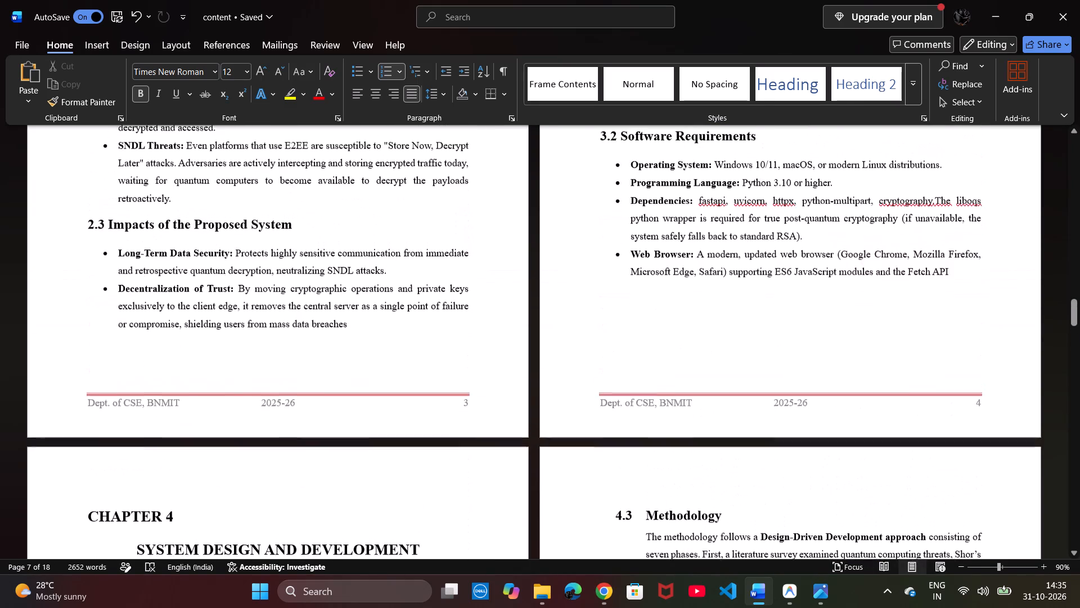
scroll(310, 363, up, 2)
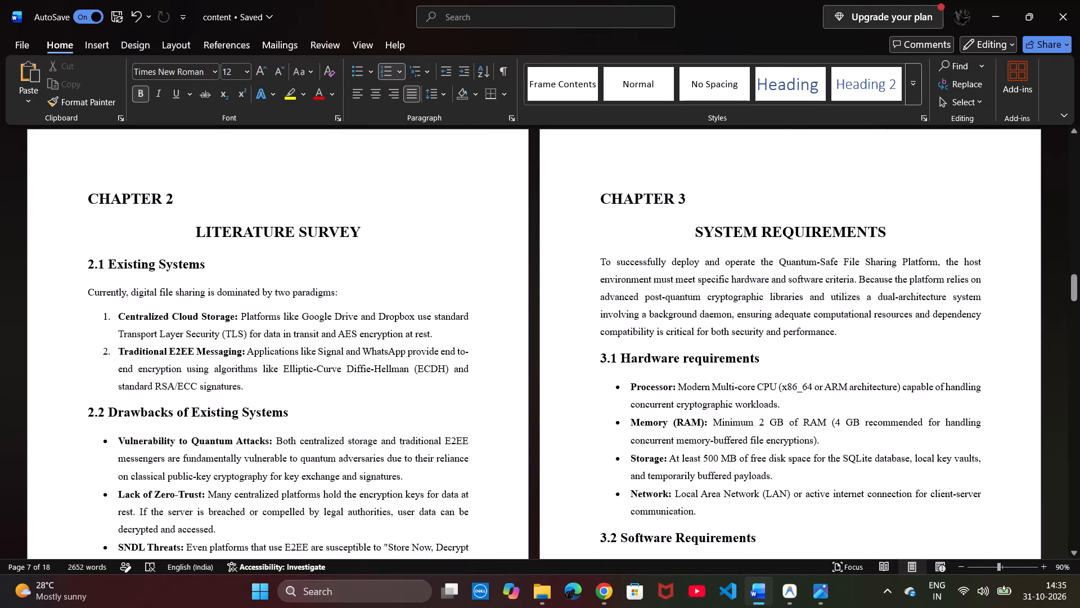
scroll(127, 270, up, 3)
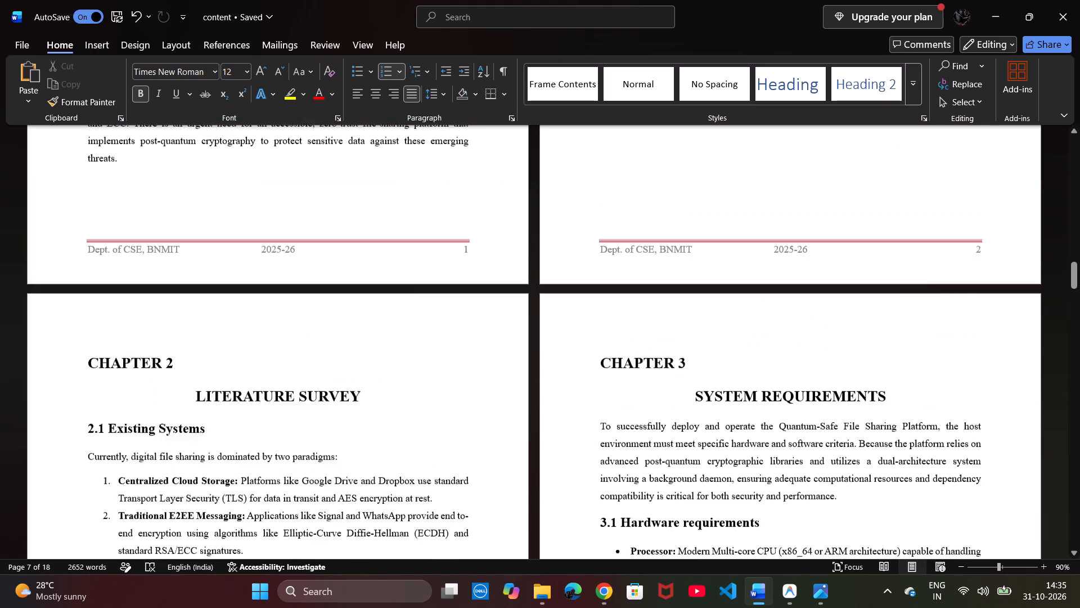
scroll(127, 270, up, 4)
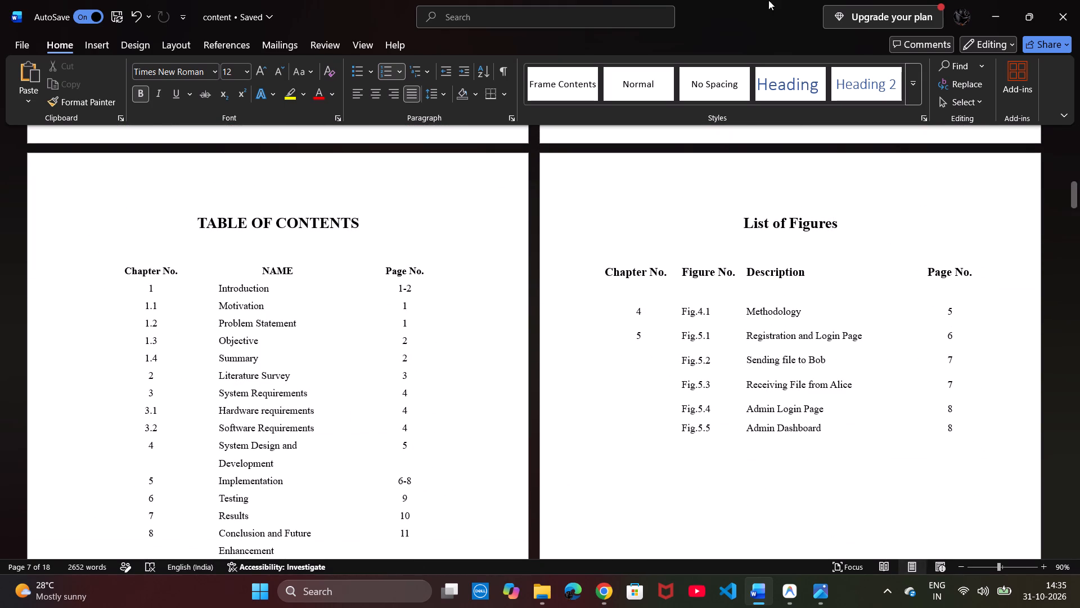
Read through the report's chapters from the table of contents forward to the references page.
scroll(528, 452, down, 5)
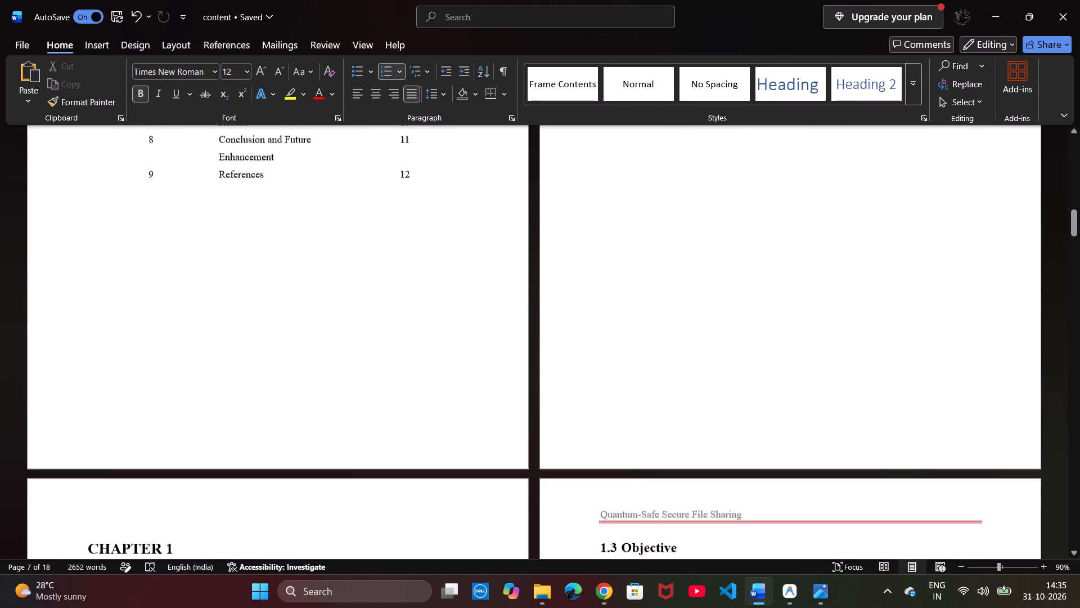
scroll(528, 452, down, 5)
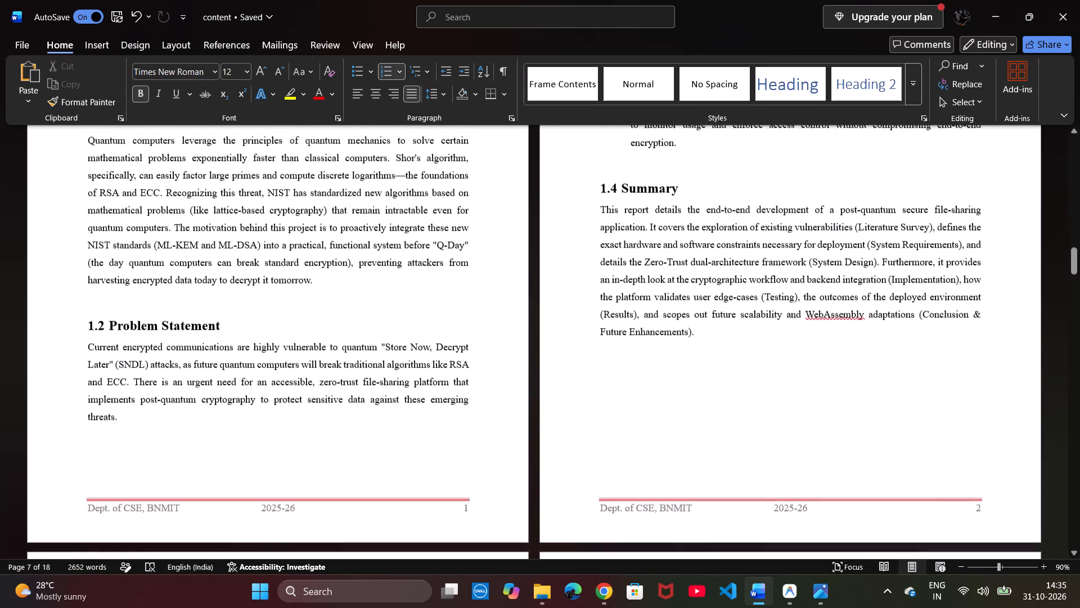
scroll(528, 452, down, 2)
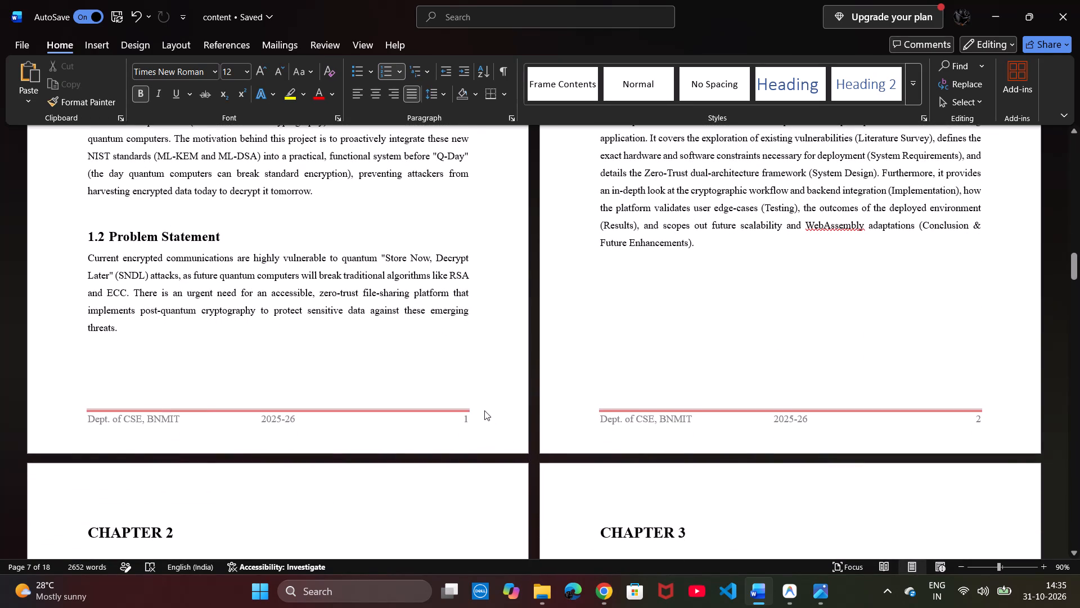
scroll(484, 410, down, 3)
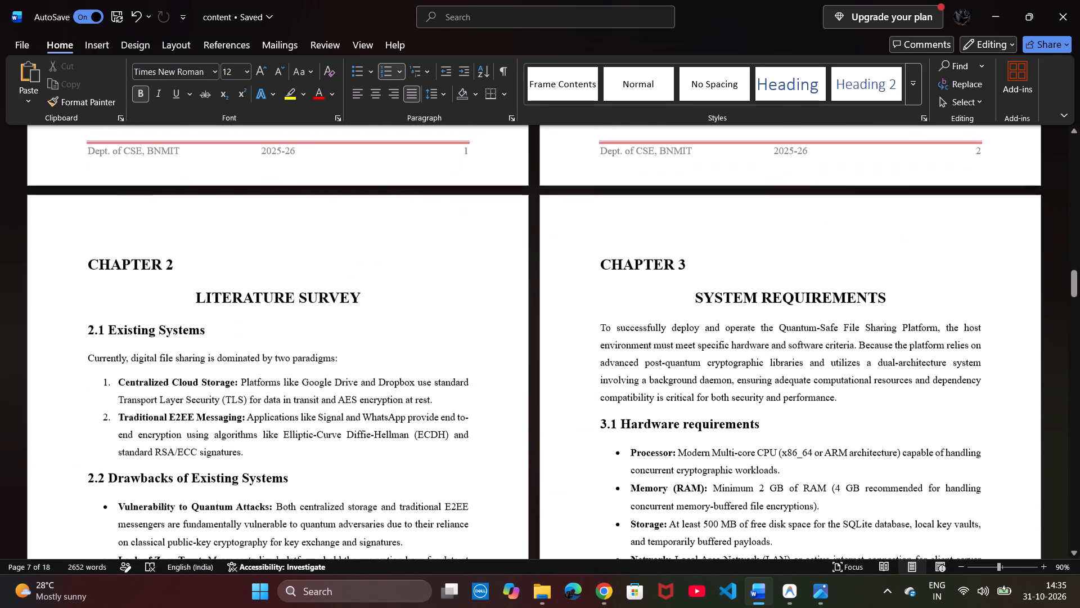
scroll(484, 410, down, 1)
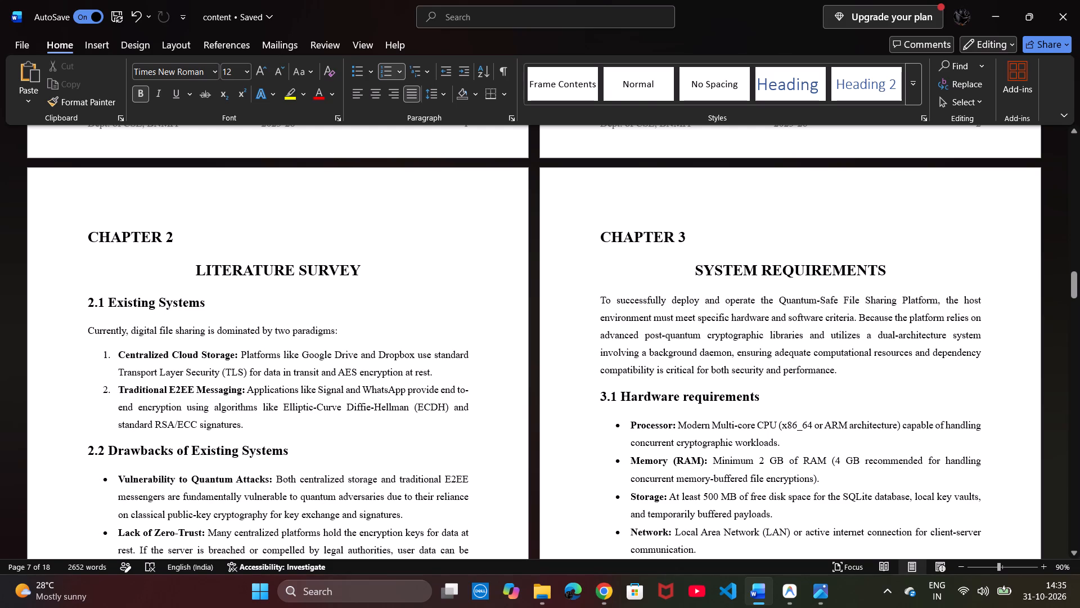
scroll(484, 410, down, 2)
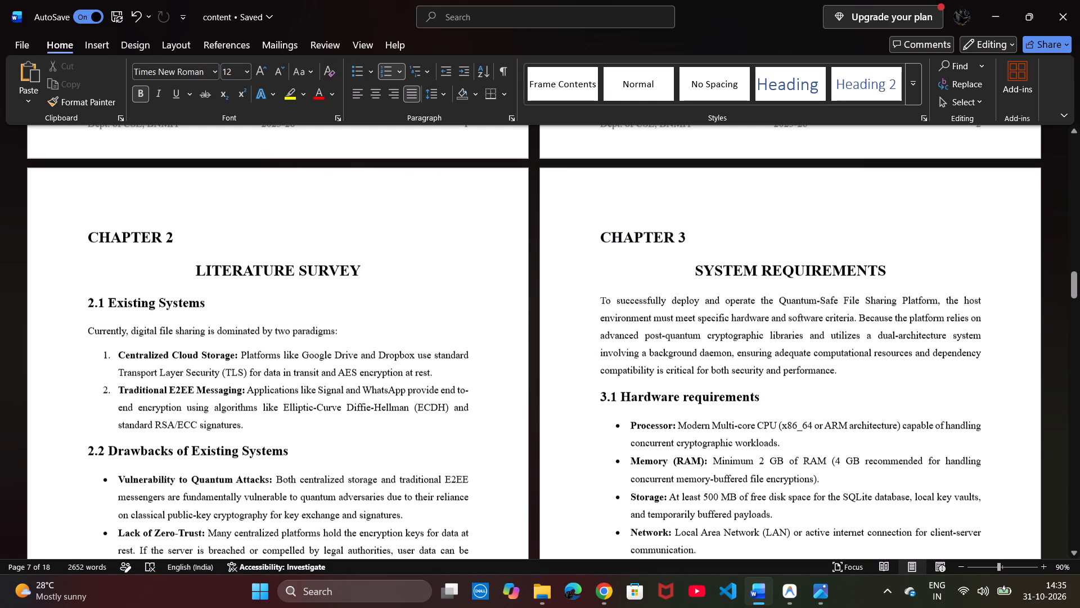
scroll(339, 404, down, 1)
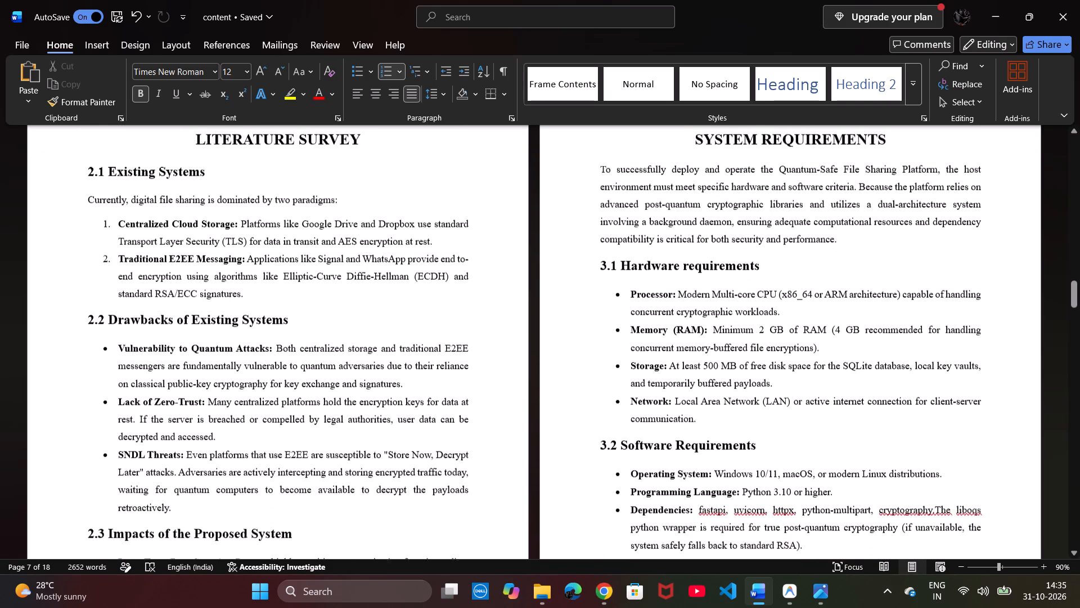
scroll(339, 404, down, 3)
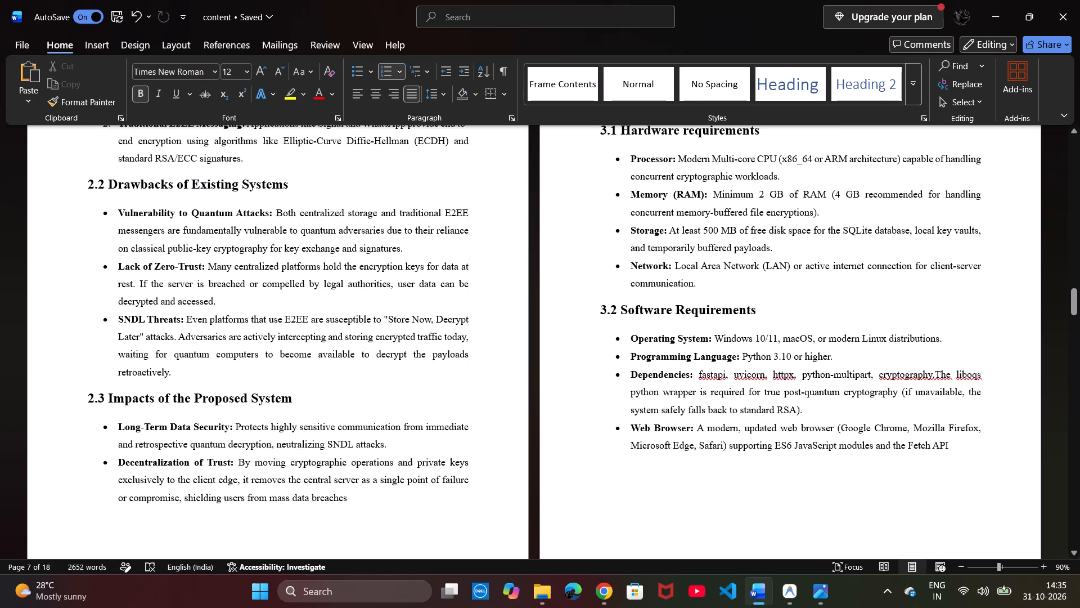
scroll(443, 515, down, 7)
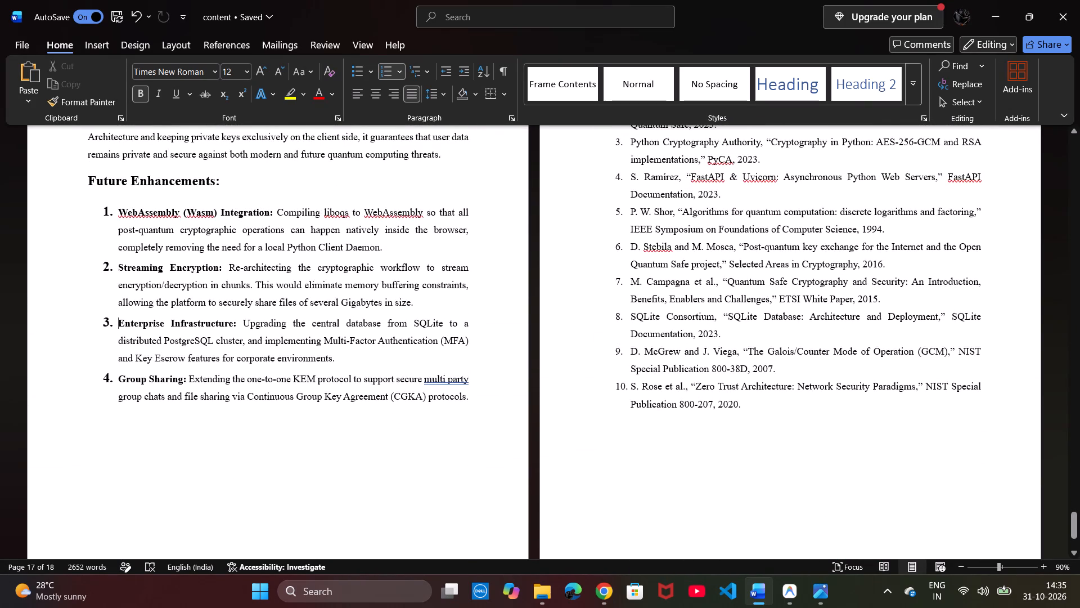
Copy all ten entries of the numbered list under the REFERENCES heading.
click(775, 451)
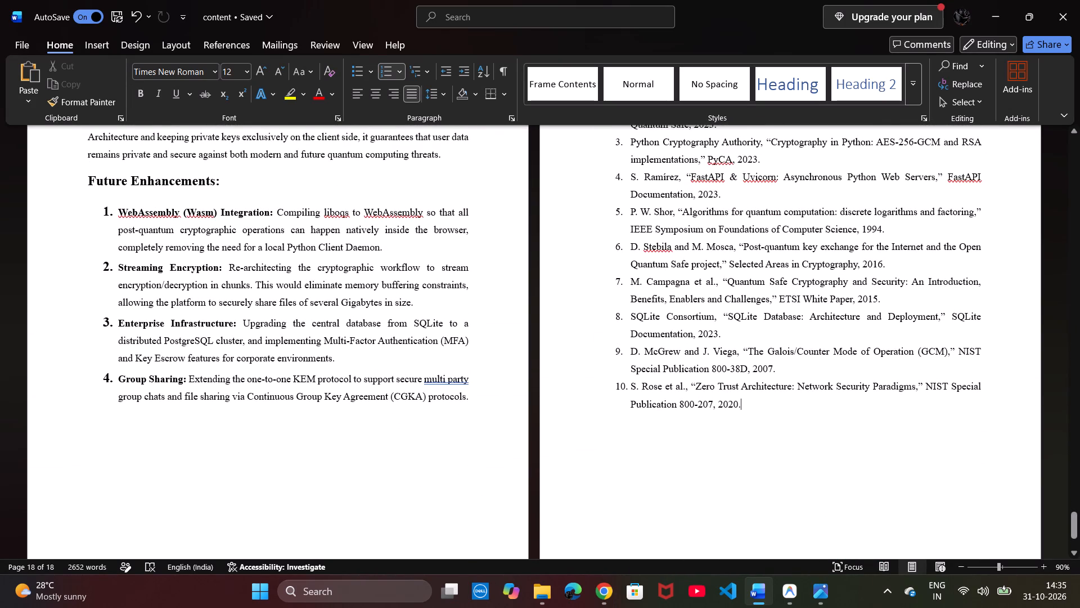
click(749, 409)
drag(740, 400, 732, 387)
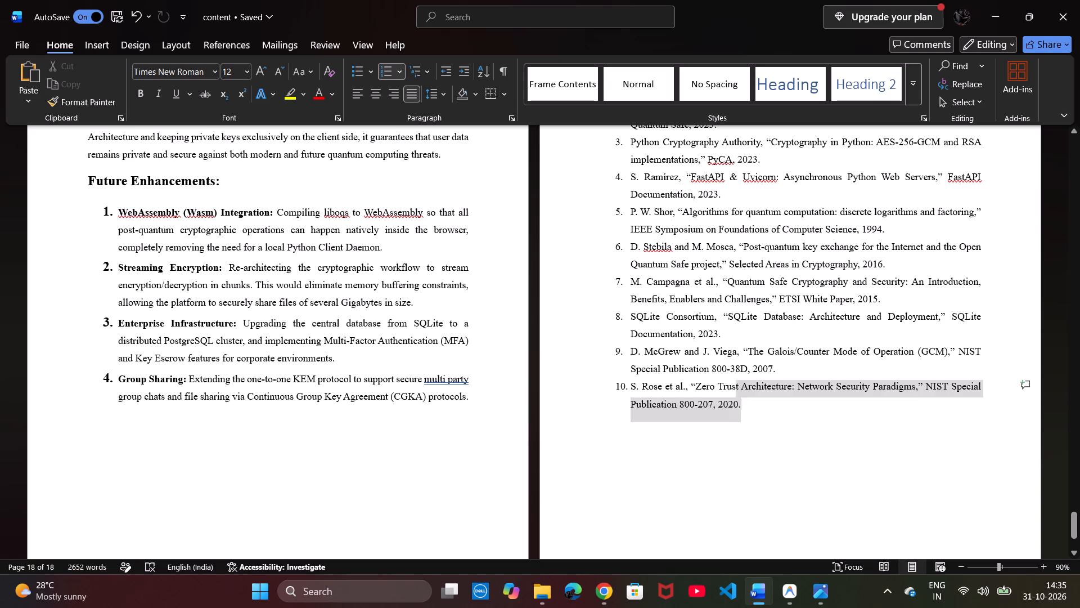
drag(732, 387, 619, 126)
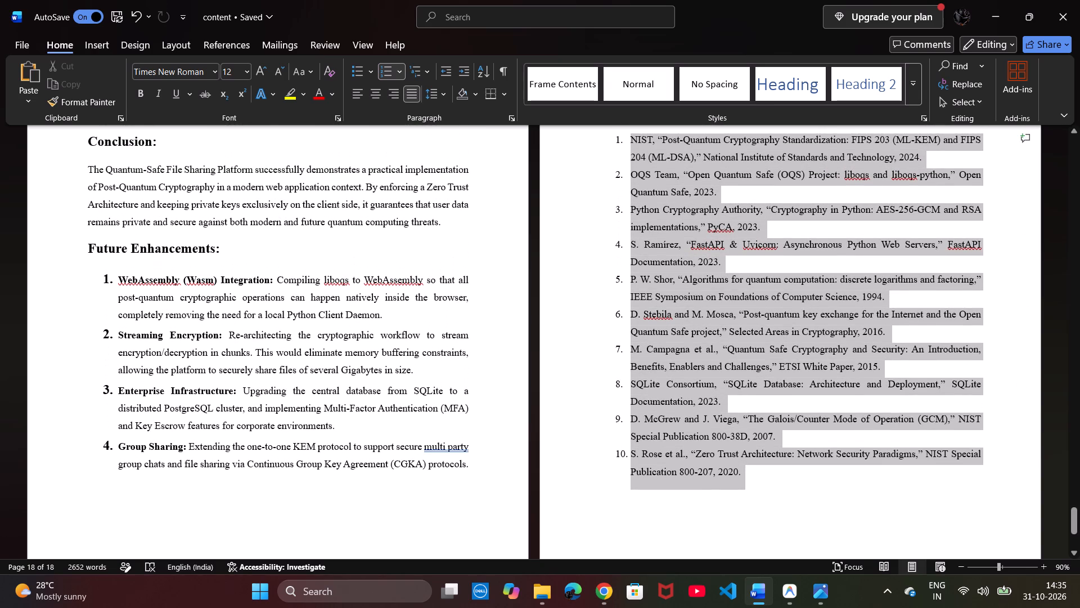
drag(619, 126, 626, 242)
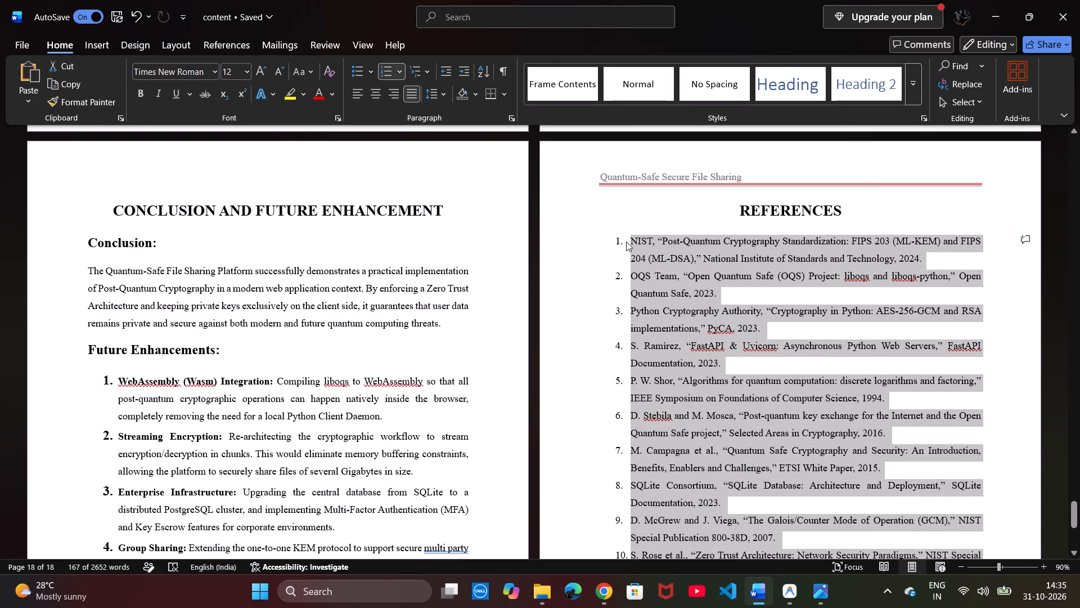
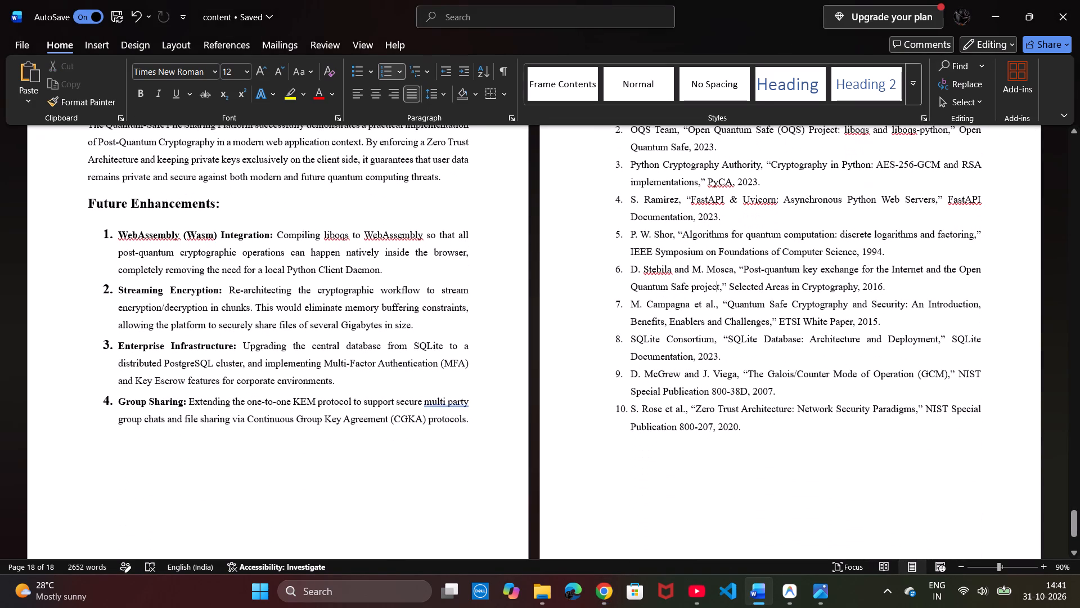
drag(744, 431, 597, 137)
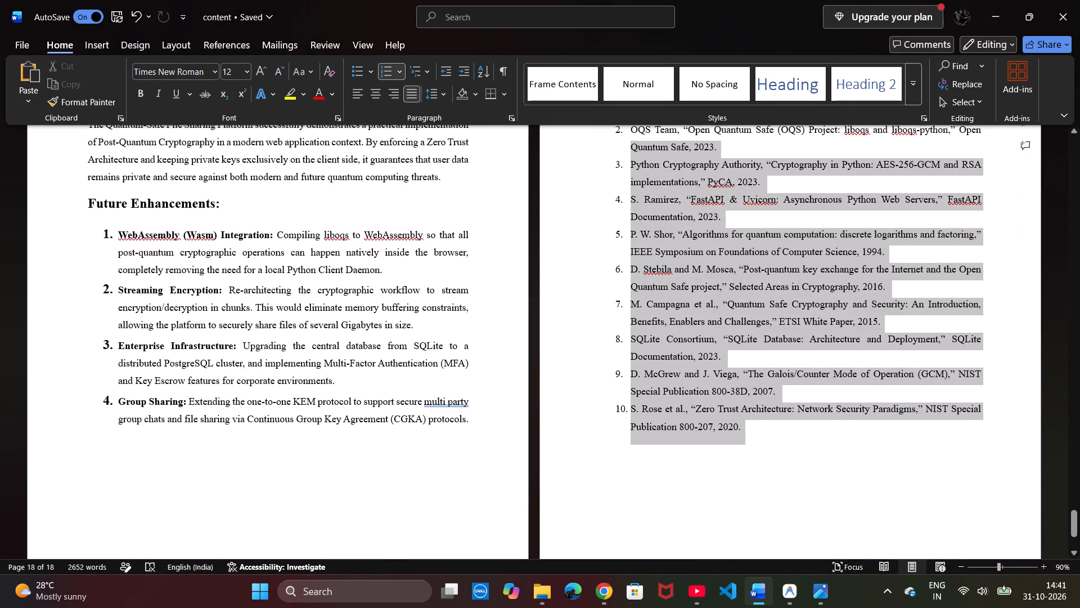
drag(597, 137, 614, 232)
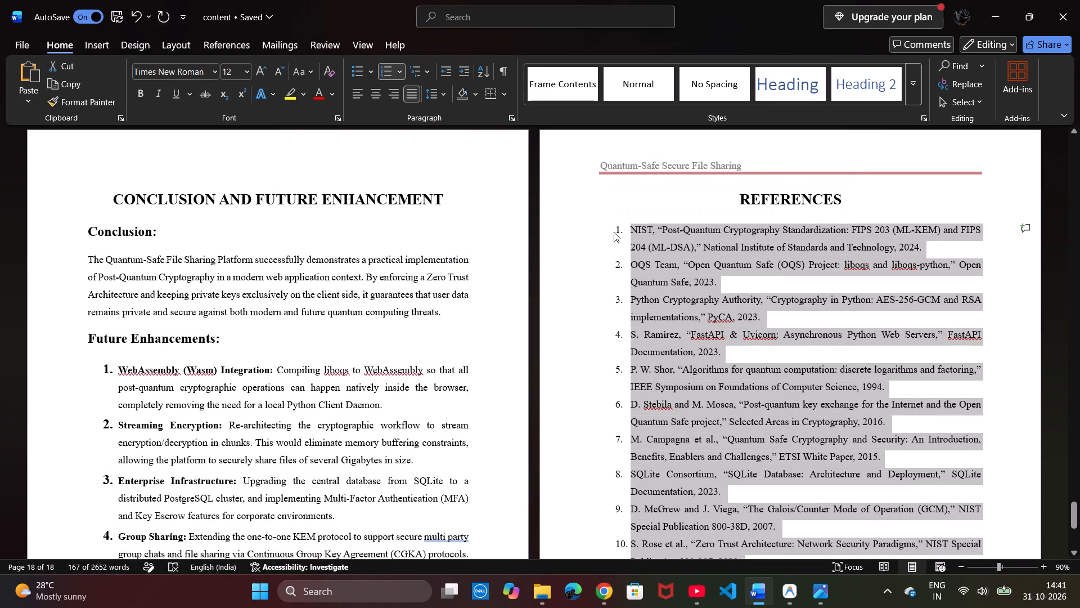
key(ctrl+v)
Remove the automatic list numbers from references [1], [2] and [3], keeping their bracketed numbers.
scroll(629, 270, up, 1)
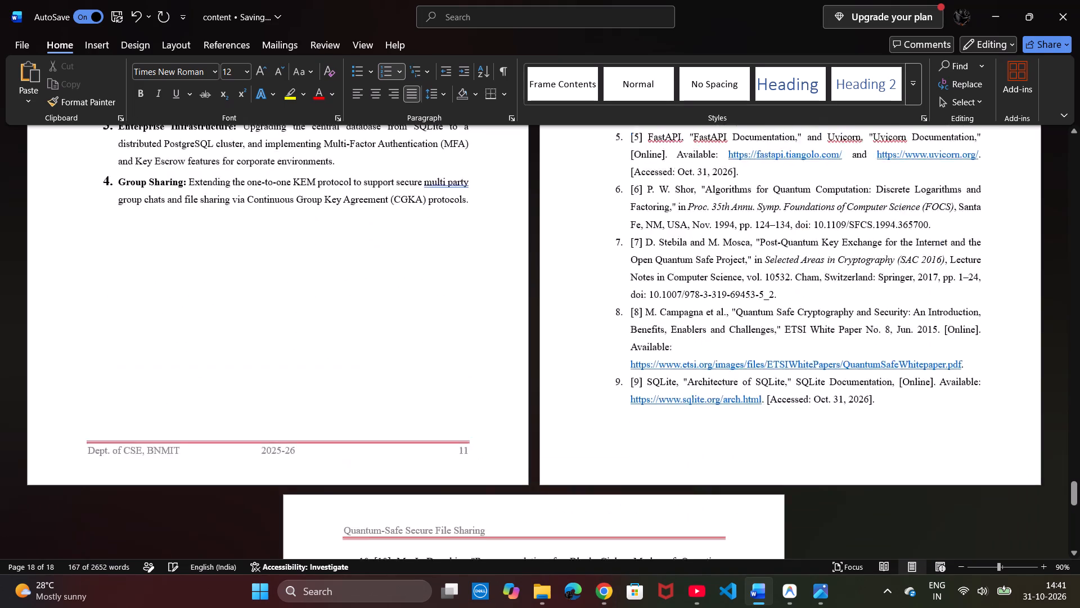
scroll(629, 270, up, 4)
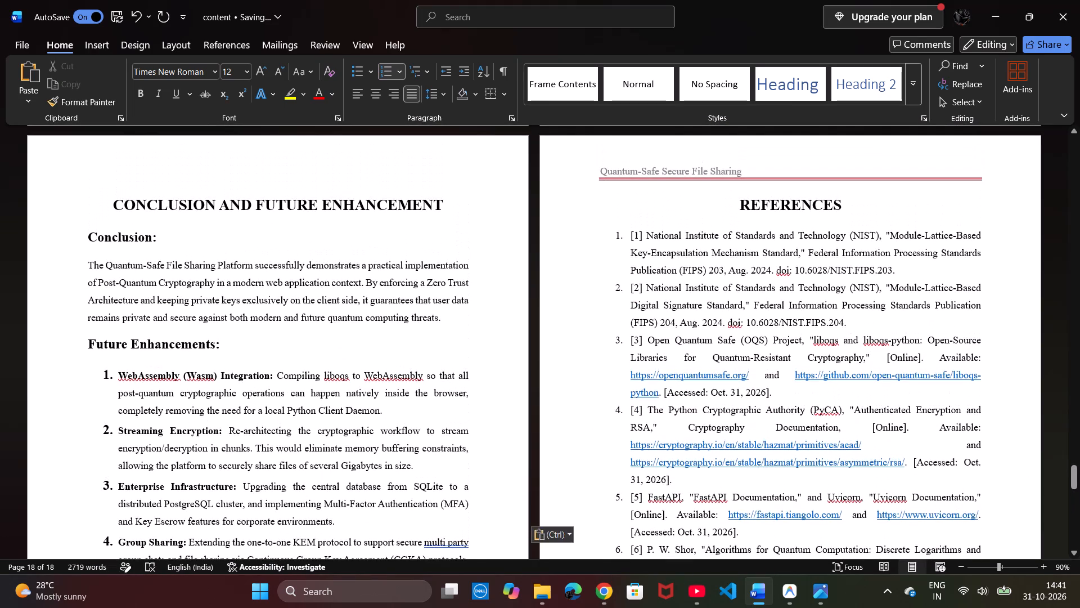
click(625, 239)
key(BackSpace)
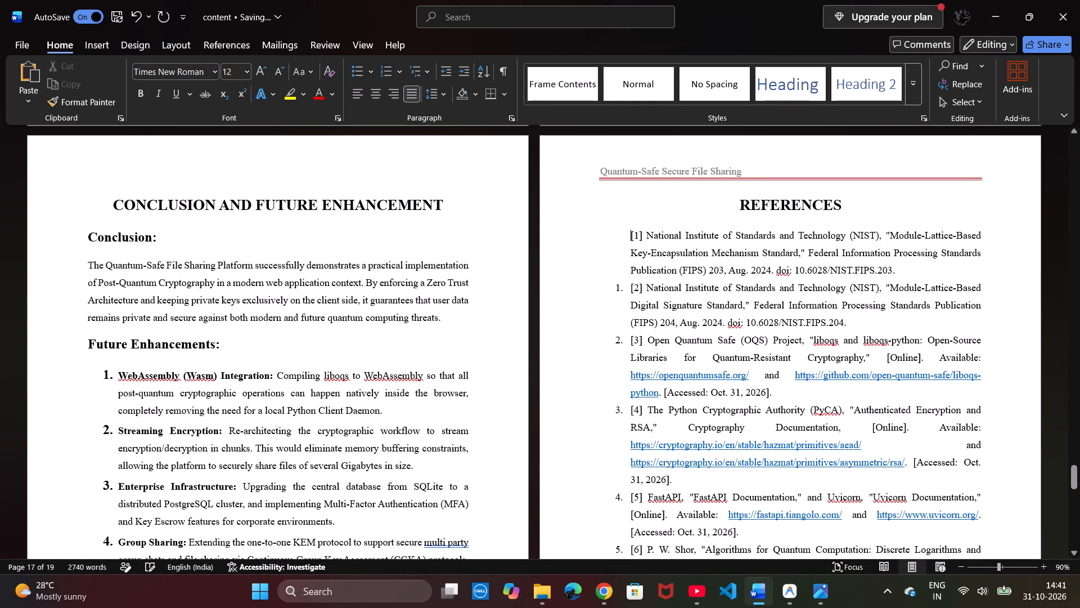
key(Down)
key(Down)
key(Down)
key(BackSpace)
key(Down)
key(Down)
key(Down)
key(BackSpace)
Remove the automatic list numbers from references [4], [5] and [6], keeping their bracketed numbers.
key(Down)
key(Down)
key(Down)
key(Down)
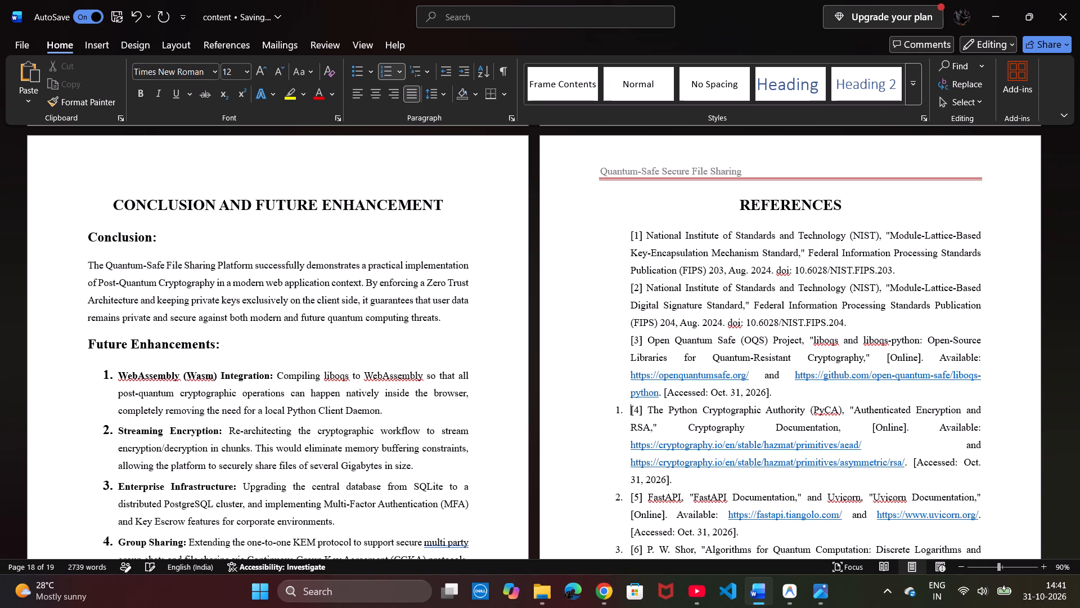
key(BackSpace)
key(Down)
key(Down)
key(Down)
key(Down)
key(Down)
key(BackSpace)
key(Down)
key(Down)
key(Down)
key(BackSpace)
Remove the automatic list numbers from references [7] and [8], keeping their bracketed numbers.
key(Down)
key(Down)
key(Down)
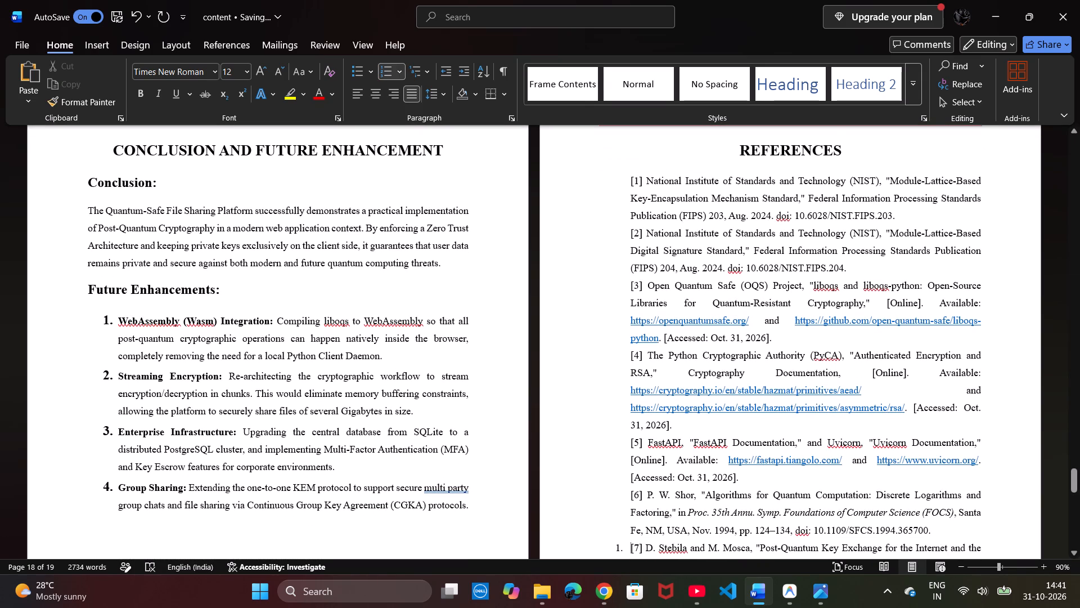
key(BackSpace)
key(Down)
key(Down)
key(Down)
key(Down)
key(Down)
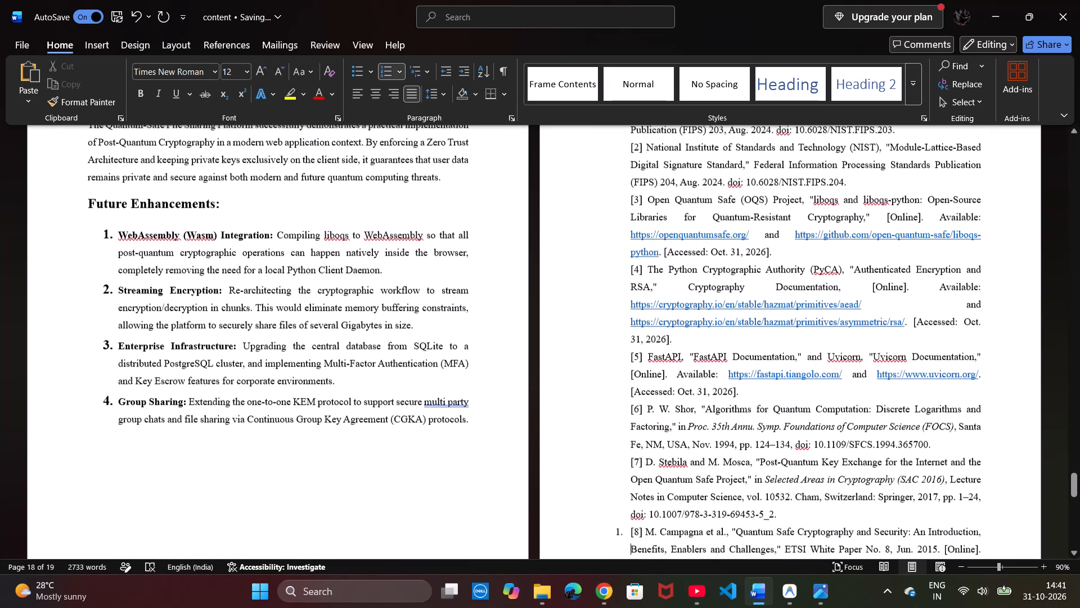
key(Up)
key(BackSpace)
Remove the automatic list number from the SQLite reference [9], undoing any stray deletion in its text.
key(Down)
key(Down)
key(Down)
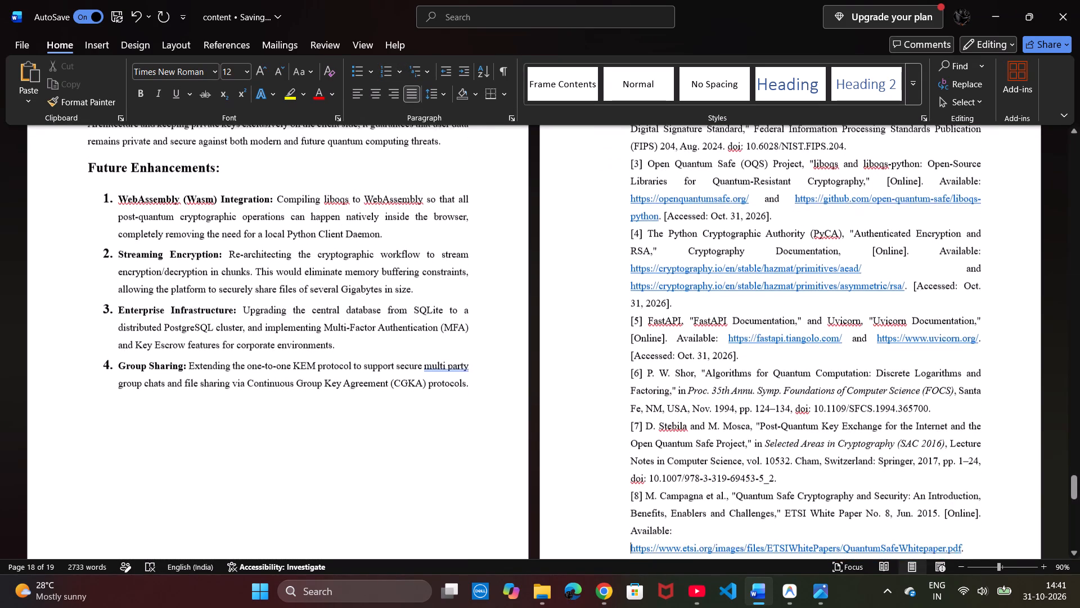
key(Down)
key(Down)
key(BackSpace)
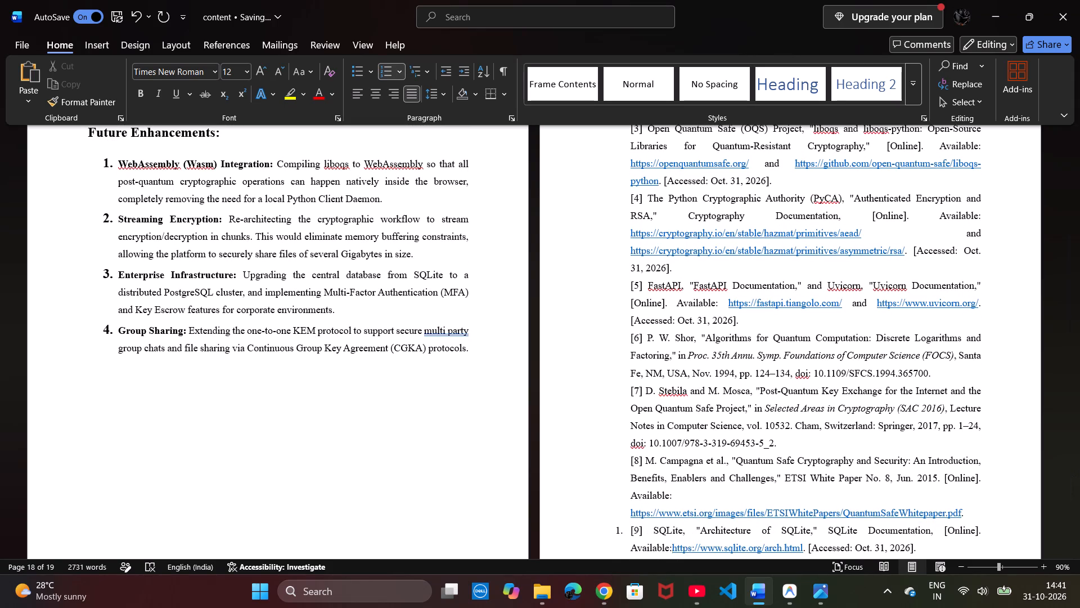
key(ctrl+z)
key(Up)
key(BackSpace)
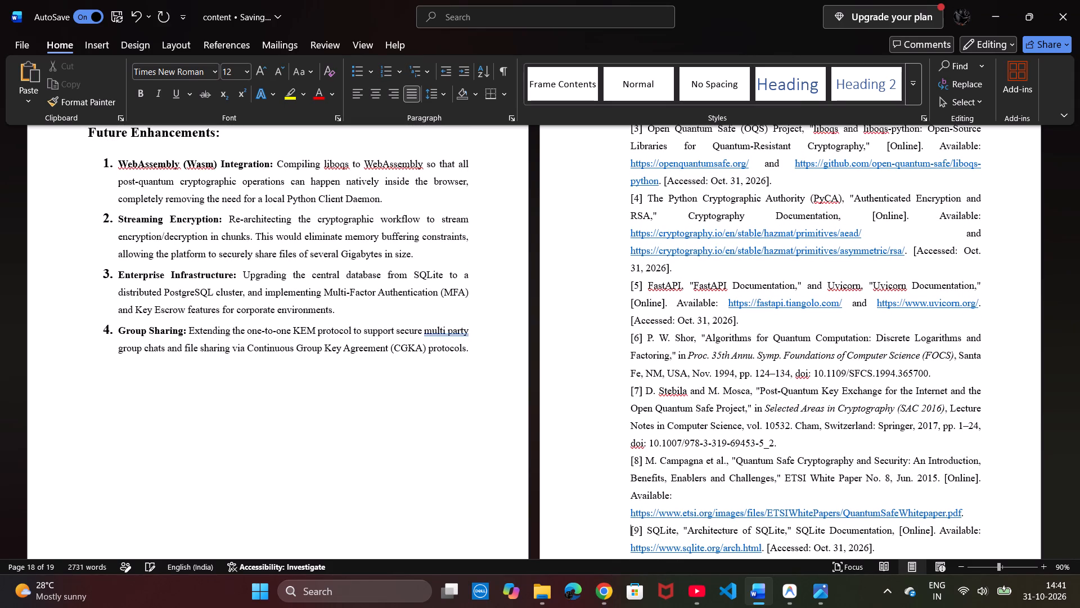
Delete the empty numbered item below reference [10] on the last page.
key(Down)
key(Down)
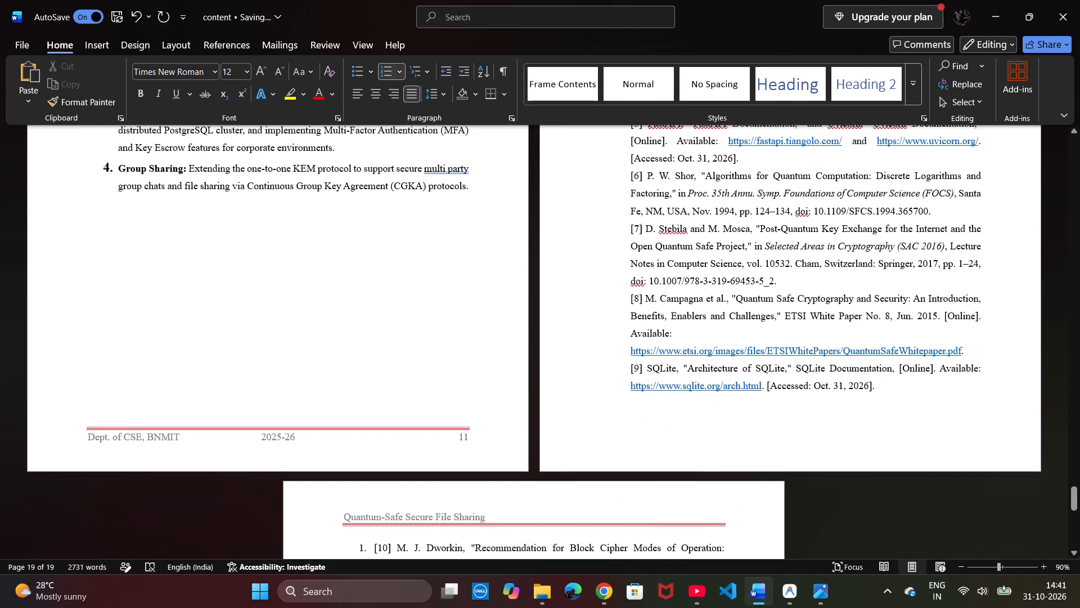
scroll(625, 239, down, 3)
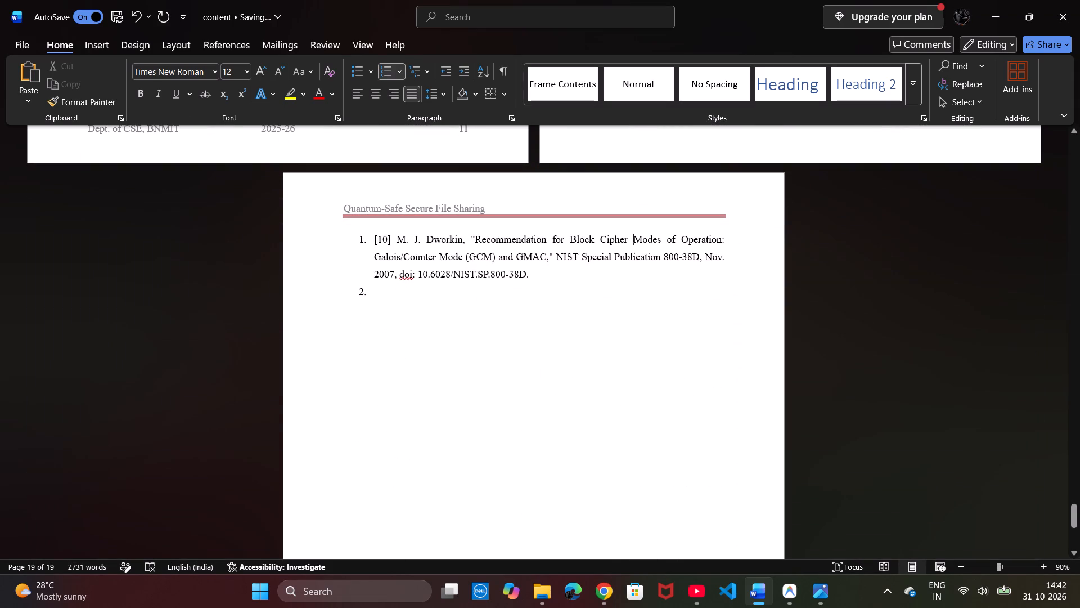
click(395, 294)
key(BackSpace)
Remove the automatic list number from reference [10], undoing any deletion made inside its text.
key(Up)
key(Up)
key(BackSpace)
key(ctrl+z)
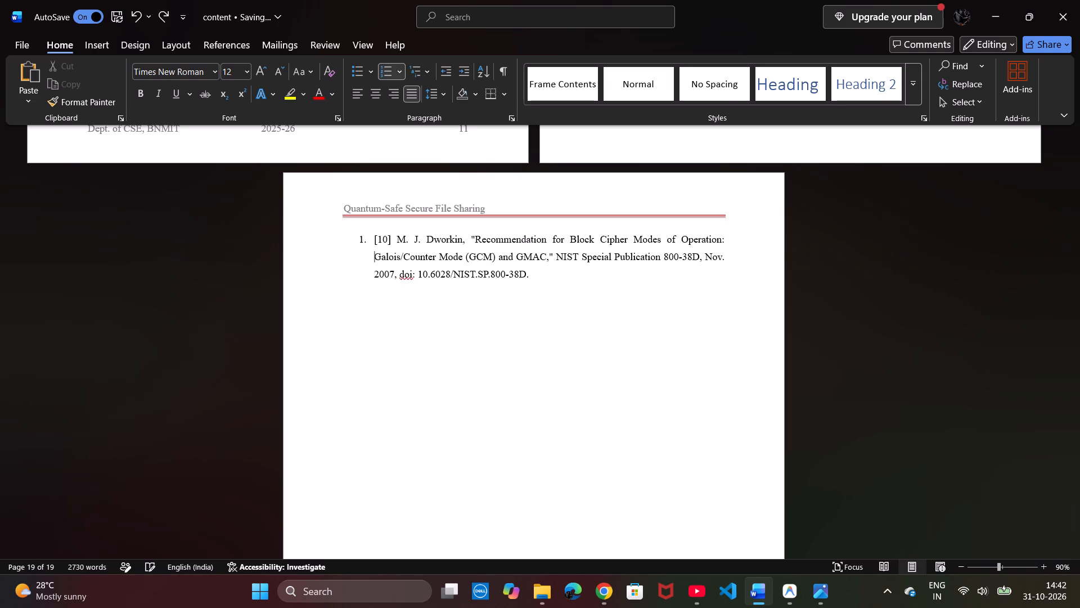
key(Up)
key(BackSpace)
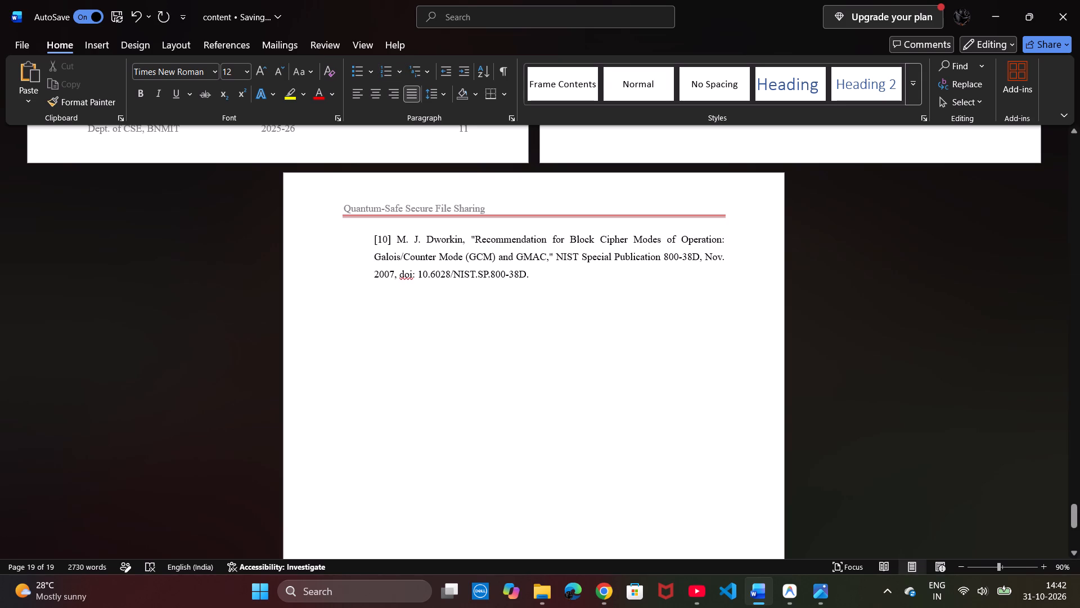
Delete the Open Quantum Safe Project reference [3] from the REFERENCES list.
scroll(440, 270, up, 3)
scroll(609, 332, up, 1)
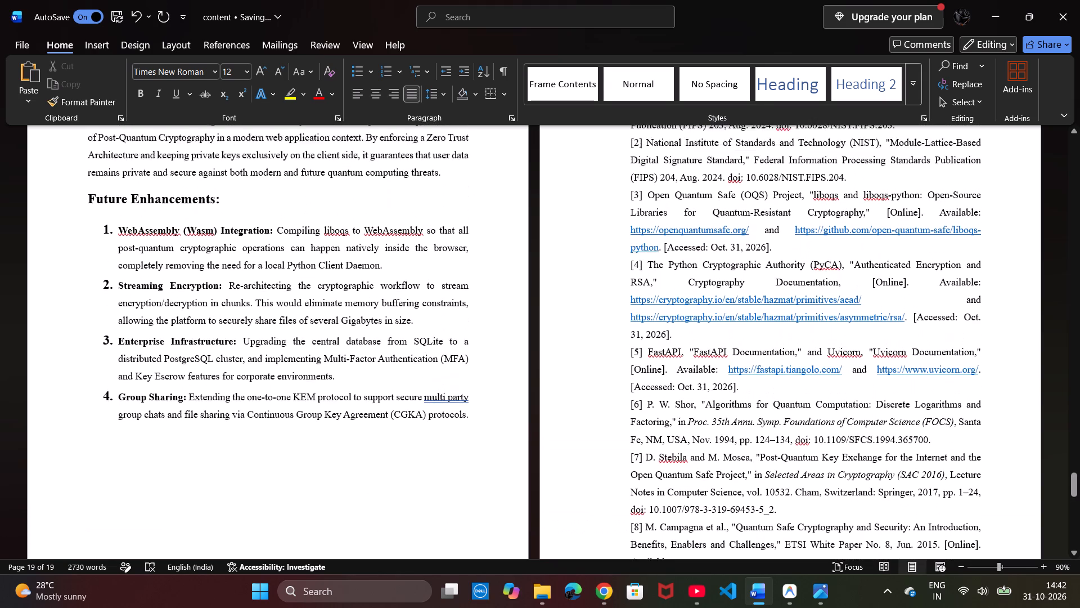
scroll(609, 332, up, 1)
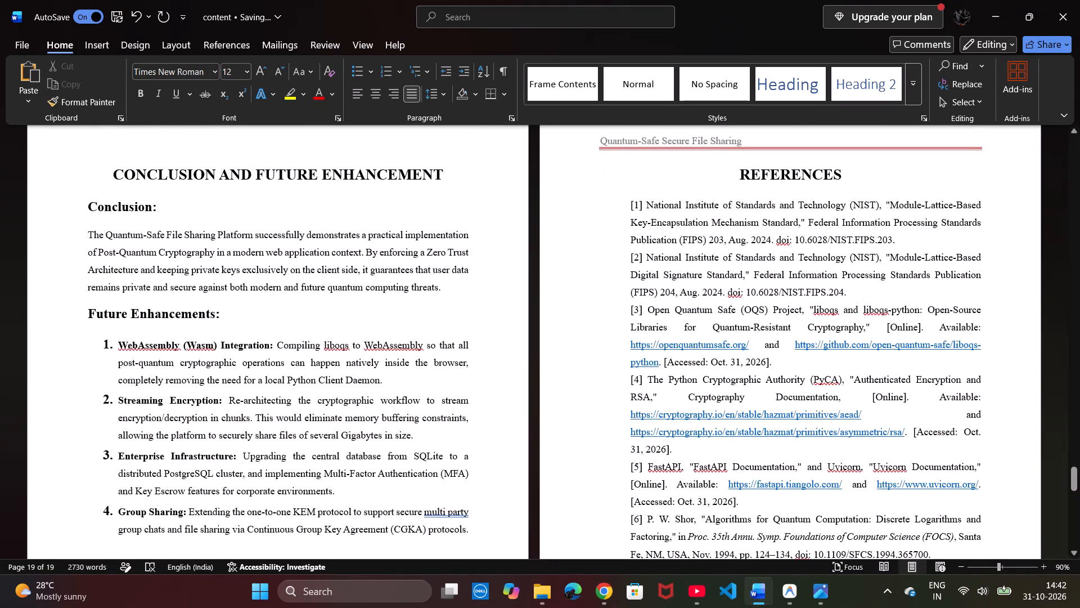
drag(780, 361, 623, 312)
key(BackSpace)
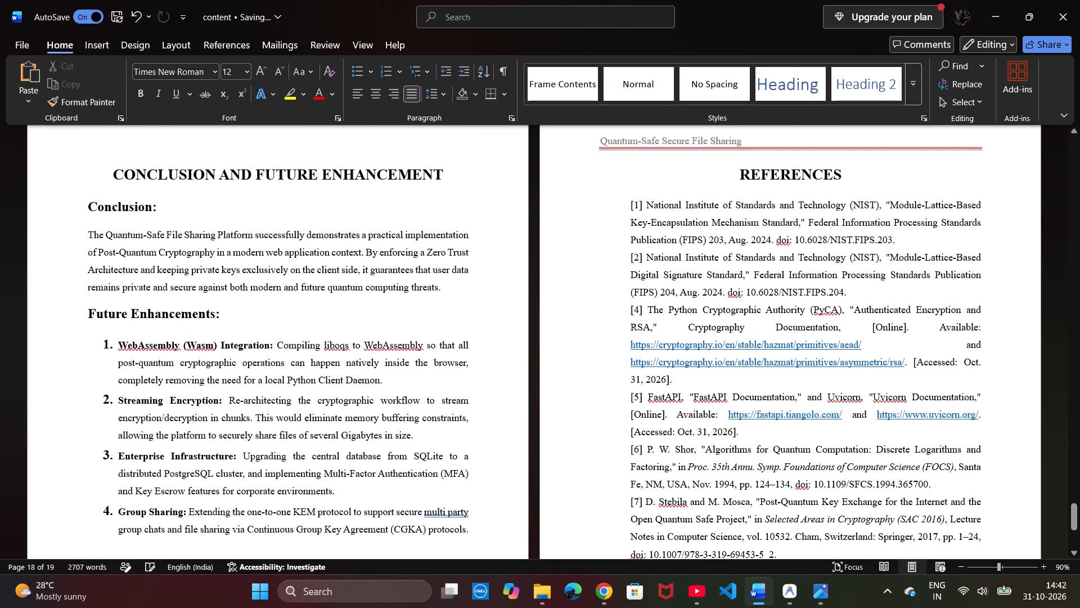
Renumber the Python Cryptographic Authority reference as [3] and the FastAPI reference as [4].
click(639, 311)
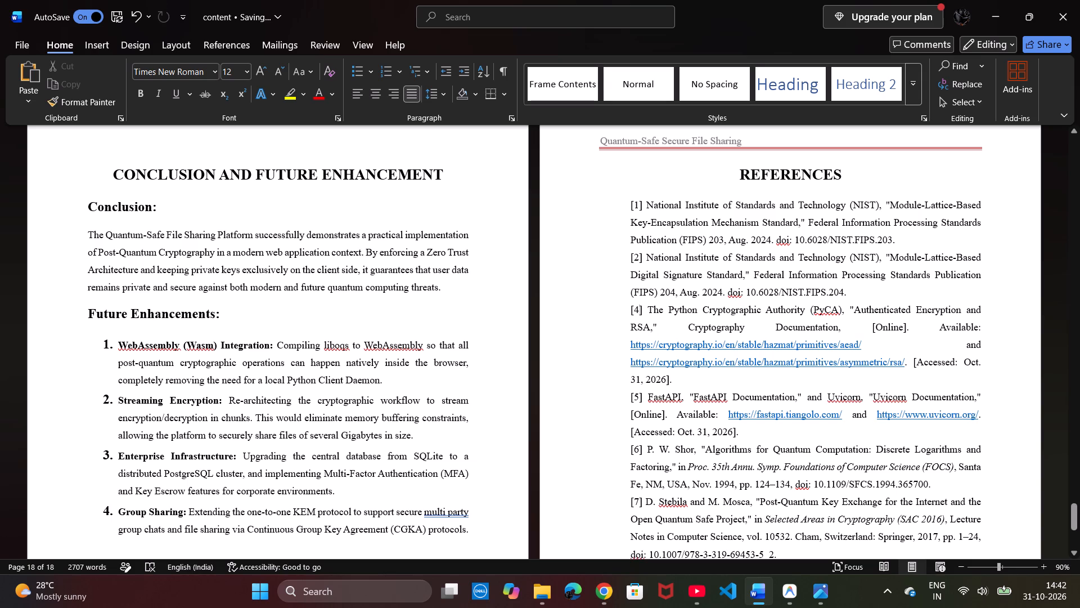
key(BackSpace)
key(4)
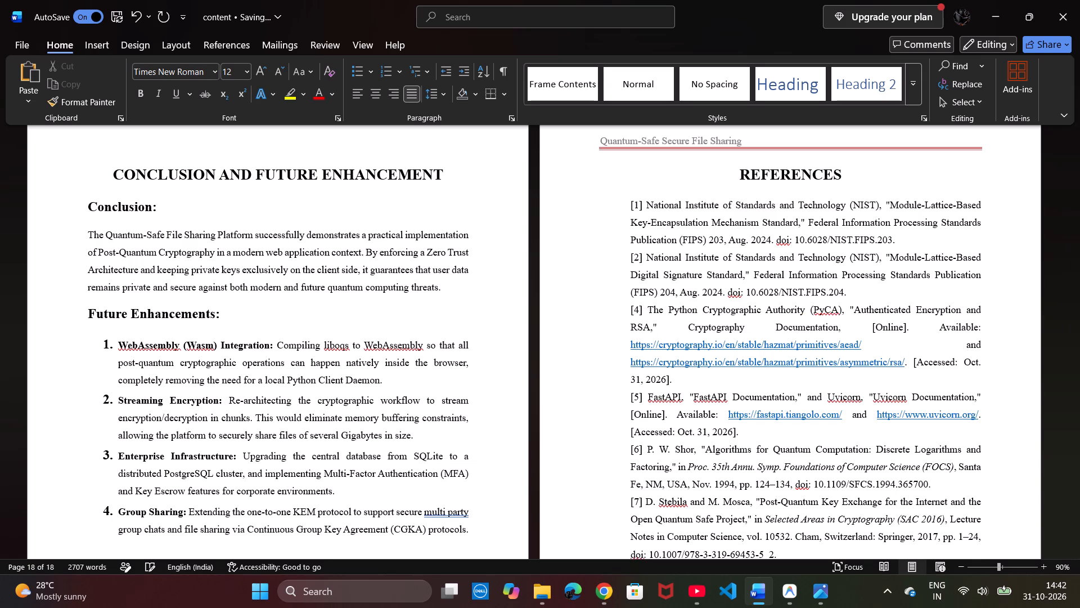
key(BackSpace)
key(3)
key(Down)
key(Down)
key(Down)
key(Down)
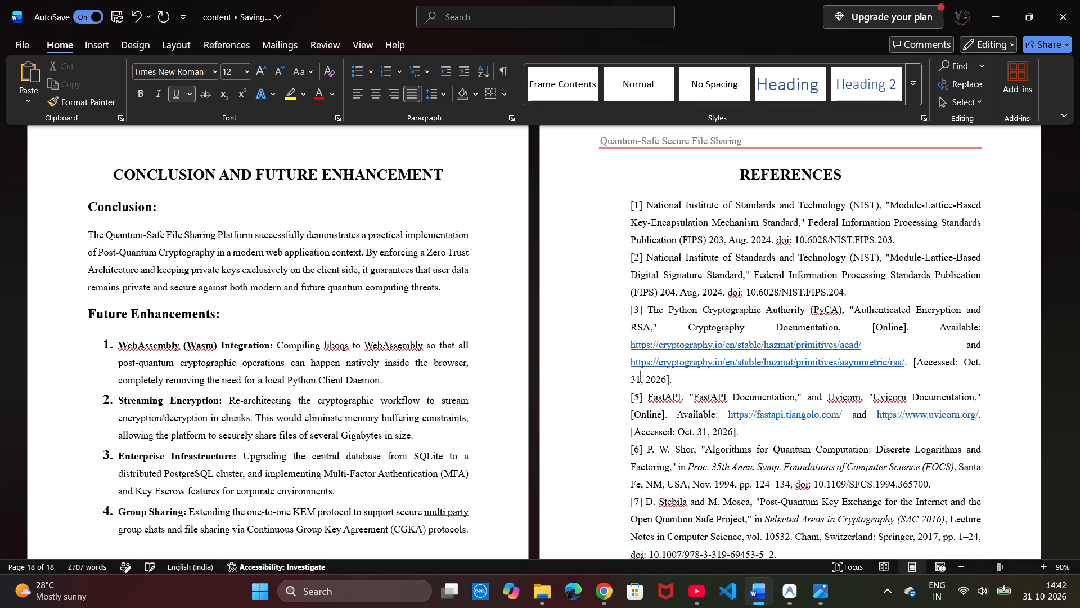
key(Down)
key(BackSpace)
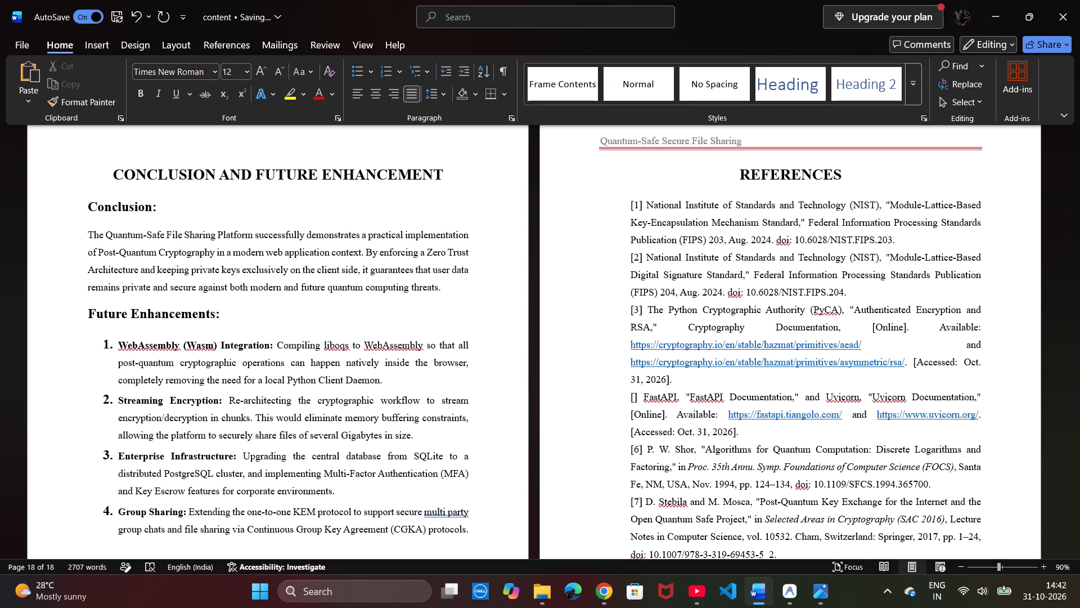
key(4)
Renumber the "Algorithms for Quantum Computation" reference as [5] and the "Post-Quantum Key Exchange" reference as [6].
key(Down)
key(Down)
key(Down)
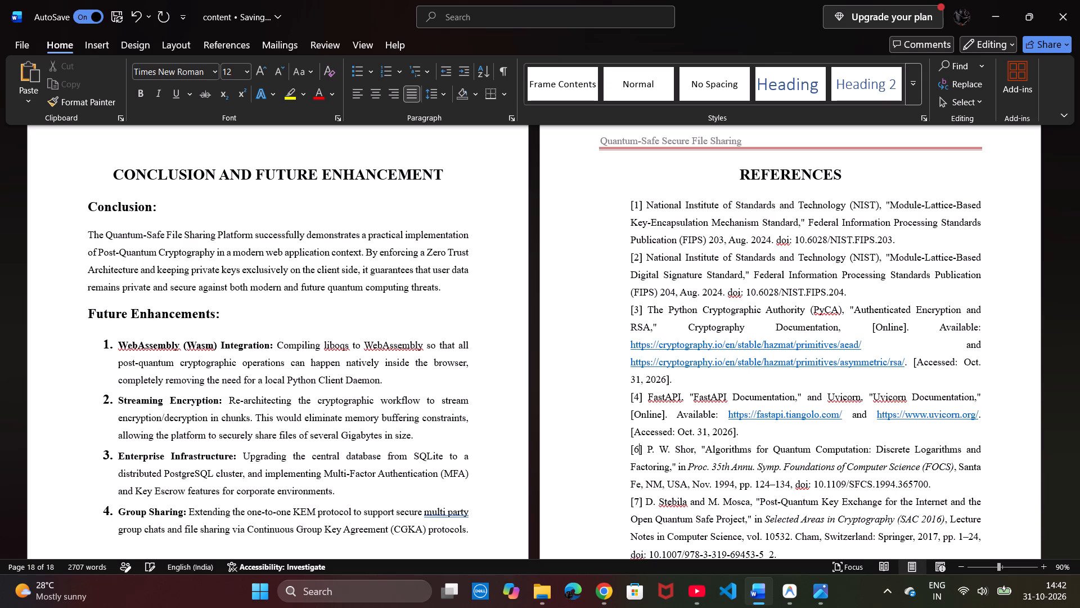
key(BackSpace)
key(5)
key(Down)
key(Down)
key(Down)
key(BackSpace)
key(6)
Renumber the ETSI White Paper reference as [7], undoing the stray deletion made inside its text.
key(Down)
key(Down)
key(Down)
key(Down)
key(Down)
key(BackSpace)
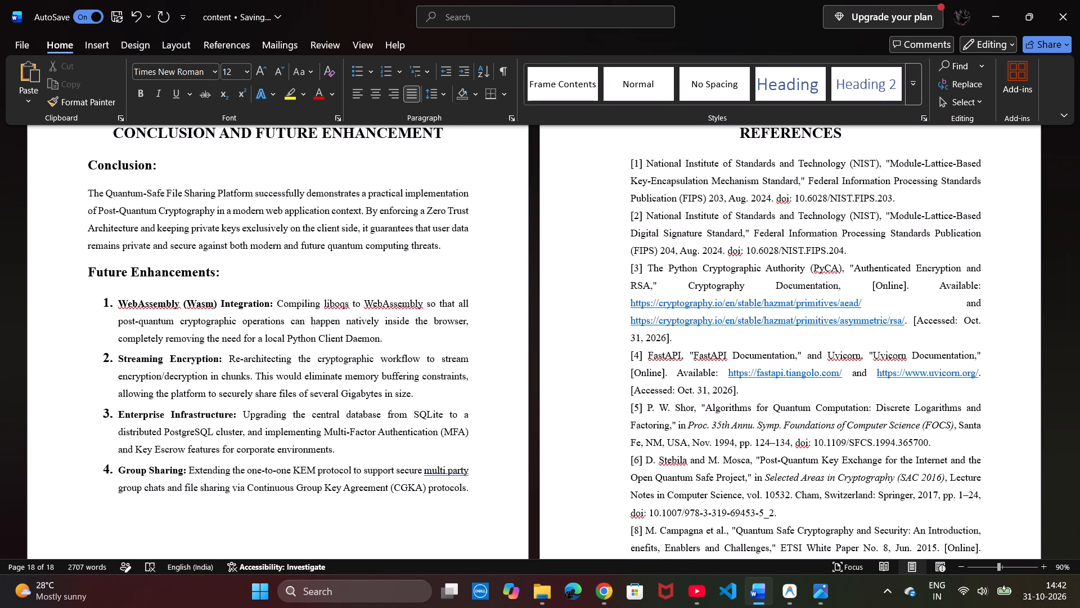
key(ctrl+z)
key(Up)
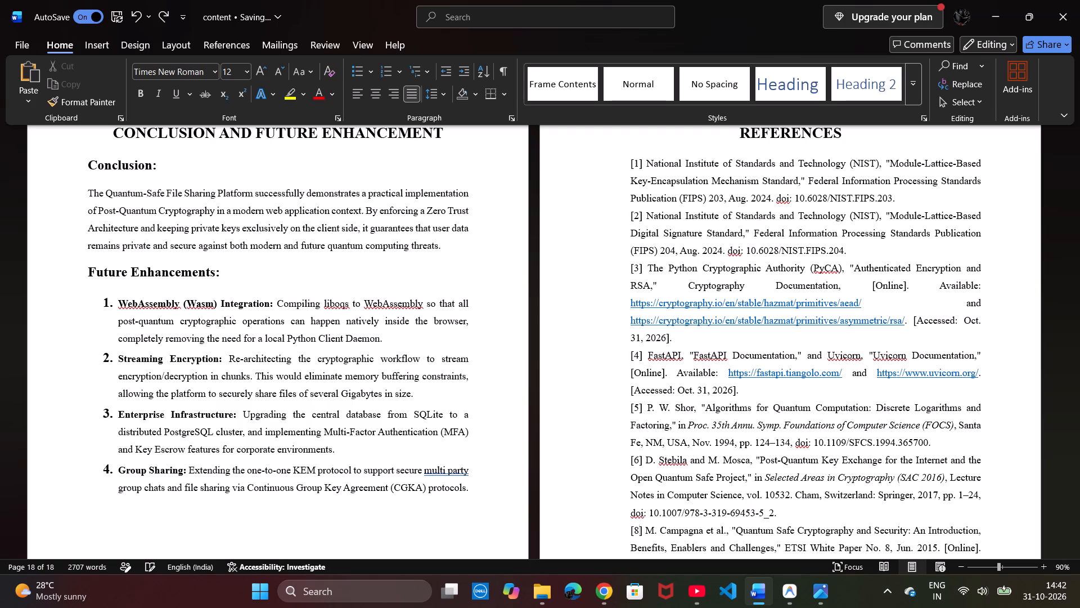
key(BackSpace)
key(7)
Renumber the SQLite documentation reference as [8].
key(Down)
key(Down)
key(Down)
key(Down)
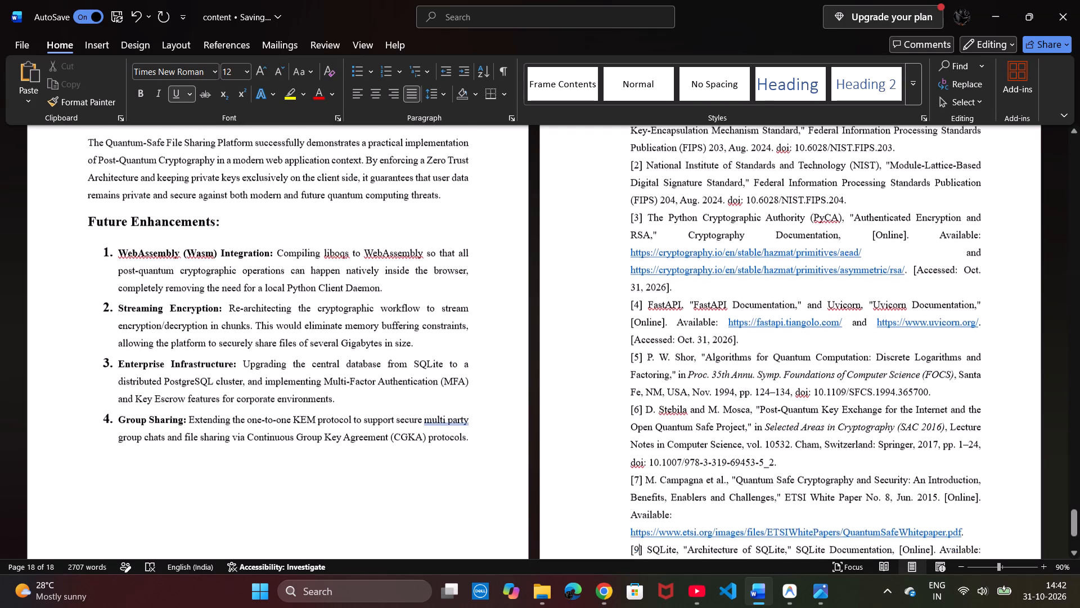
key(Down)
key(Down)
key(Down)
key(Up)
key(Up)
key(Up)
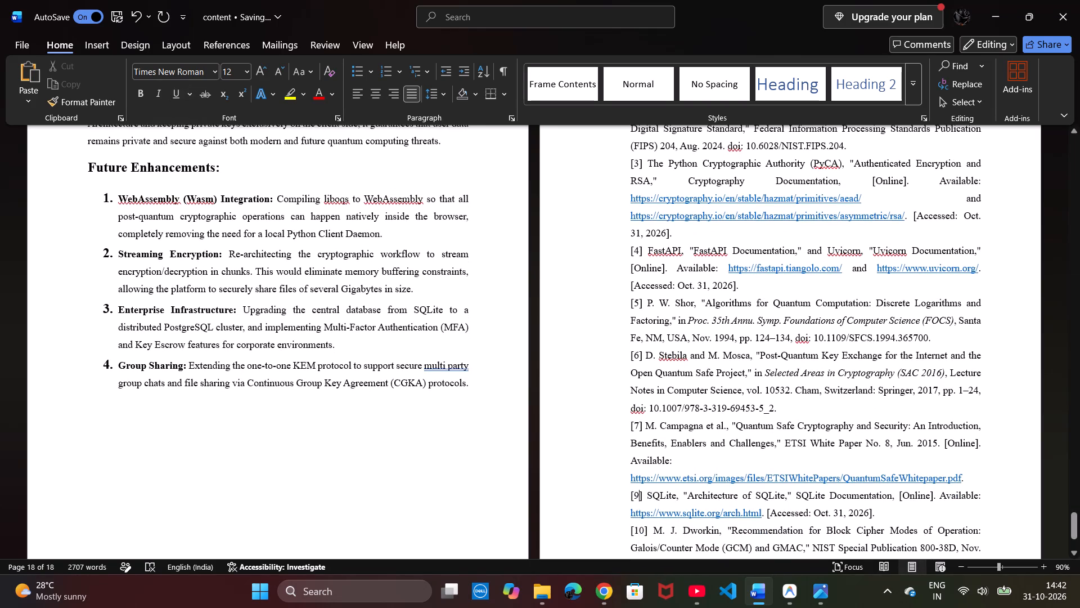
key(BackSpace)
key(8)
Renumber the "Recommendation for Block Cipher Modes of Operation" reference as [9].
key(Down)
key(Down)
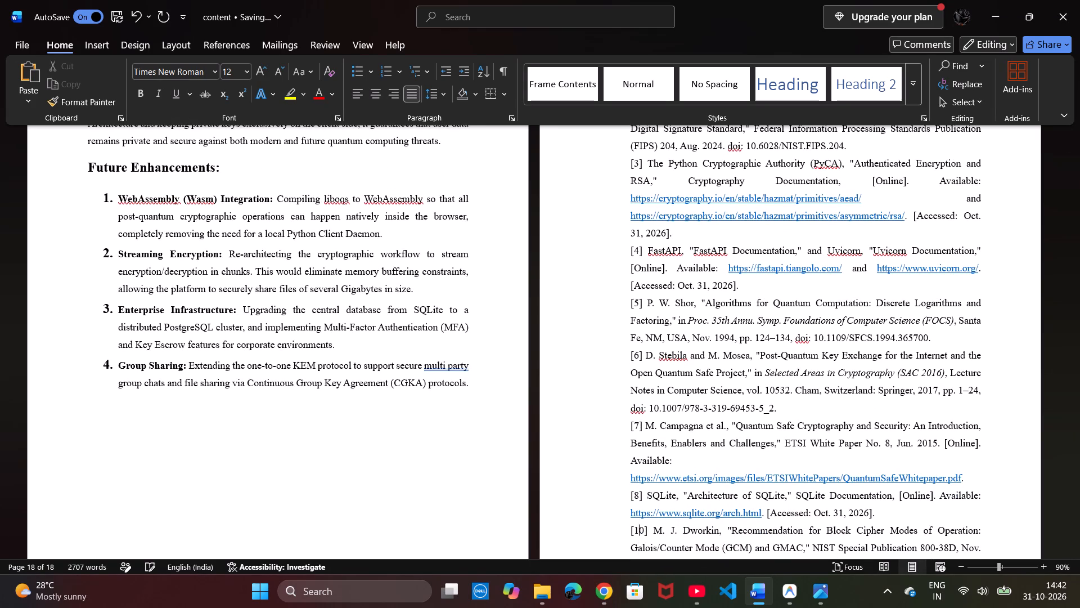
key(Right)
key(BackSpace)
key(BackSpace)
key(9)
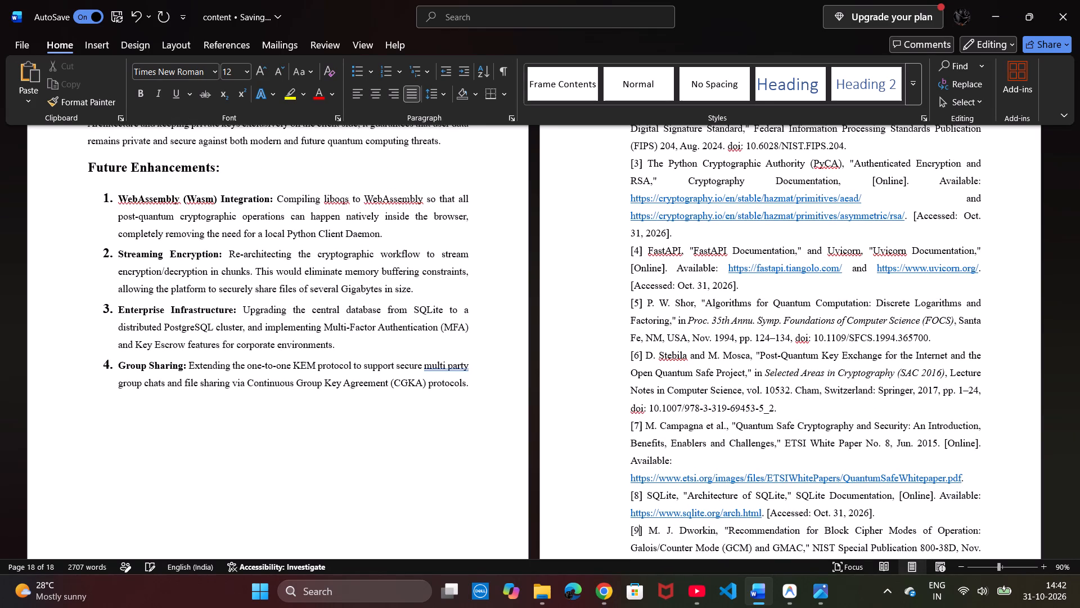
Delete the ETSI White Paper reference [7] and the SQLite reference [8] from the list.
scroll(639, 311, down, 7)
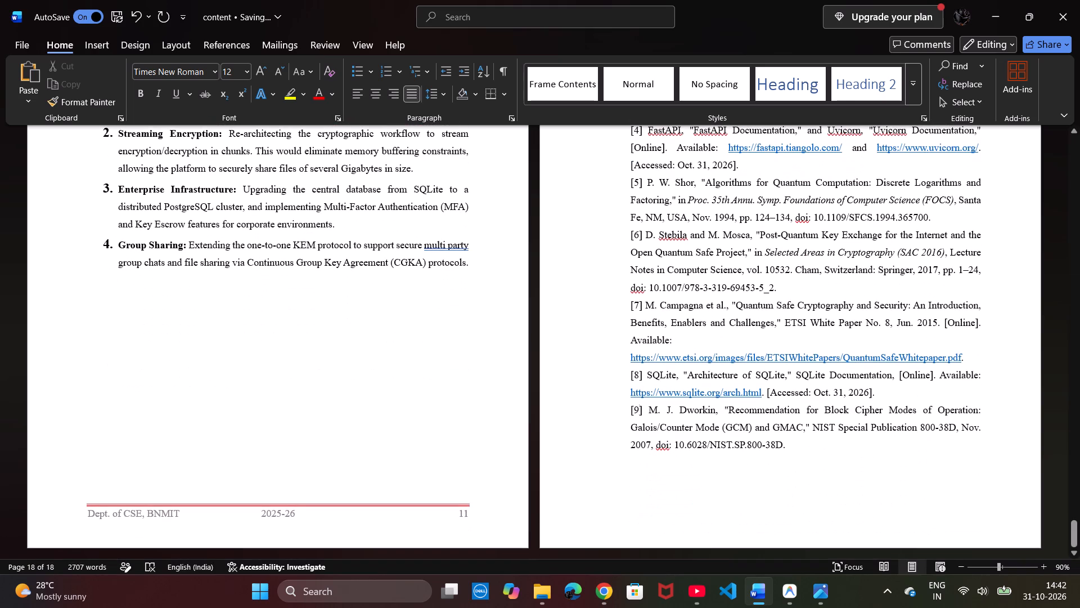
scroll(641, 445, down, 1)
scroll(641, 445, up, 1)
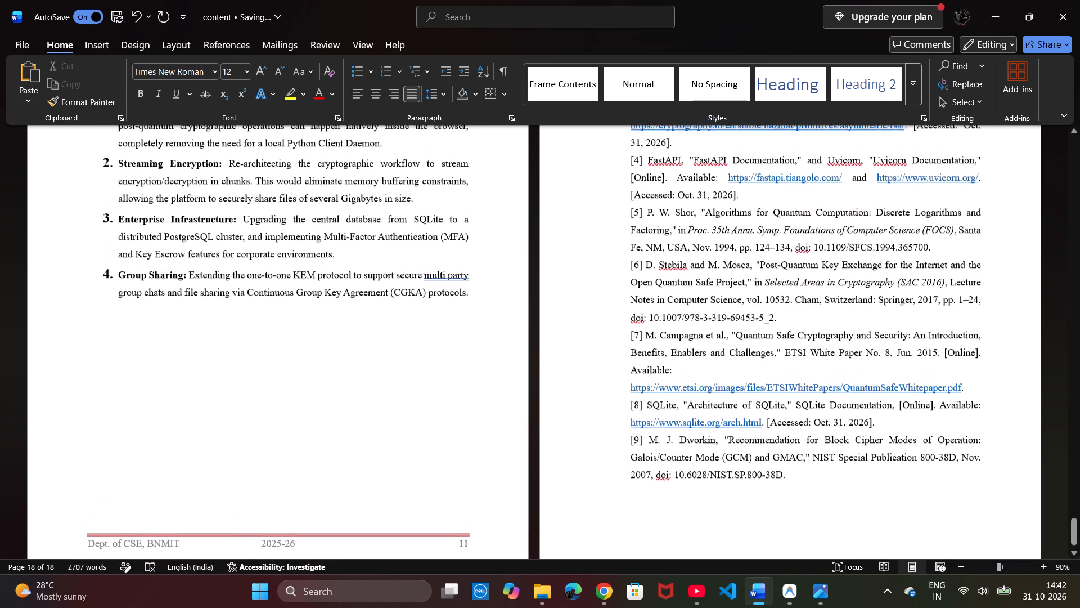
scroll(641, 445, up, 1)
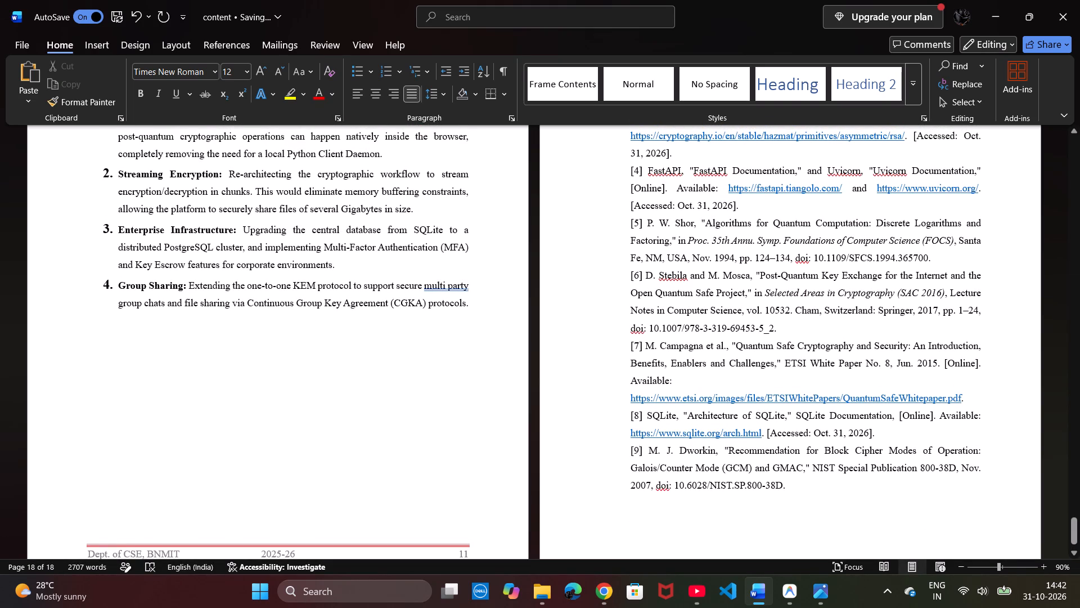
drag(875, 435, 632, 358)
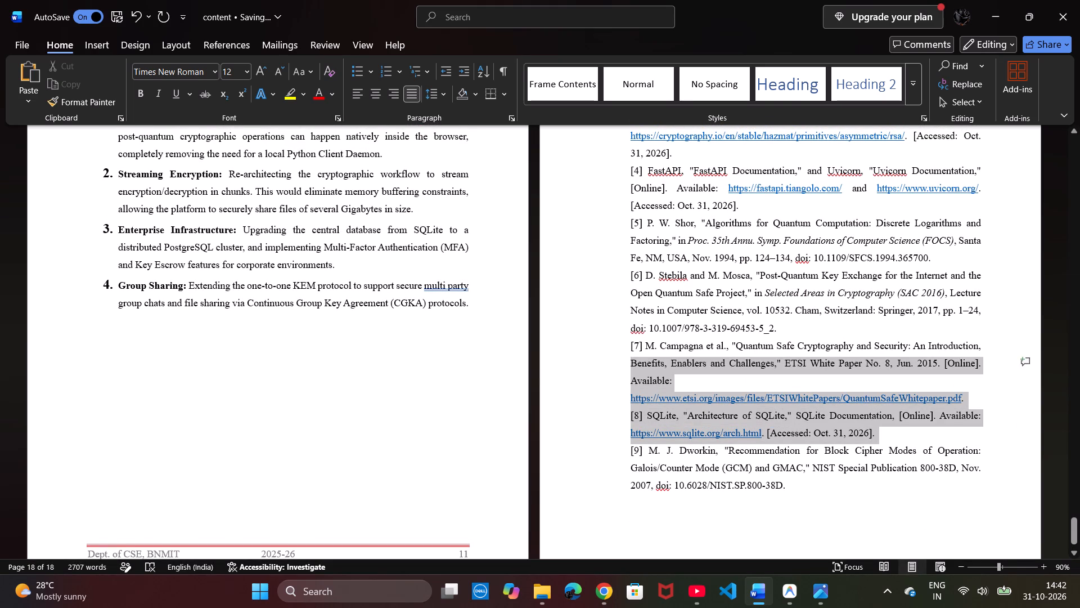
drag(632, 358, 627, 345)
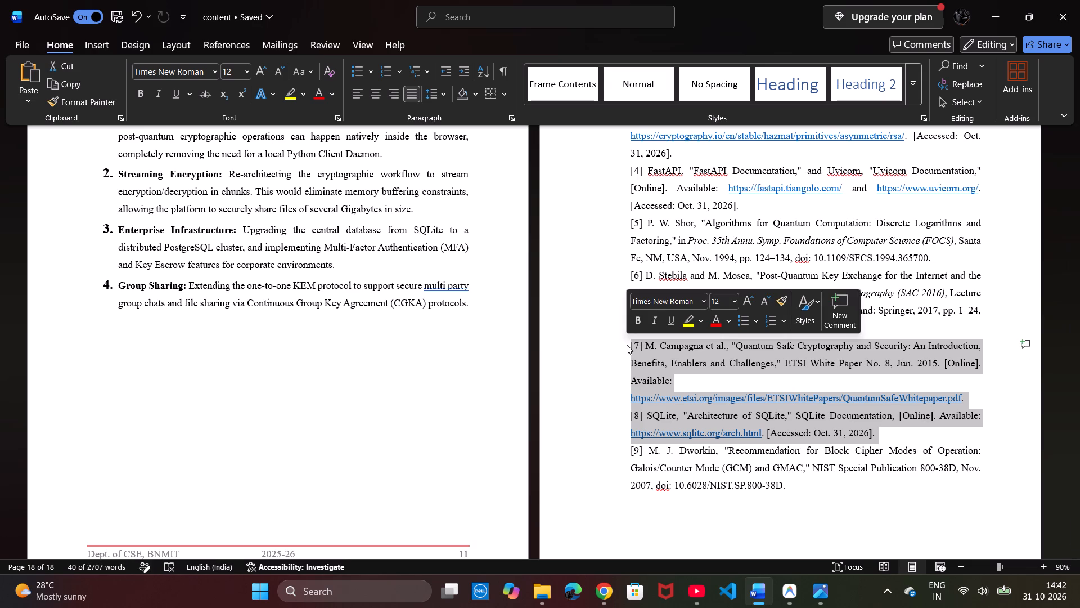
key(BackSpace)
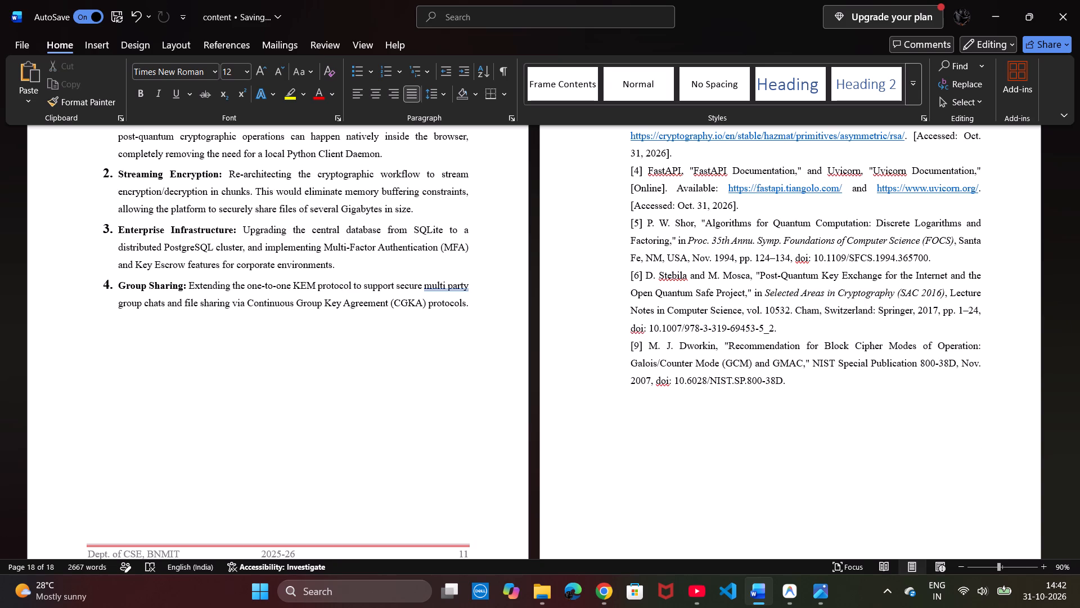
Delete the Python Cryptographic Authority reference [3] and the FastAPI reference [4] from the list.
scroll(656, 345, up, 3)
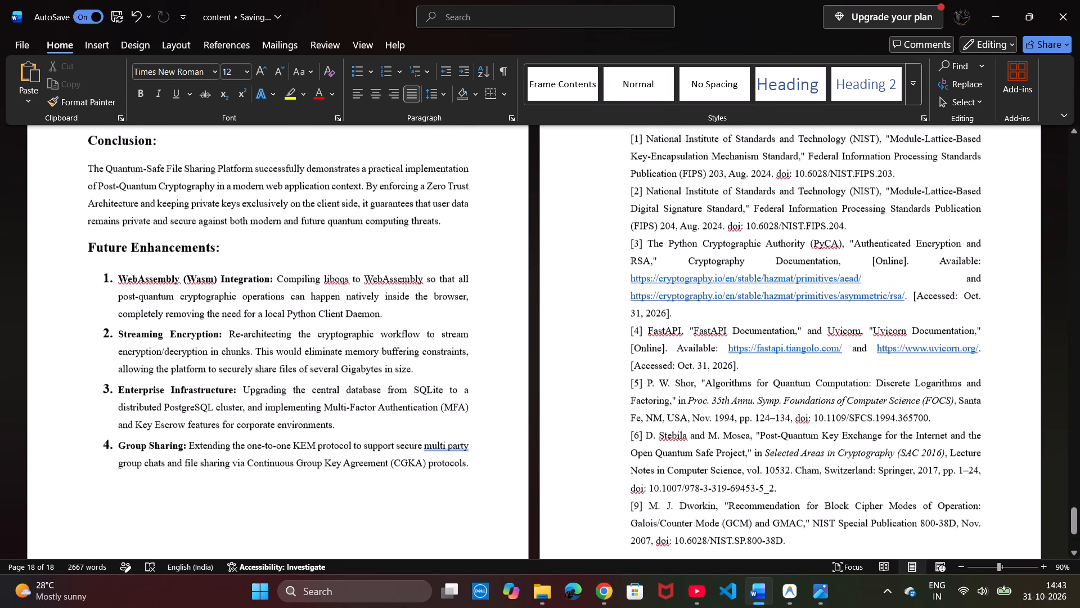
drag(742, 369, 676, 318)
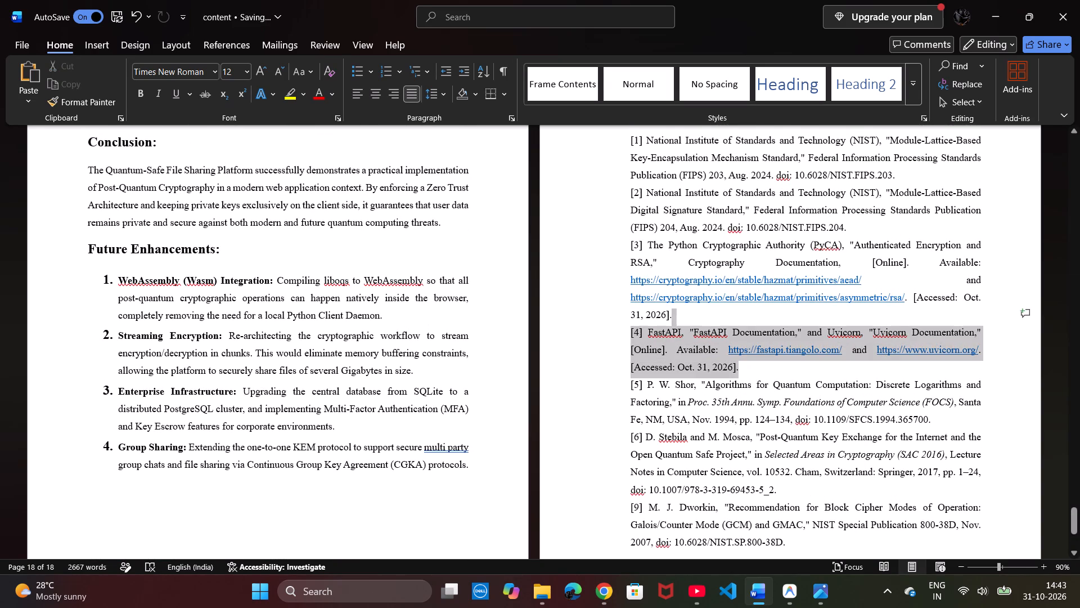
drag(676, 318, 626, 249)
key(BackSpace)
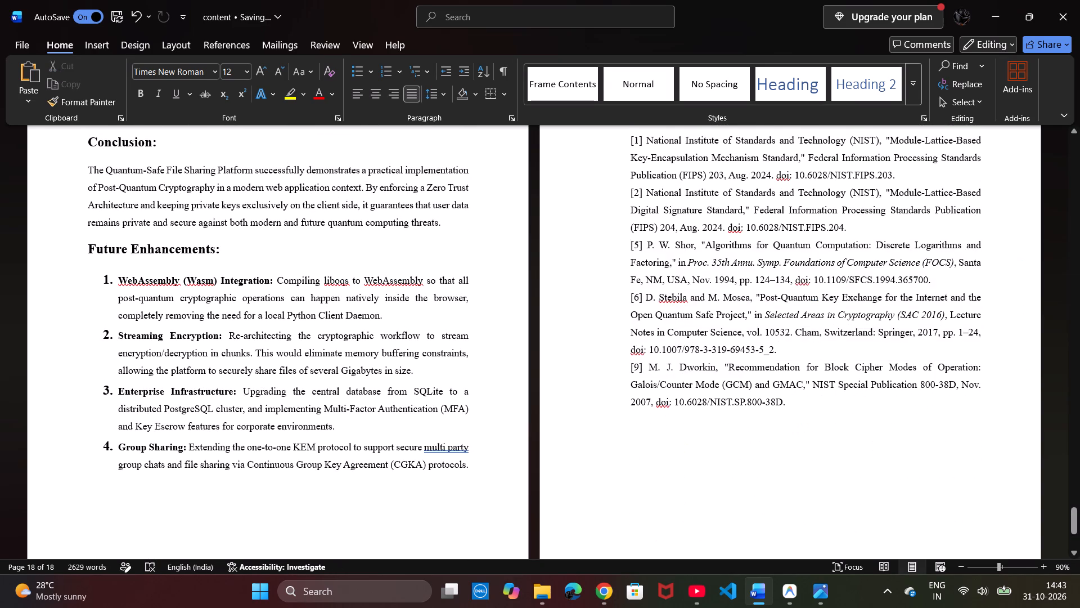
Renumber the "Algorithms for Quantum Computation" reference as [3] and the "Post-Quantum Key Exchange" reference as [4].
click(638, 242)
key(BackSpace)
key(3)
key(Down)
key(Down)
key(Down)
key(Down)
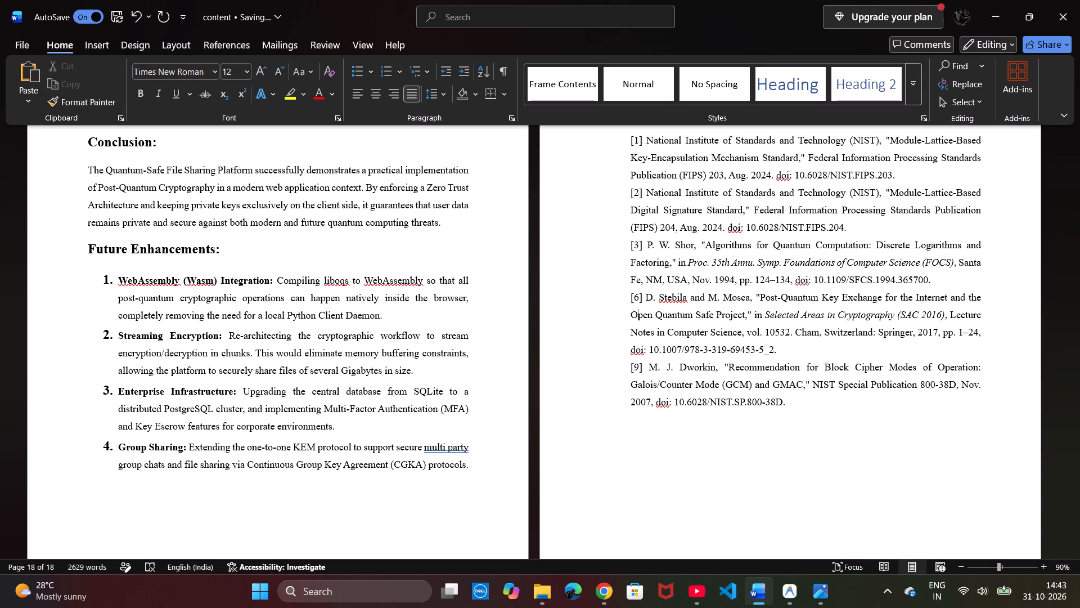
key(Up)
key(BackSpace)
key(4)
Renumber the "Recommendation for Block Cipher Modes of Operation" reference as [5].
key(Down)
key(Down)
key(Down)
key(Down)
key(BackSpace)
key(5)
key(Down)
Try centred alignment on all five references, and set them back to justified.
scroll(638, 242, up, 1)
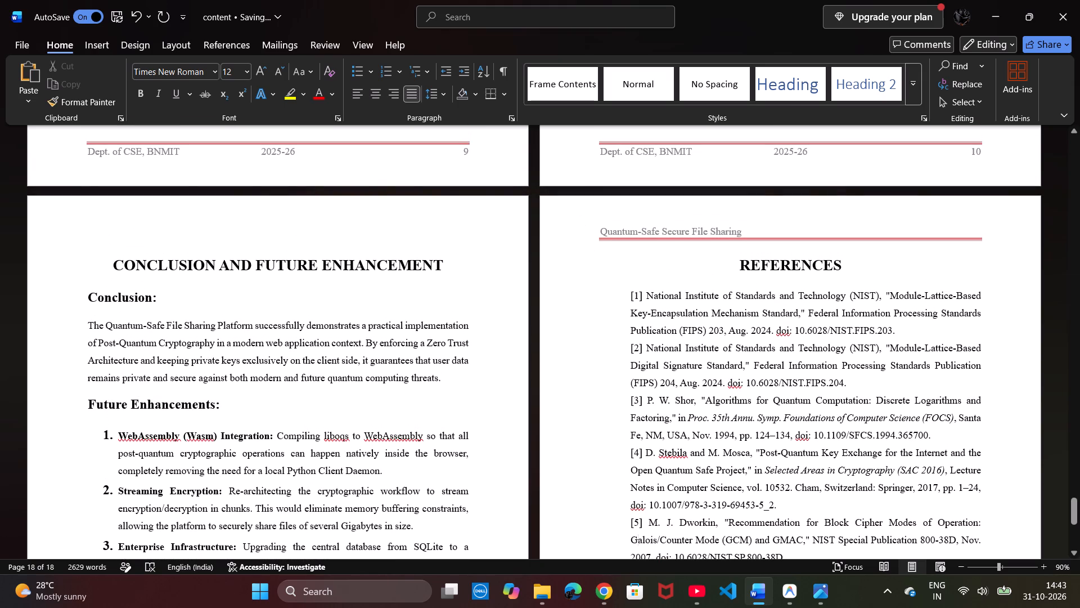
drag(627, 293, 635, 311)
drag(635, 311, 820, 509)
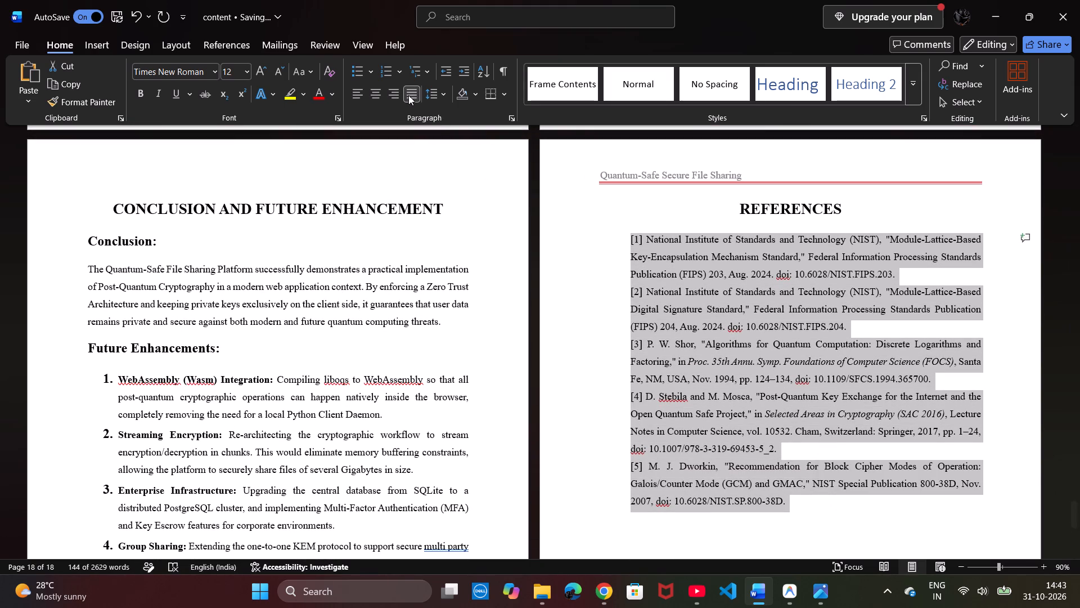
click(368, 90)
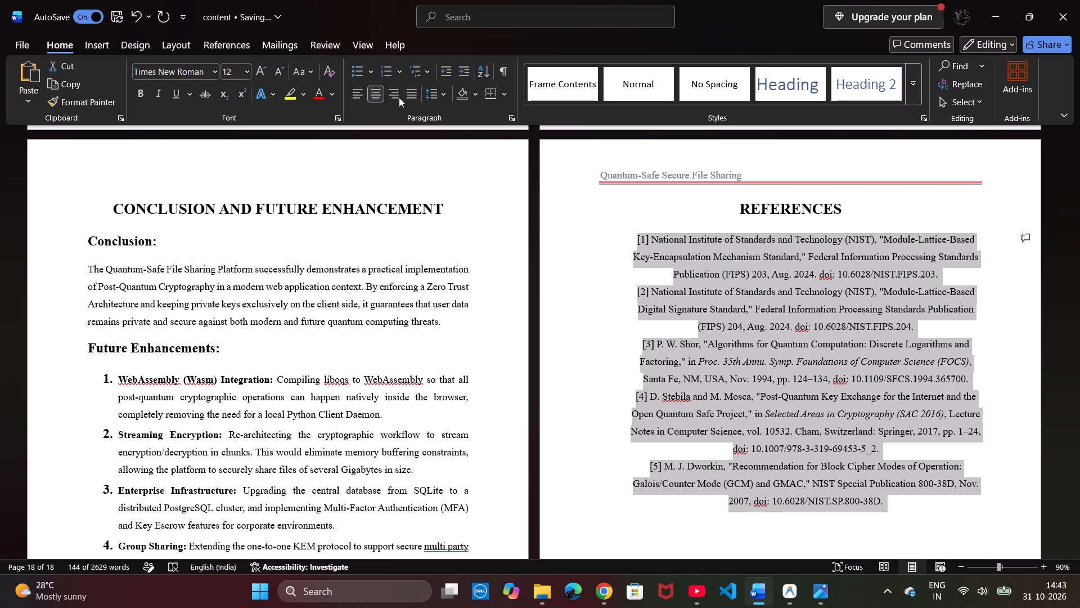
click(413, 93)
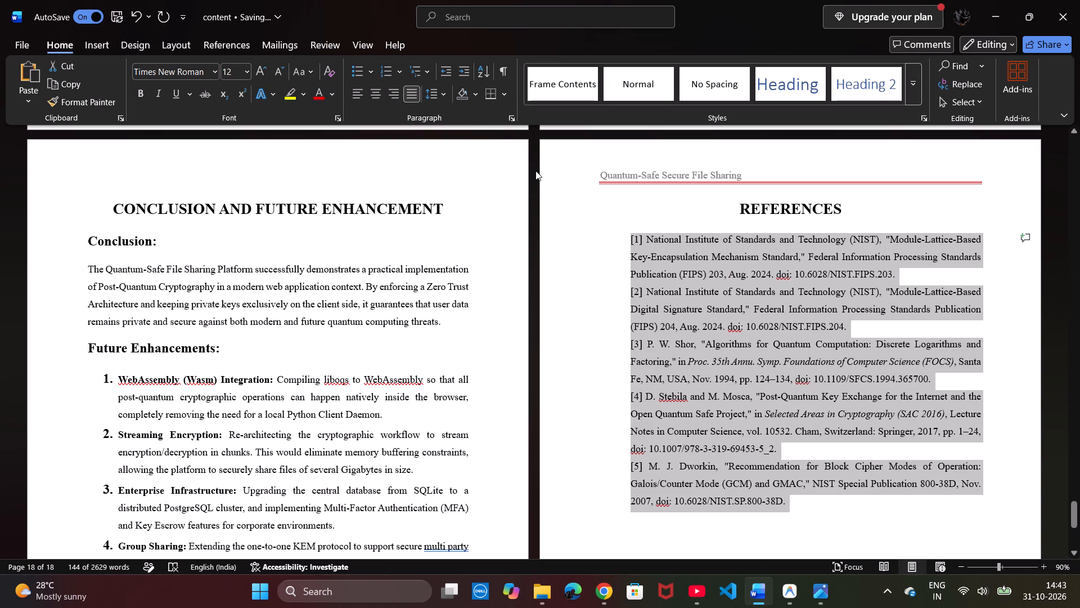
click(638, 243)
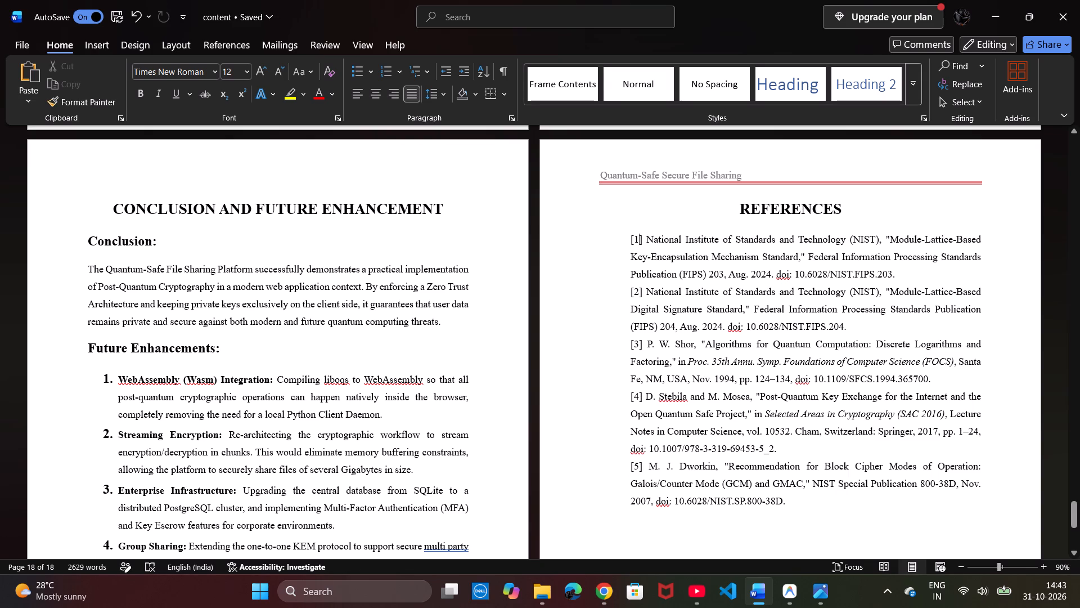
Apply 1.5 line spacing to references [1] and [2].
drag(988, 295, 937, 278)
drag(937, 278, 634, 276)
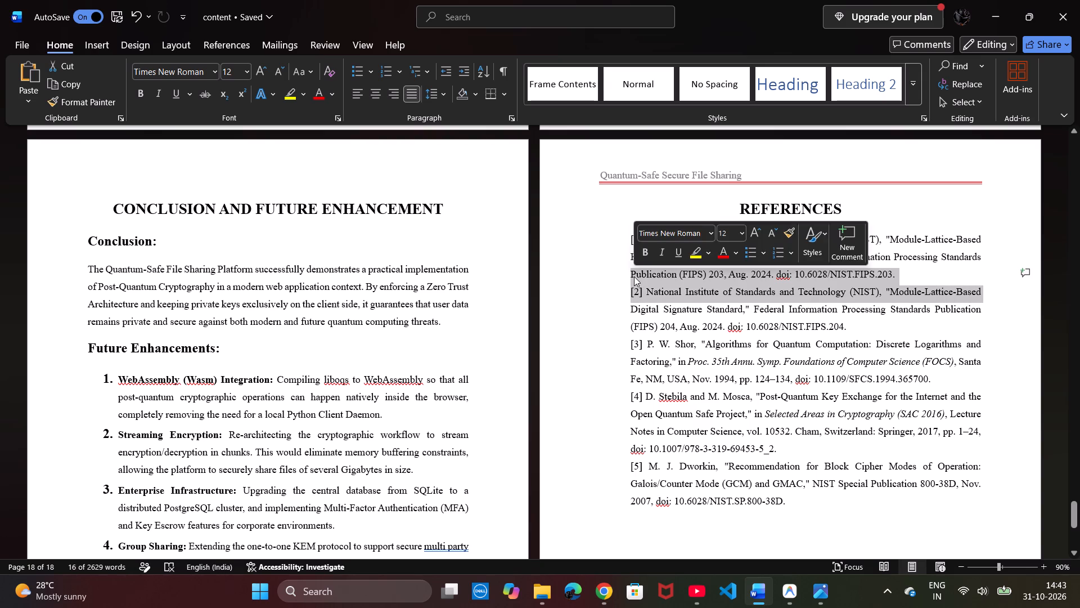
click(444, 90)
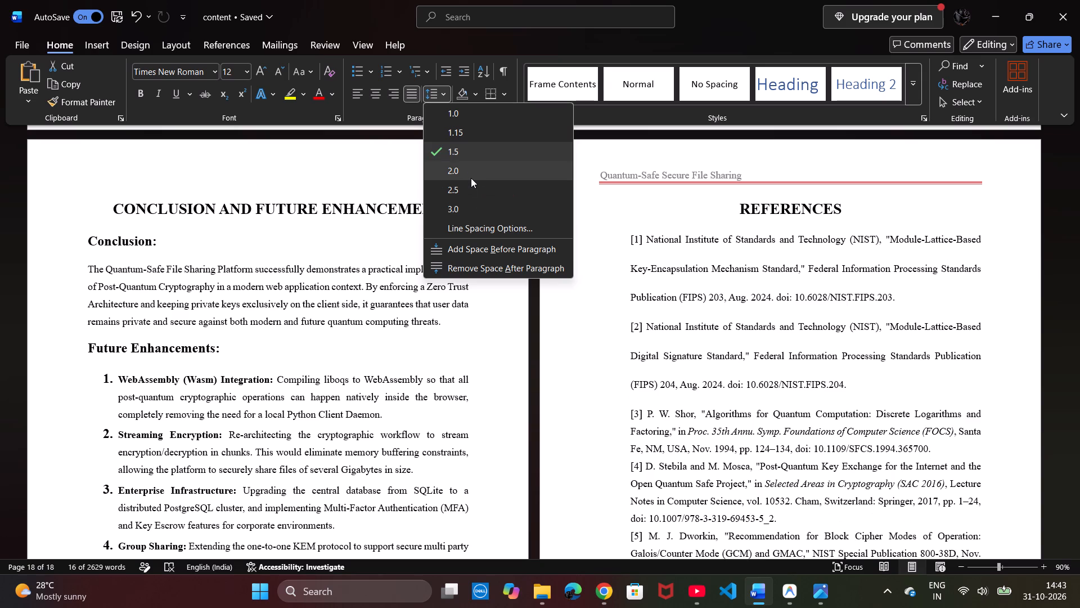
click(469, 150)
click(634, 324)
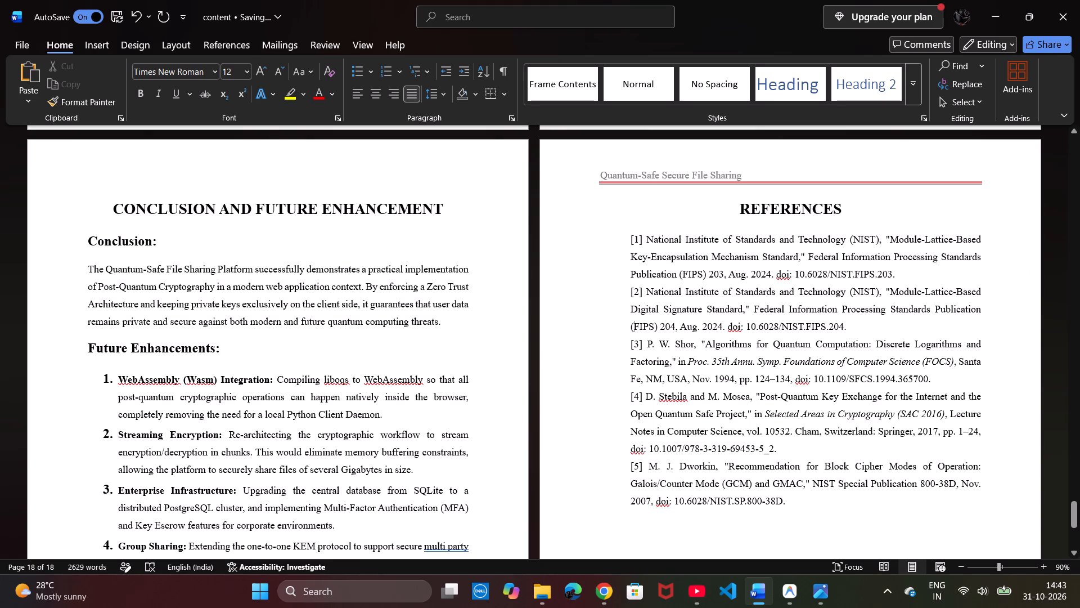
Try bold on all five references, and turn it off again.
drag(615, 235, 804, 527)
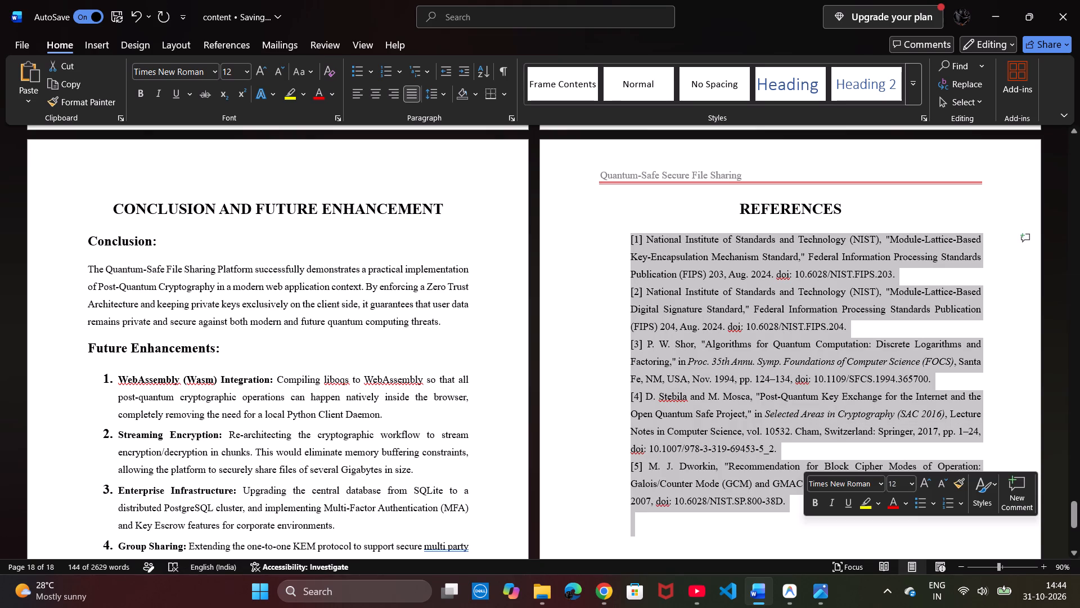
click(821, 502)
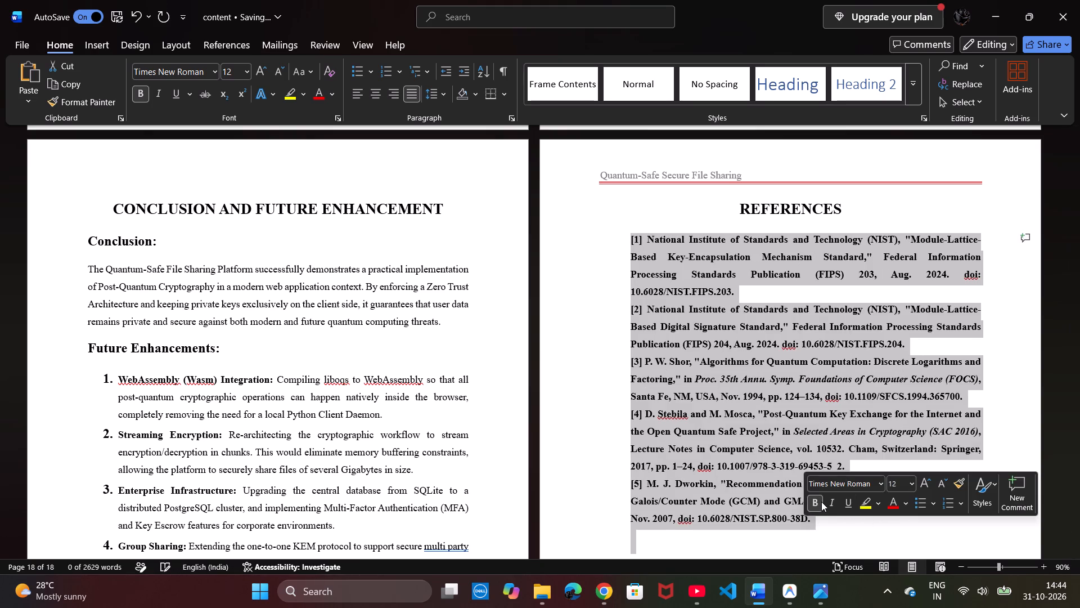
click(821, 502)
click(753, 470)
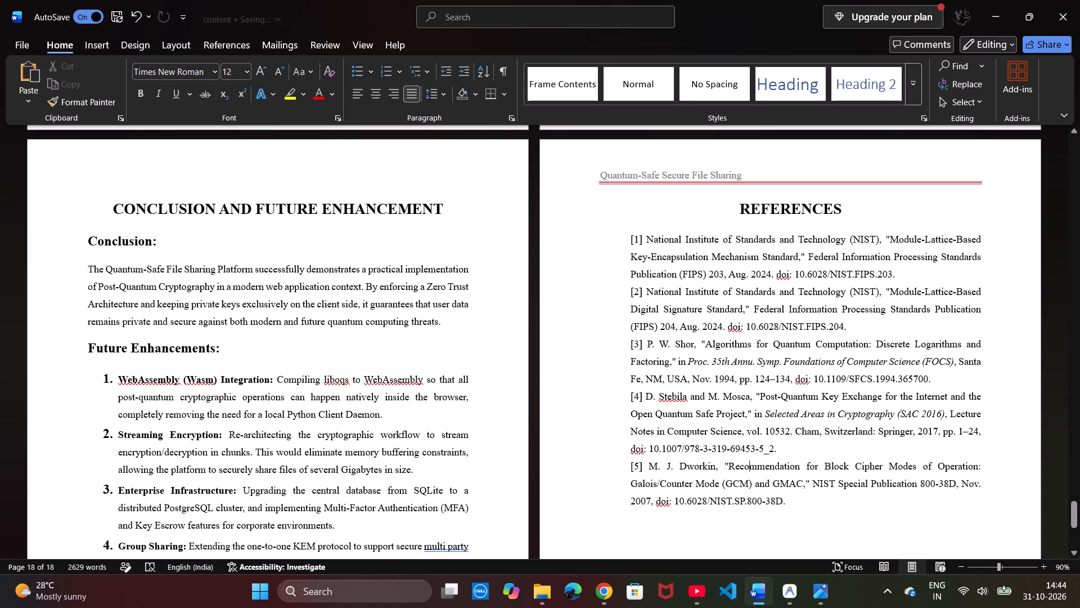
Remove the italics from all five references so the whole list is in regular type.
drag(625, 242, 794, 504)
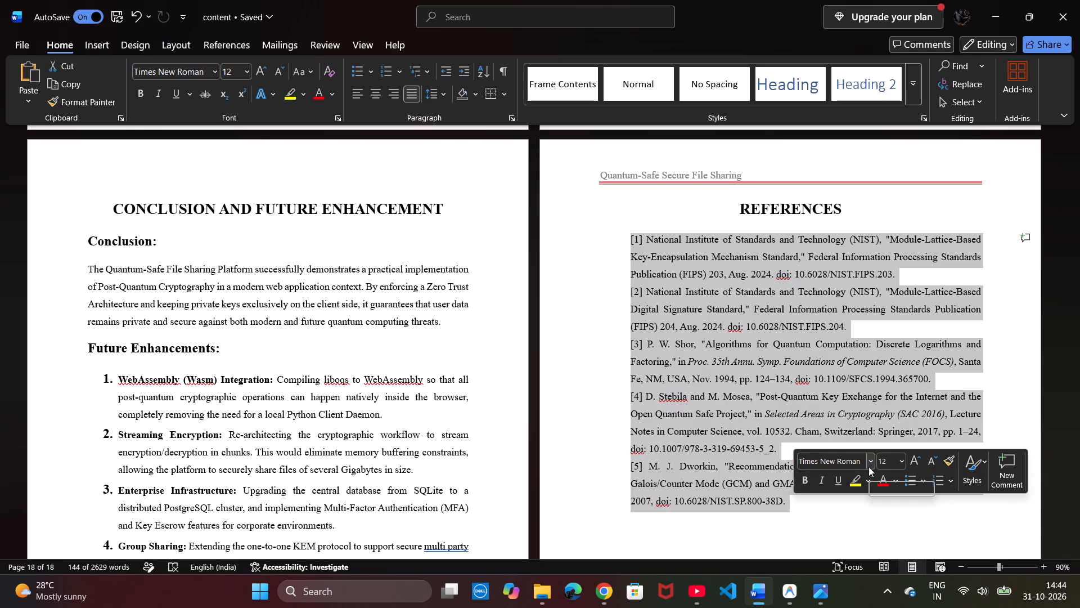
click(822, 480)
click(822, 480)
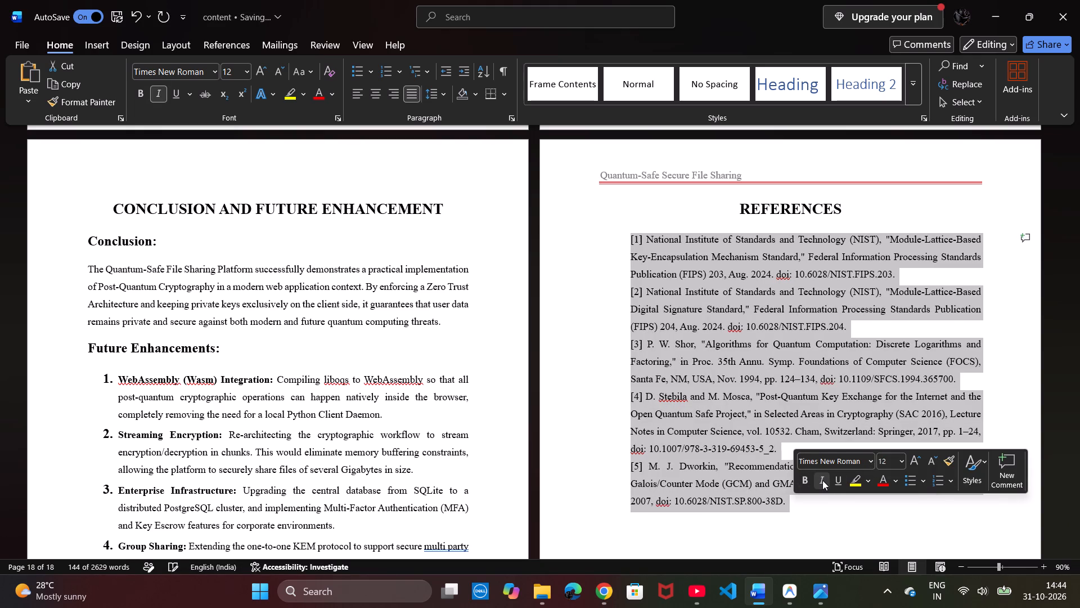
click(826, 525)
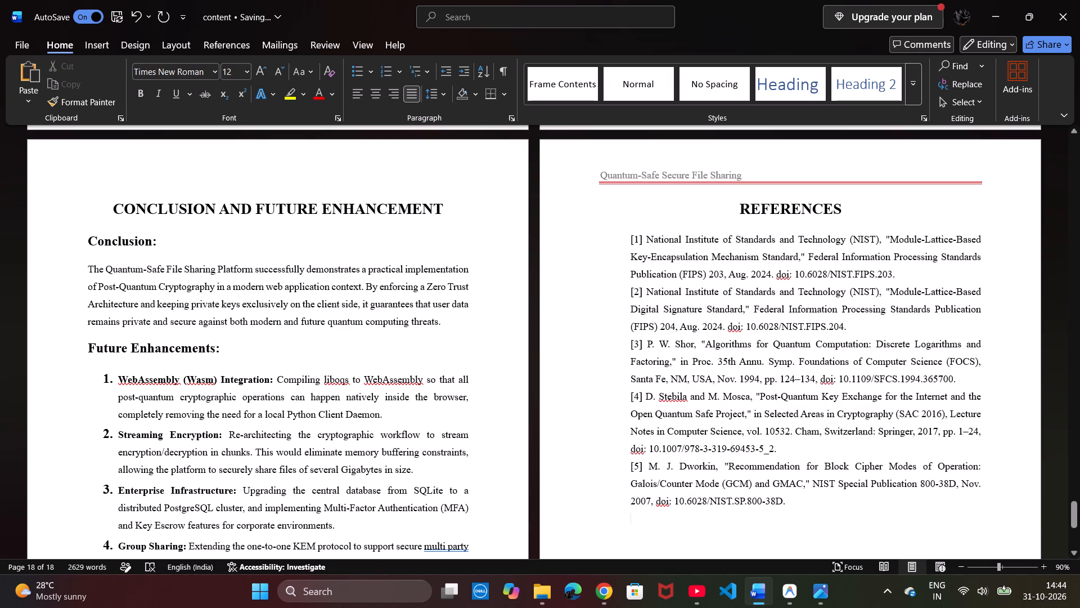
scroll(622, 325, down, 2)
scroll(622, 325, up, 2)
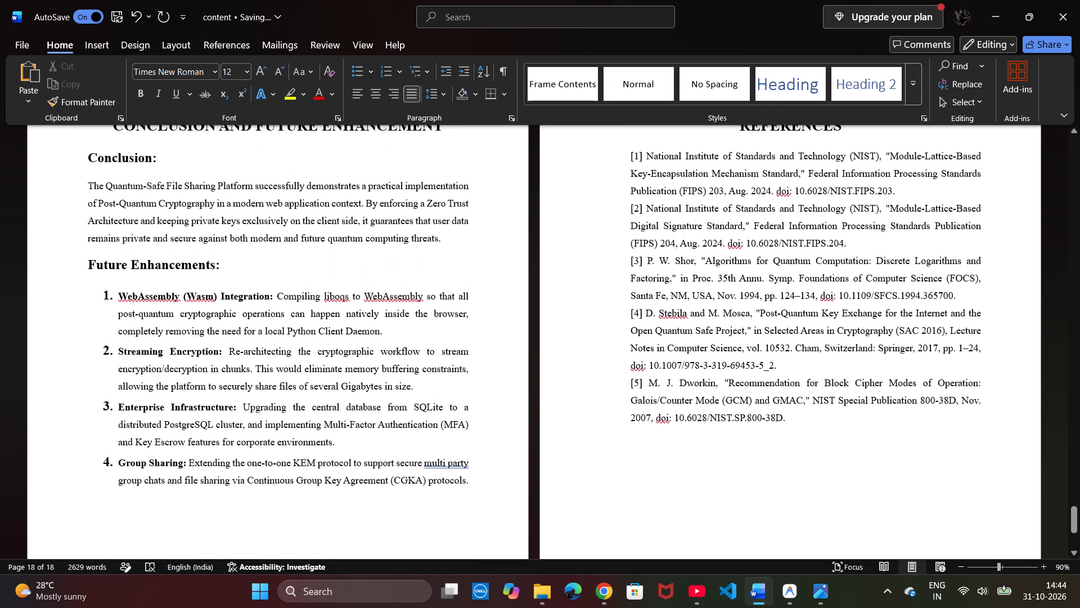
scroll(622, 325, up, 1)
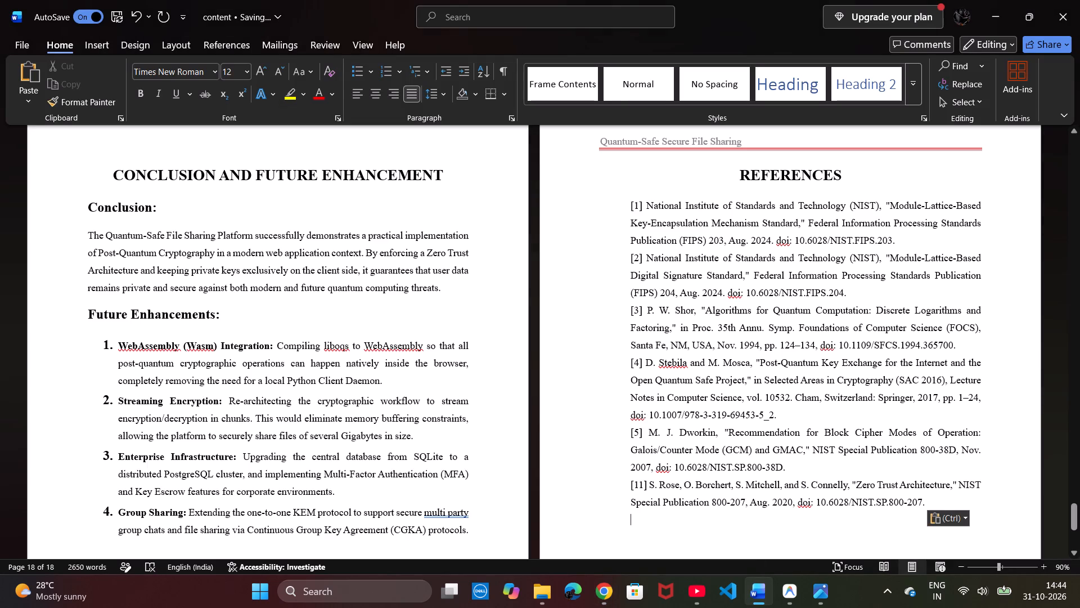
Renumber the pasted "Zero Trust Architecture" reference as [6].
click(645, 484)
key(Left)
key(BackSpace)
key(BackSpace)
key(6)
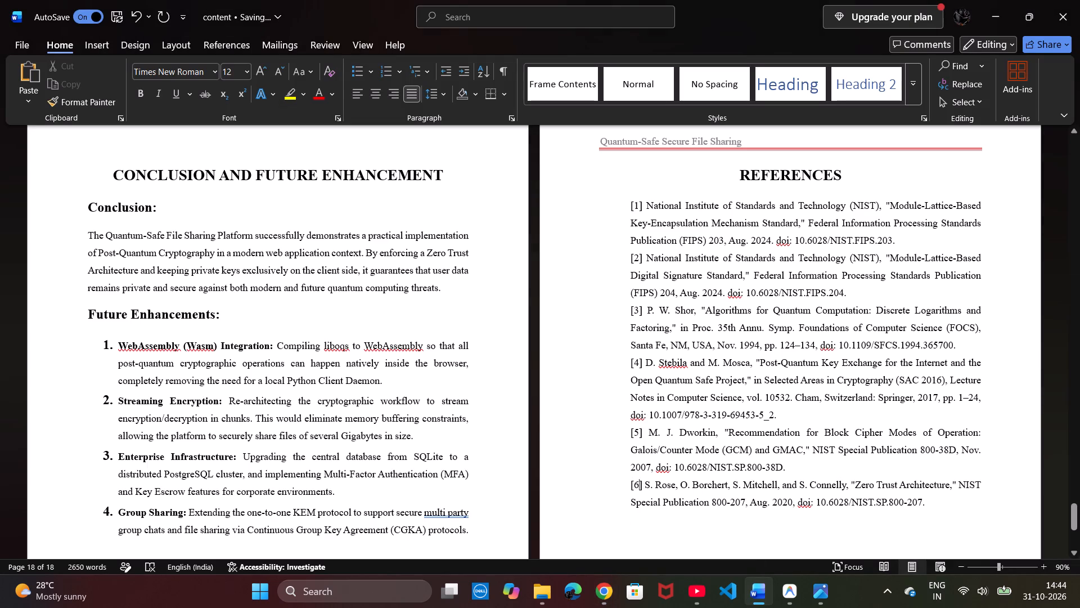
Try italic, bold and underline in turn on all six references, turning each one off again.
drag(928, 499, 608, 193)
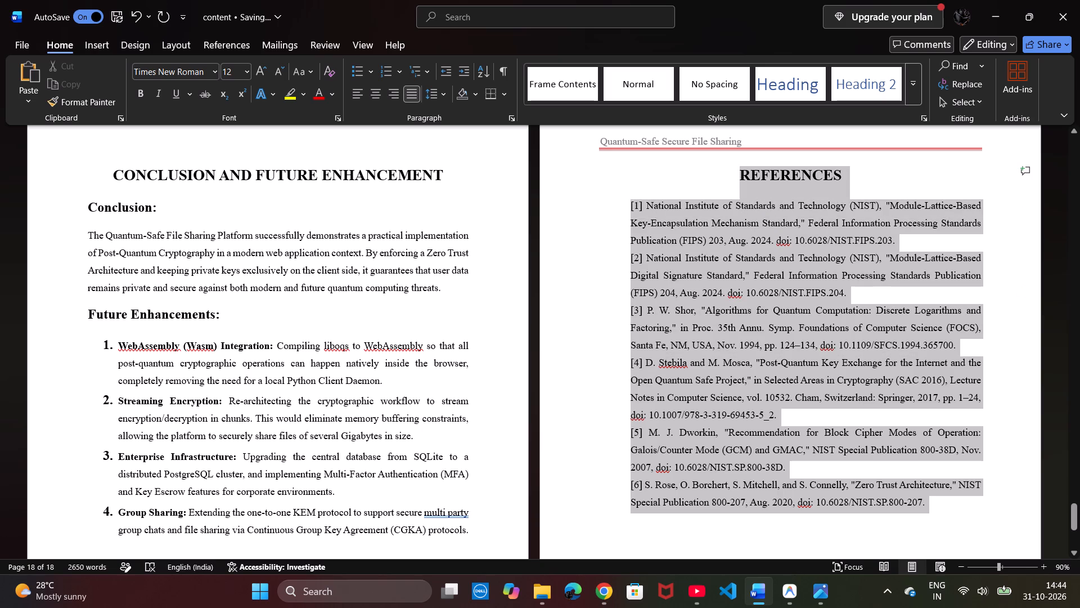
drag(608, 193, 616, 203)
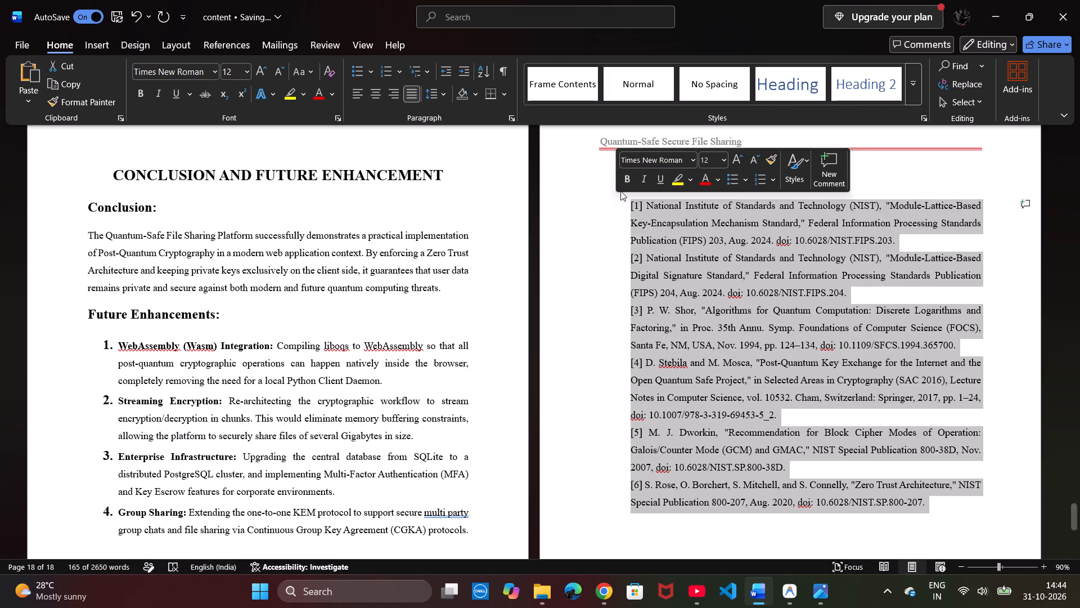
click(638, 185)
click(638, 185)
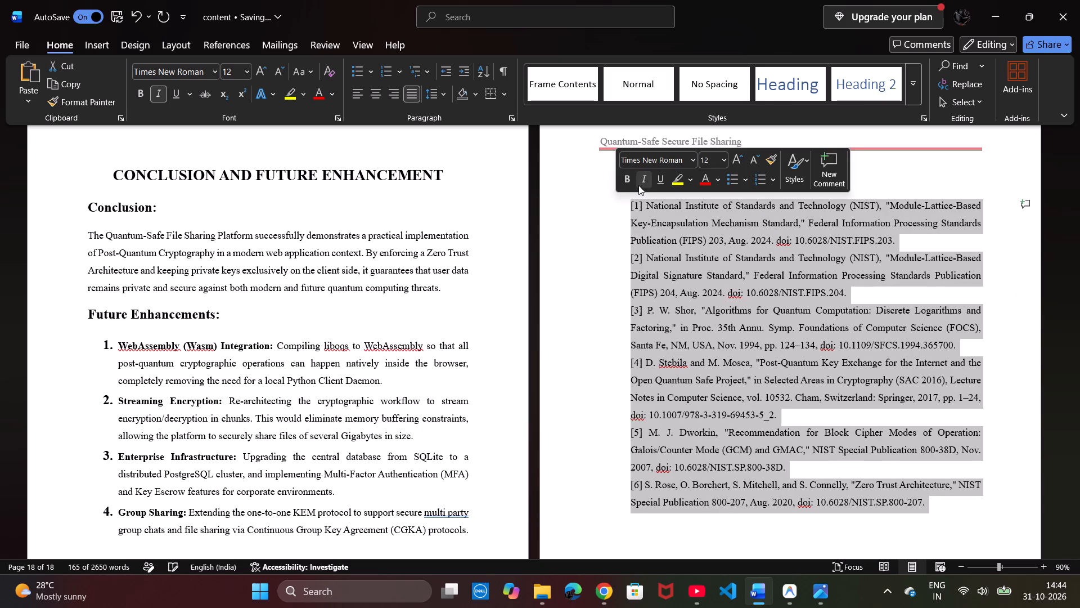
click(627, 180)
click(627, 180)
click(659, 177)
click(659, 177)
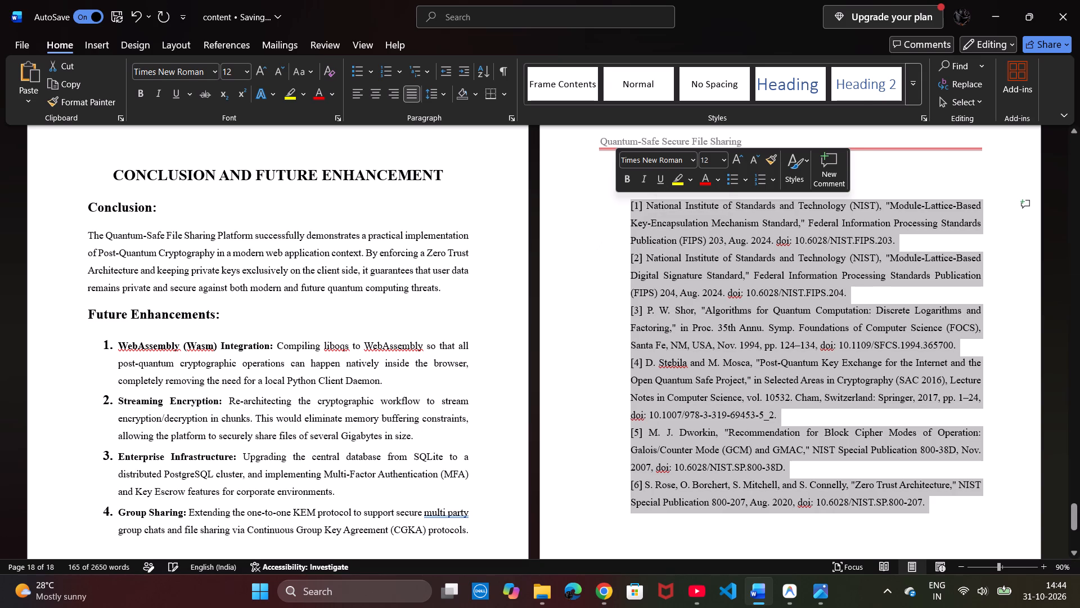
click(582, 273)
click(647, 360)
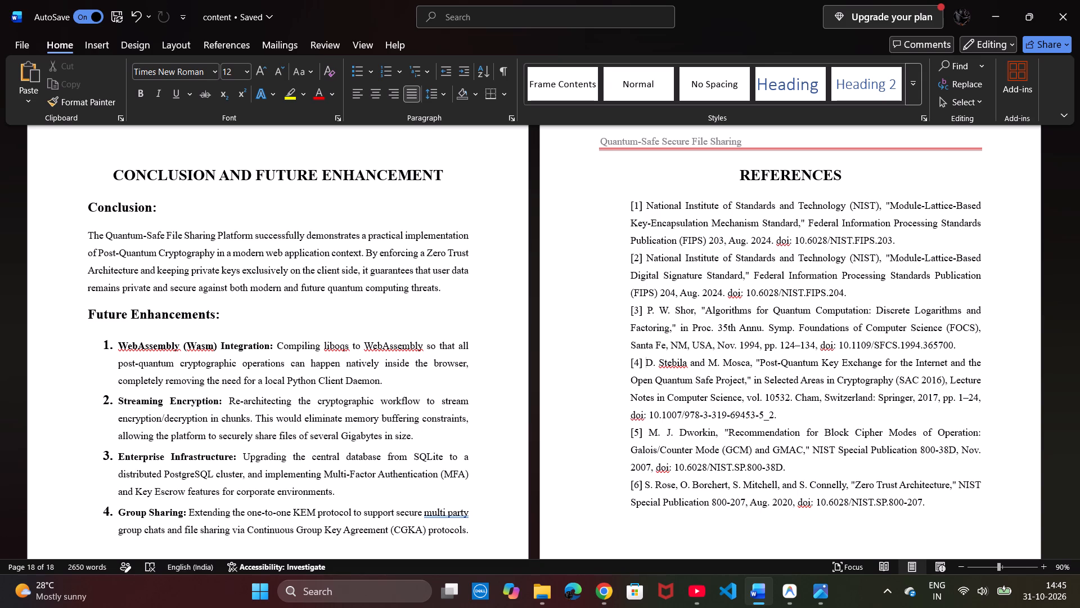
Check the text formatting of the Conclusion paragraph and the first Future Enhancements item against the references.
scroll(414, 363, up, 1)
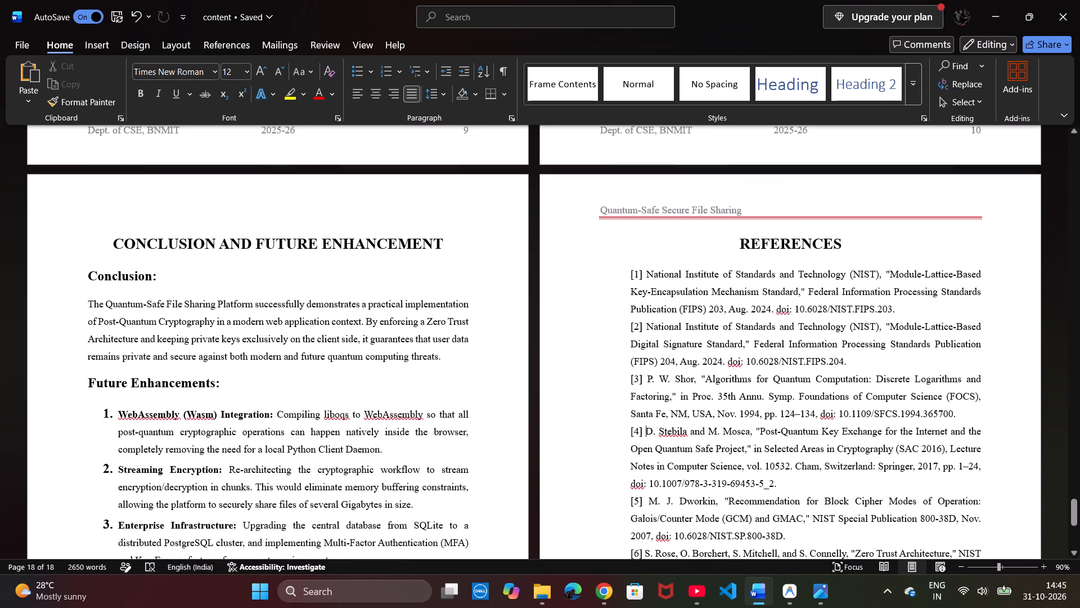
scroll(414, 363, down, 1)
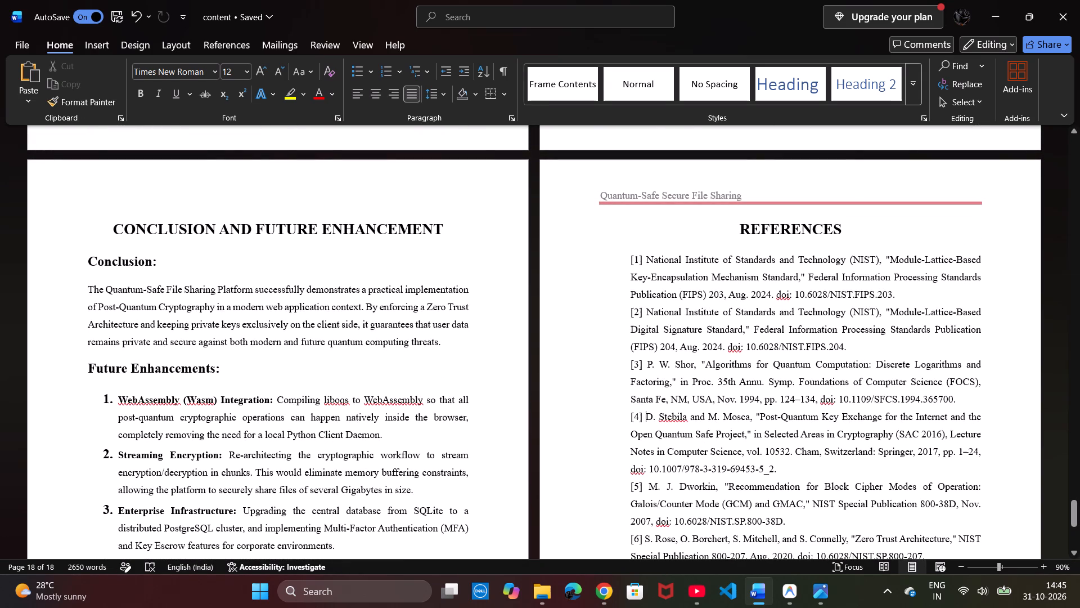
drag(448, 341, 300, 298)
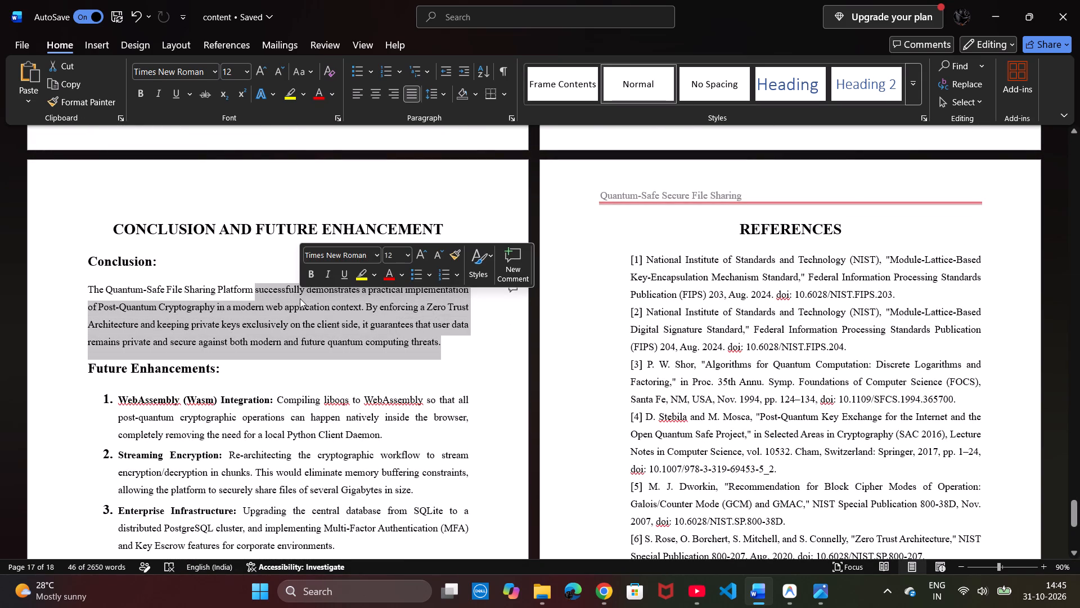
drag(88, 291, 112, 302)
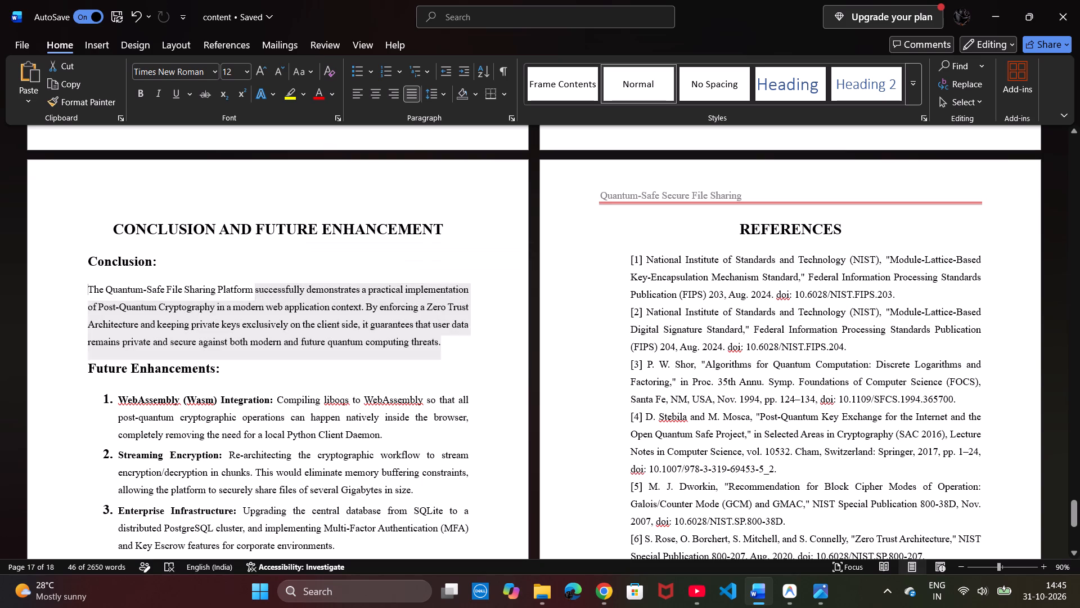
drag(112, 302, 421, 342)
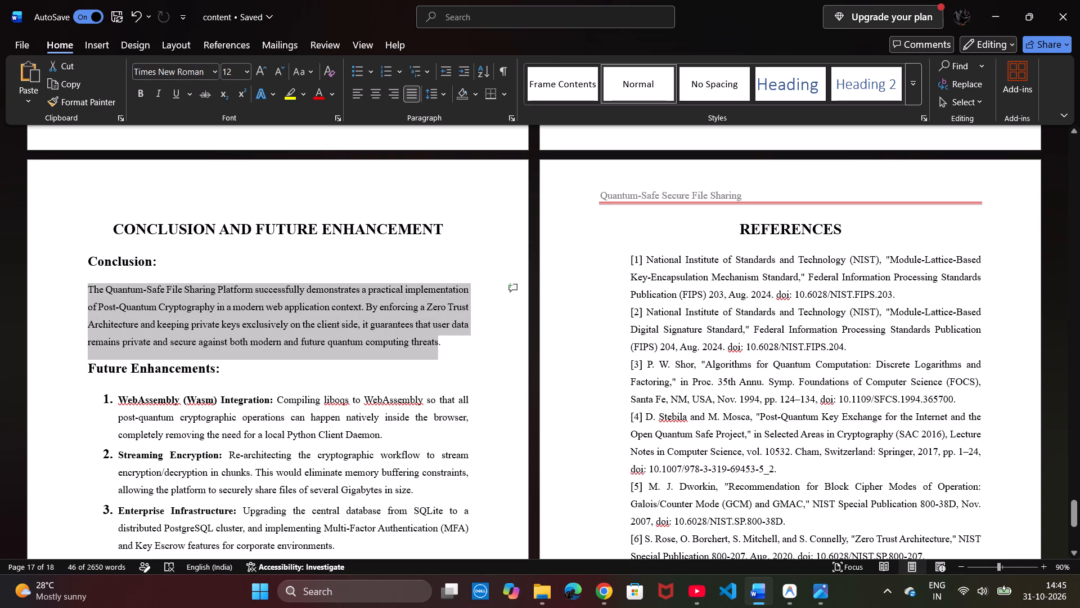
drag(421, 342, 485, 343)
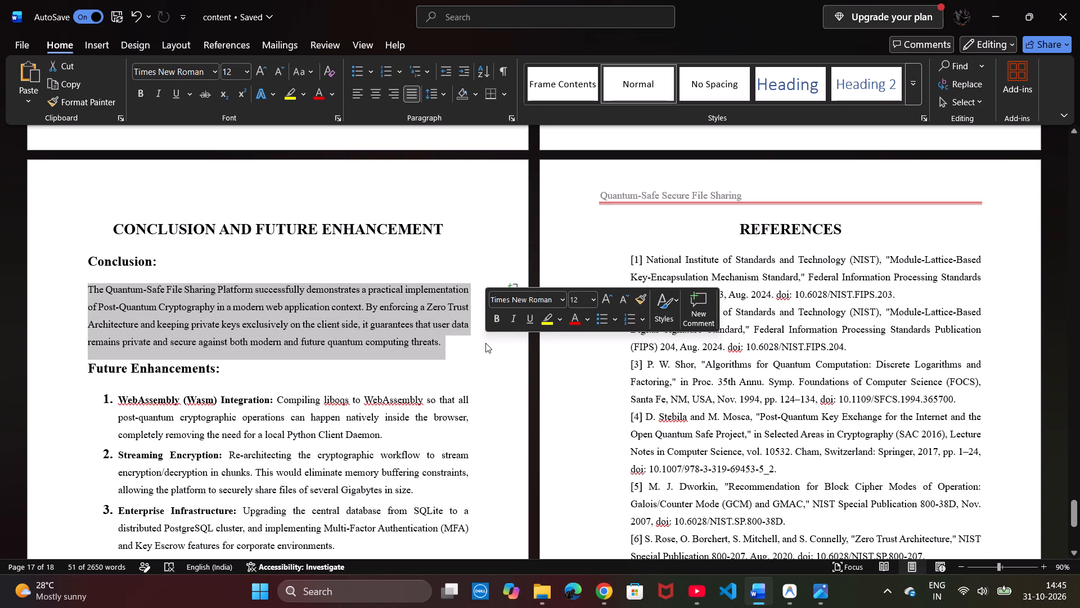
click(430, 401)
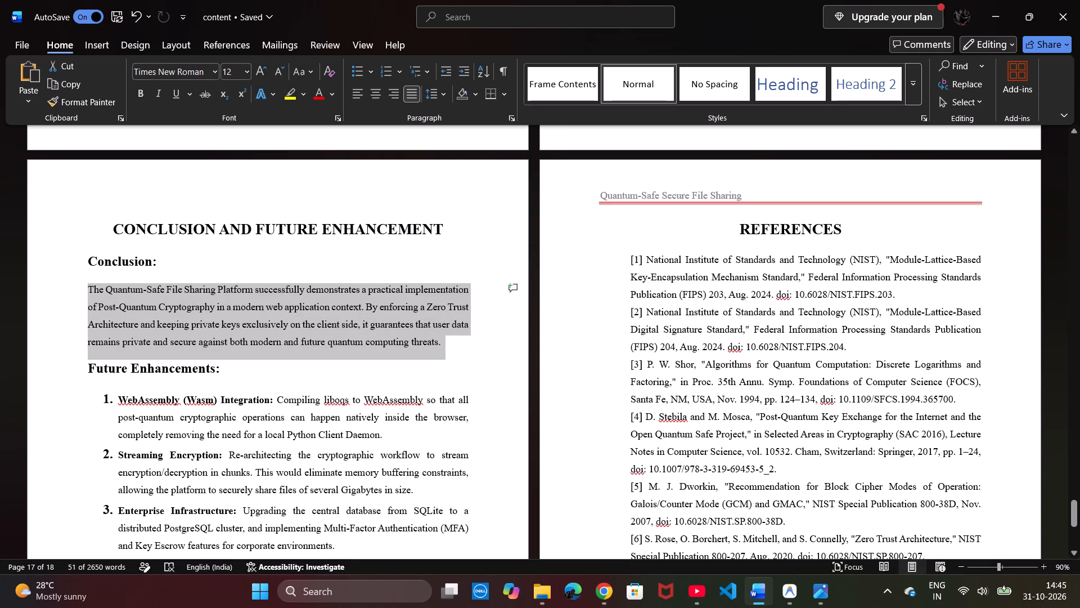
click(431, 417)
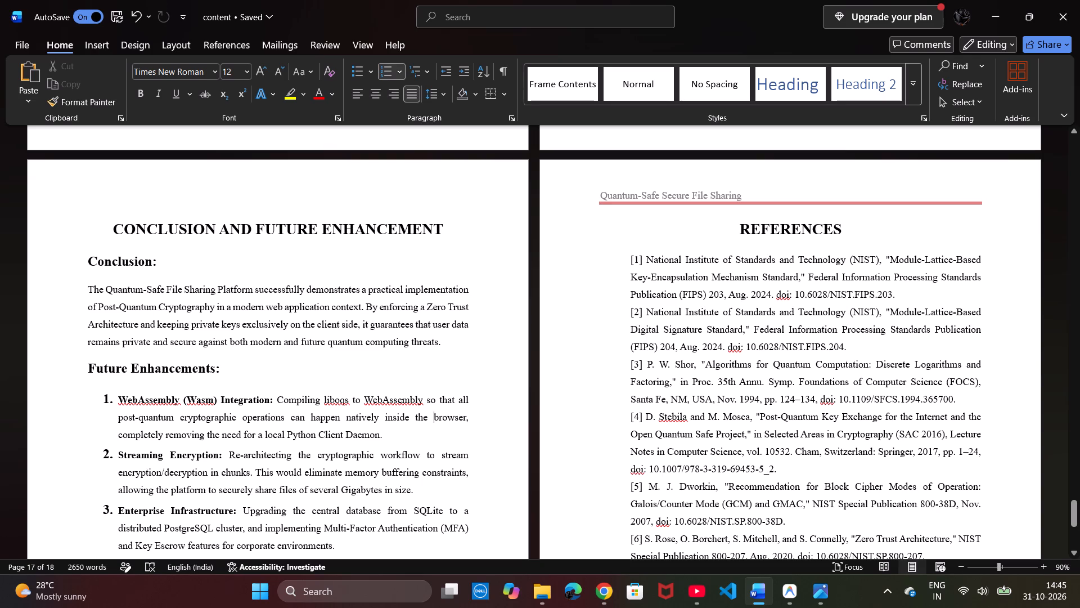
click(450, 399)
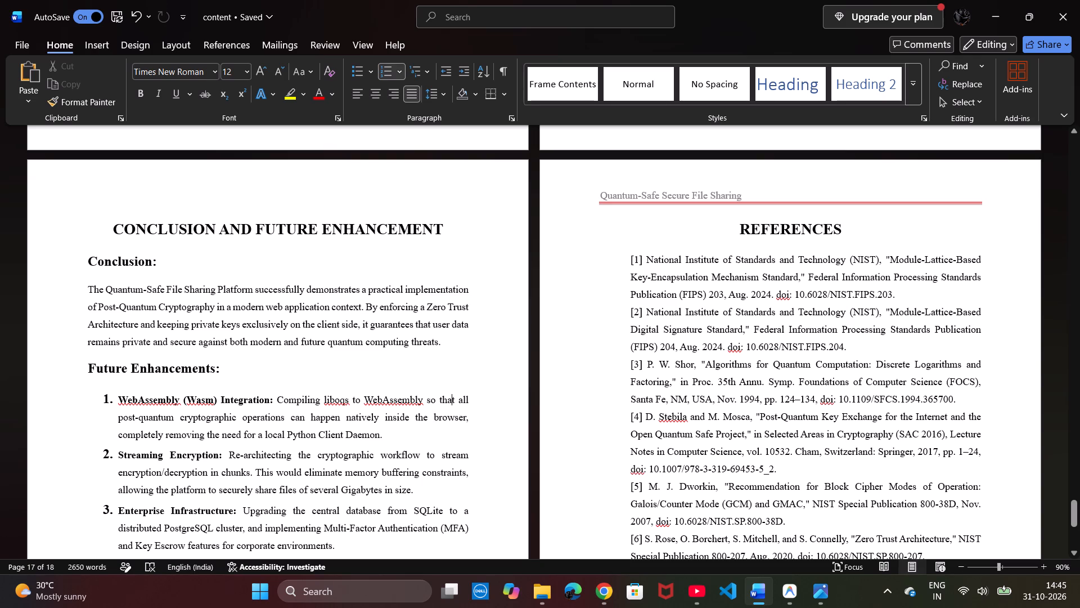
Check the line ends and text formatting of Future Enhancements items 1 to 3, line by line.
click(450, 415)
click(469, 400)
key(Down)
key(Down)
key(Down)
key(Down)
key(Down)
key(Down)
Review the report's layout from the Conclusion and References pages back through the figures and contents to the Acknowledgement and Abstract pages.
scroll(427, 428, down, 4)
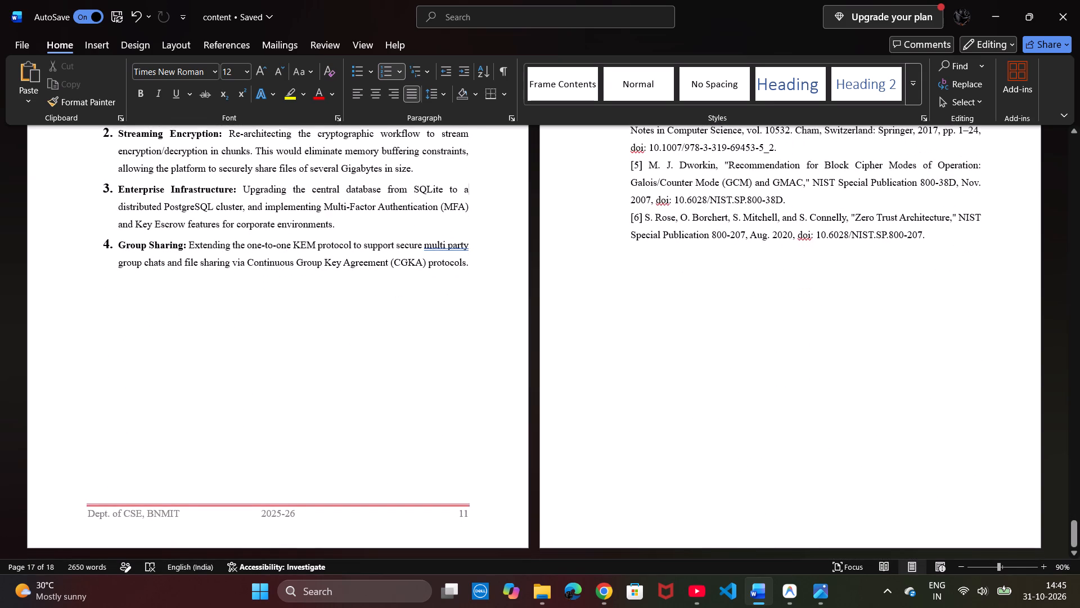
scroll(427, 428, up, 3)
scroll(427, 428, down, 1)
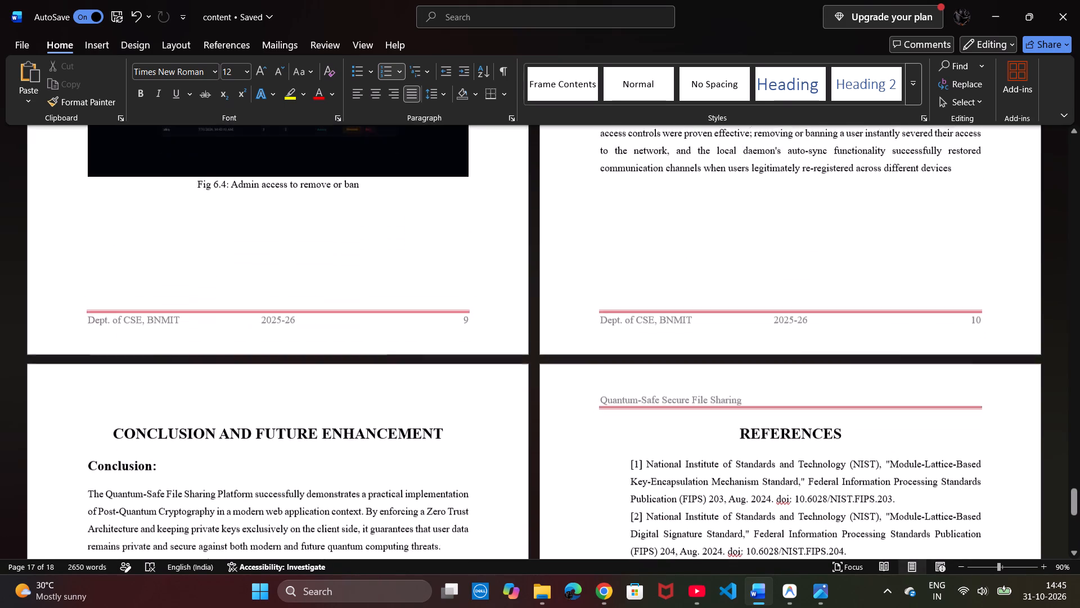
scroll(427, 428, down, 3)
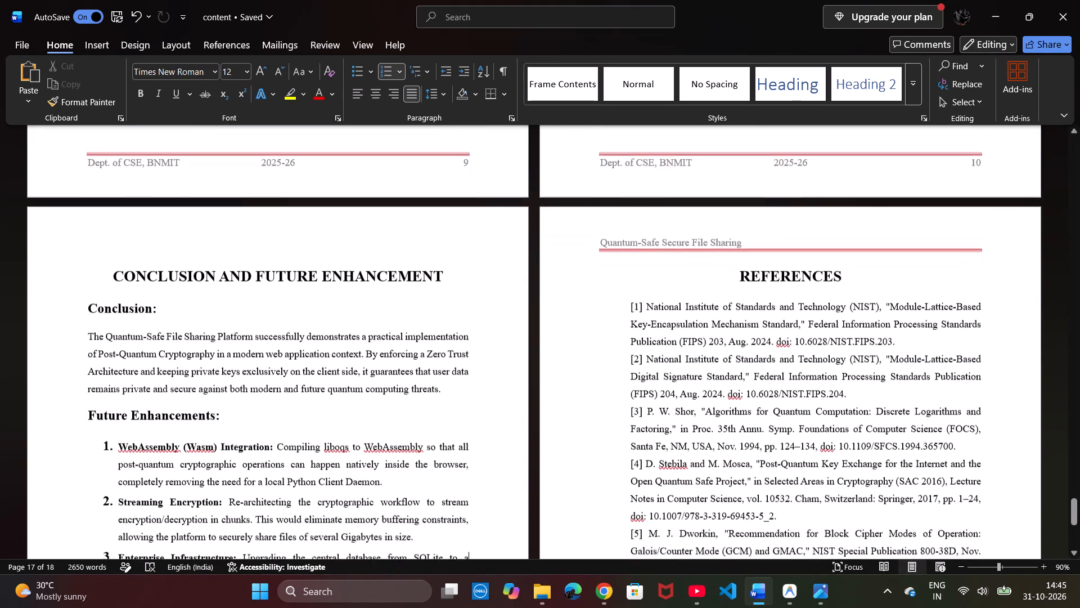
scroll(427, 428, down, 1)
scroll(462, 354, up, 5)
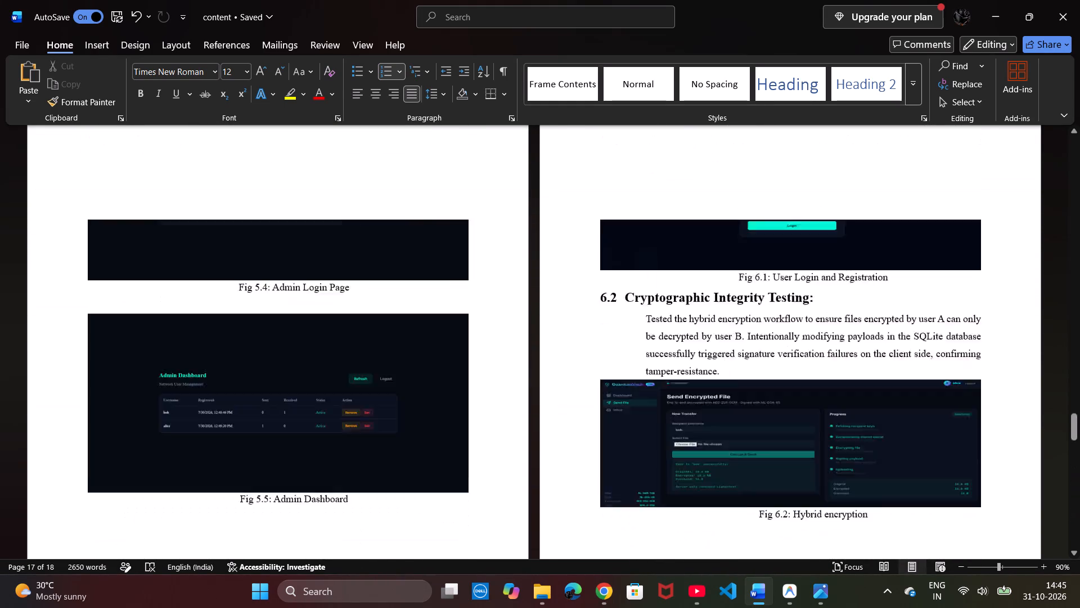
scroll(462, 354, up, 20)
scroll(462, 354, up, 15)
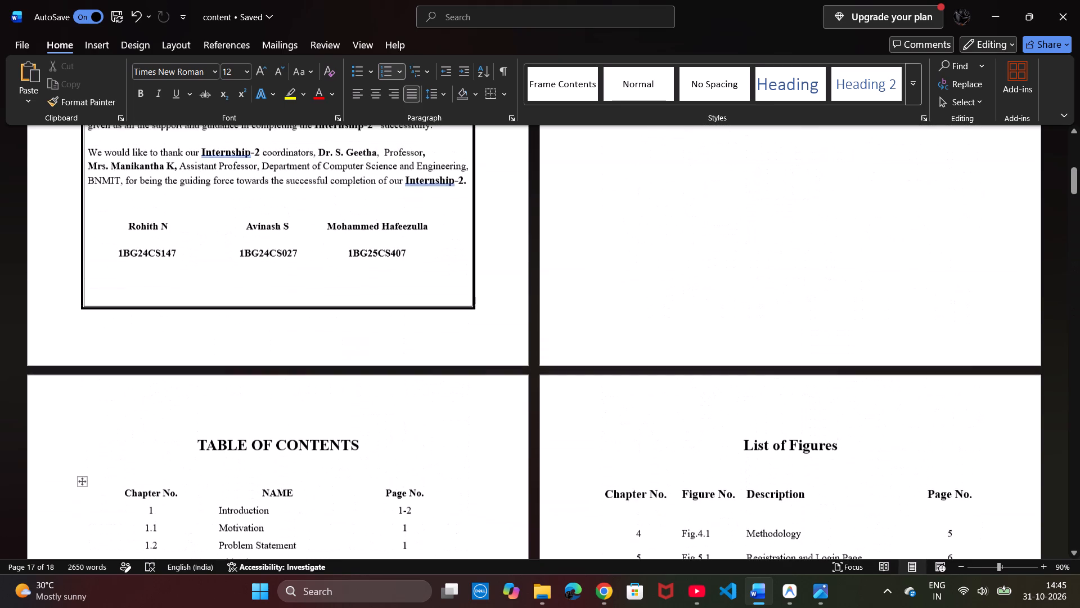
scroll(462, 354, up, 3)
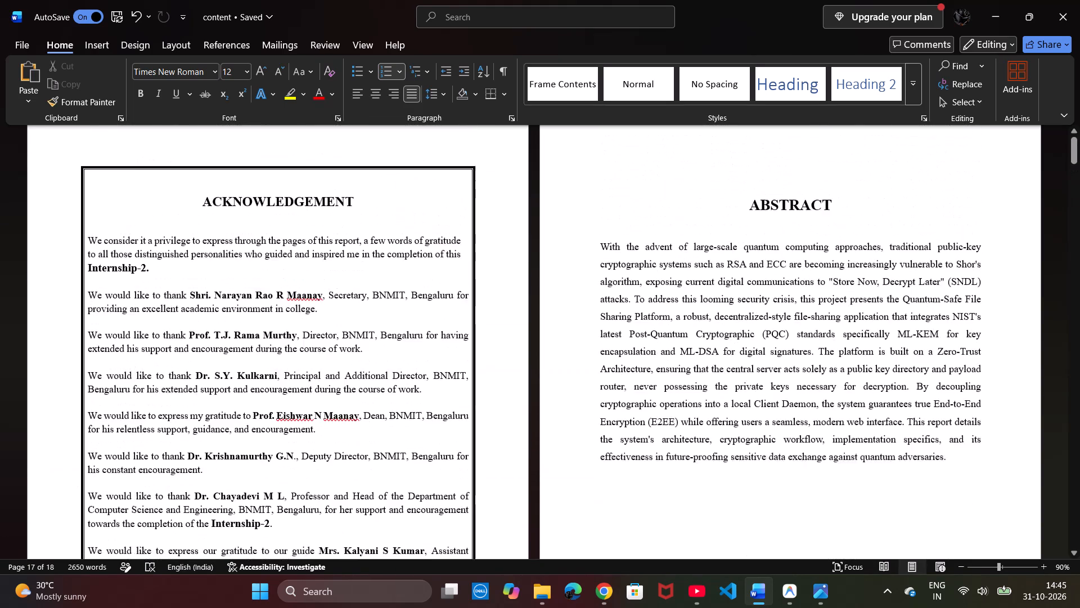
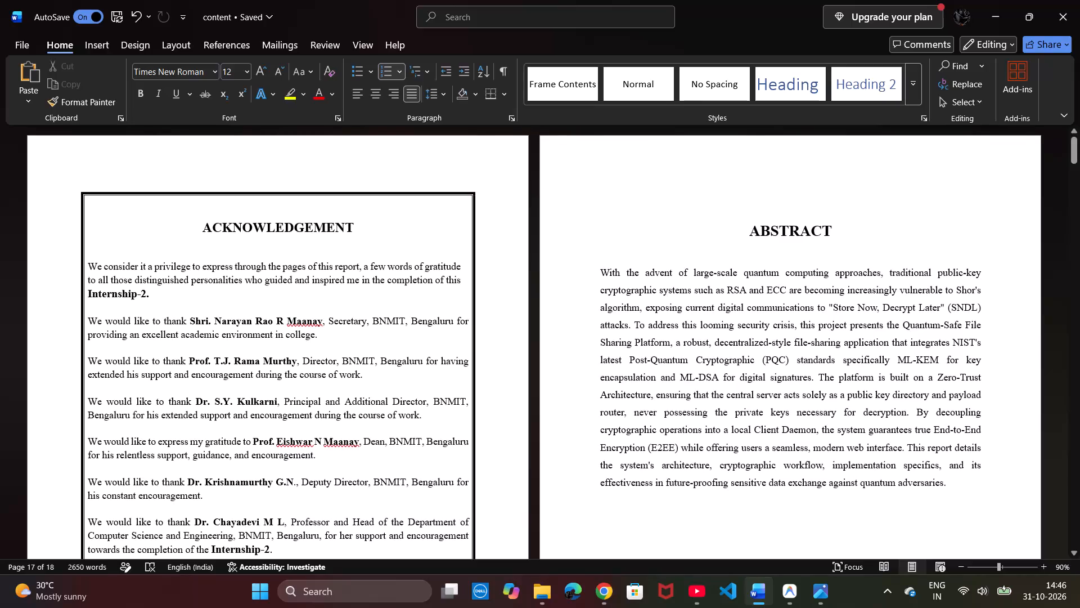
In the Acknowledgement's coordinators paragraph, add two spaces after "coordinators," and one space before the comma following the first coordinator's name.
scroll(462, 354, down, 3)
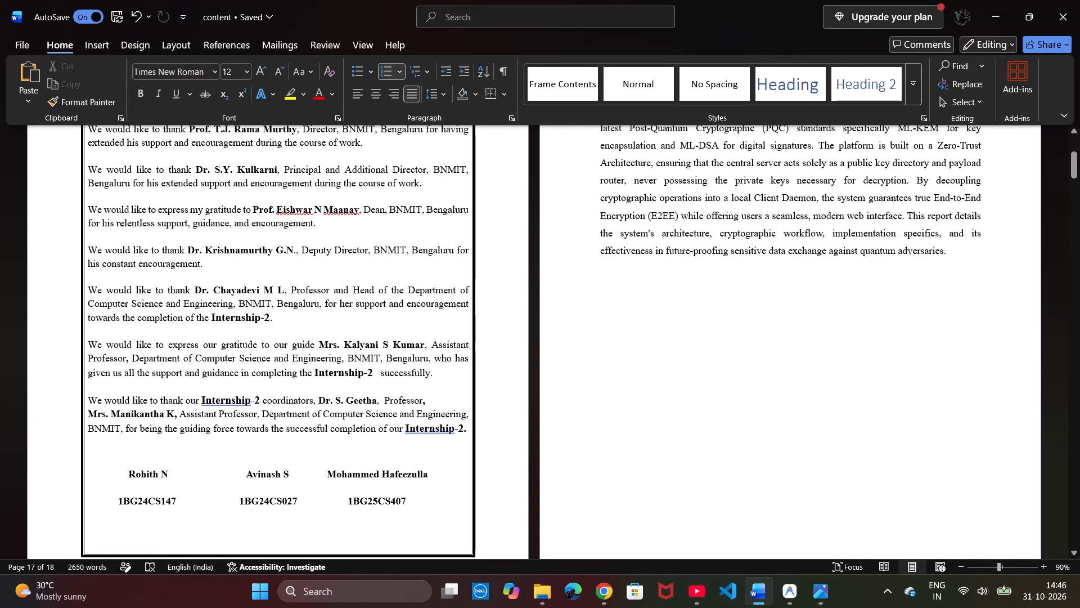
click(316, 404)
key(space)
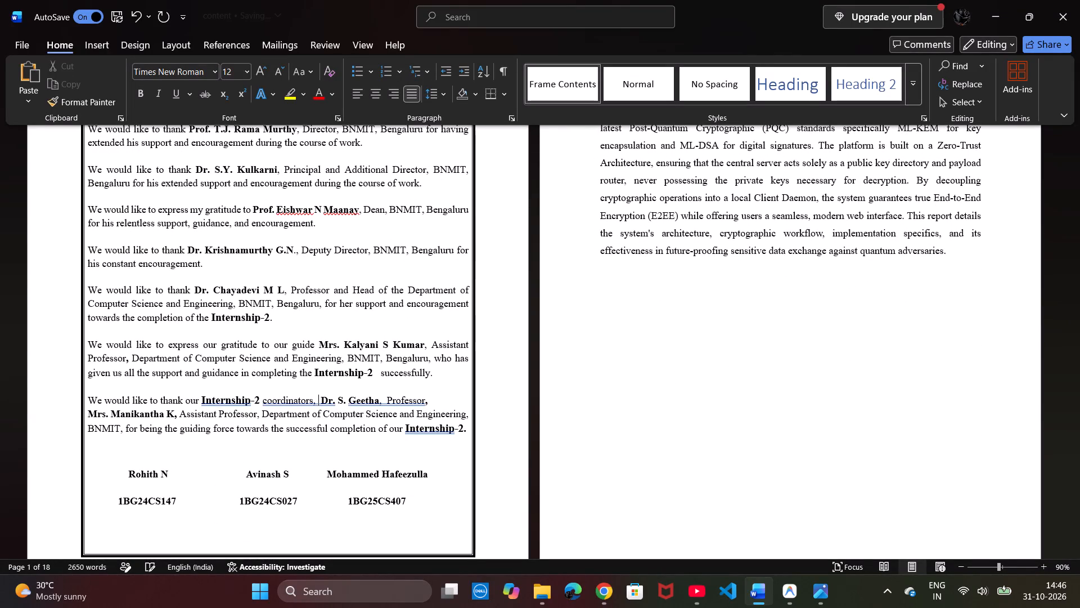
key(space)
click(338, 454)
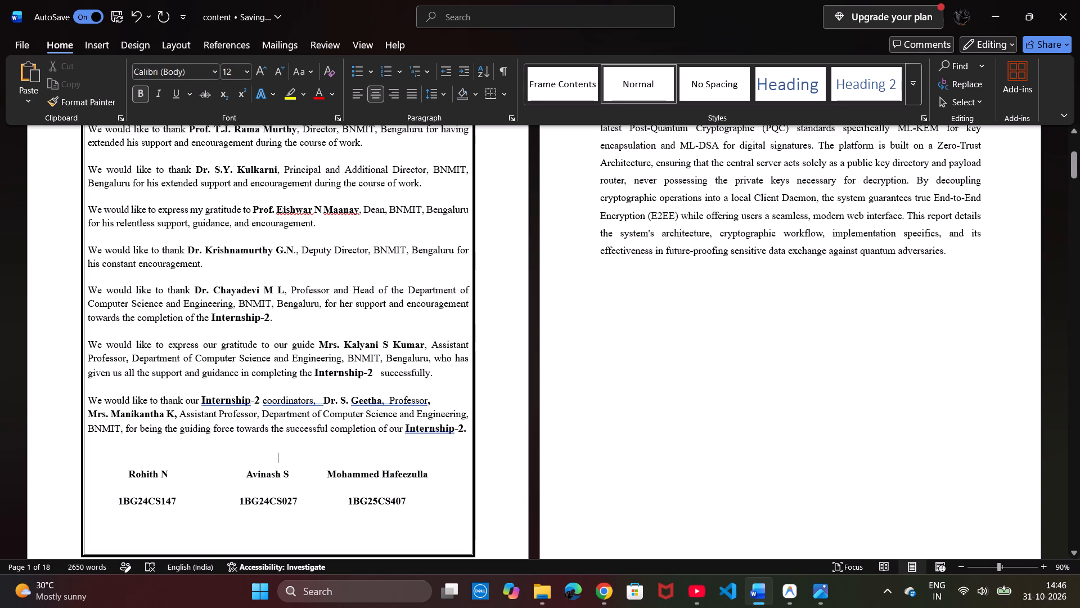
click(383, 403)
key(Left)
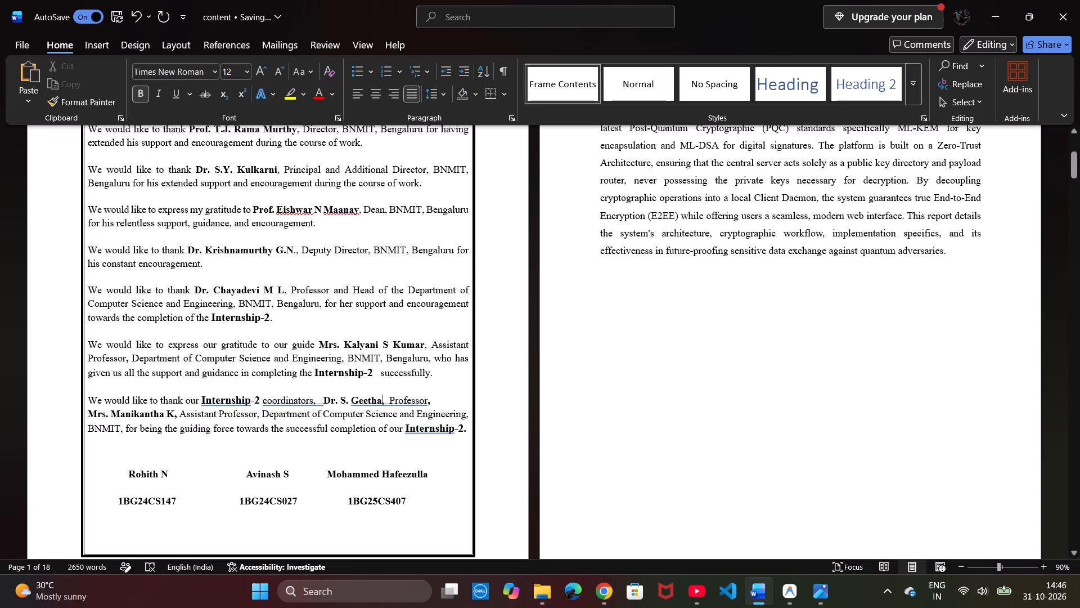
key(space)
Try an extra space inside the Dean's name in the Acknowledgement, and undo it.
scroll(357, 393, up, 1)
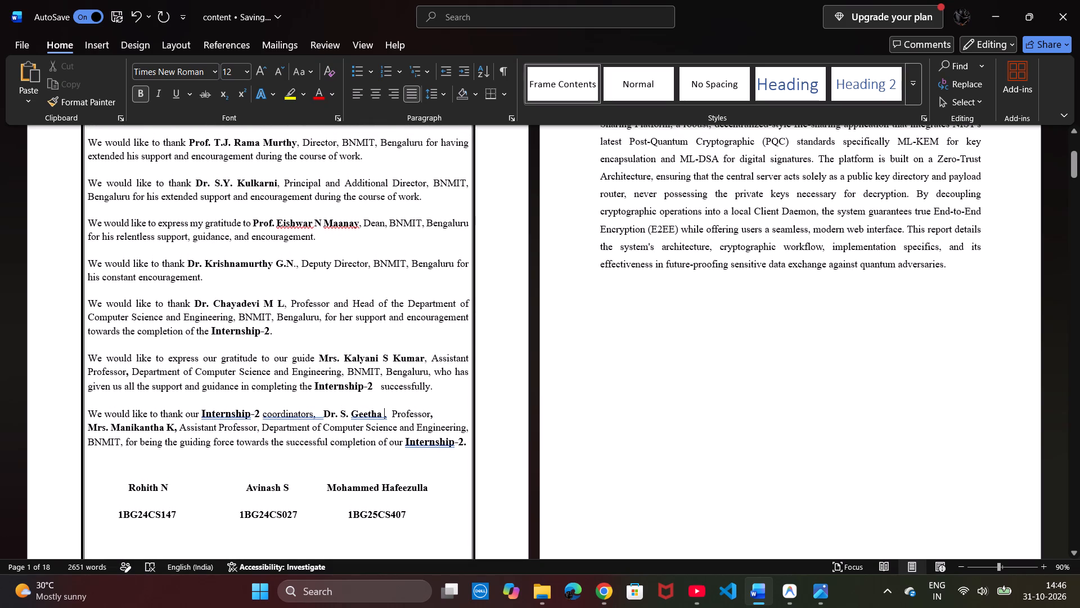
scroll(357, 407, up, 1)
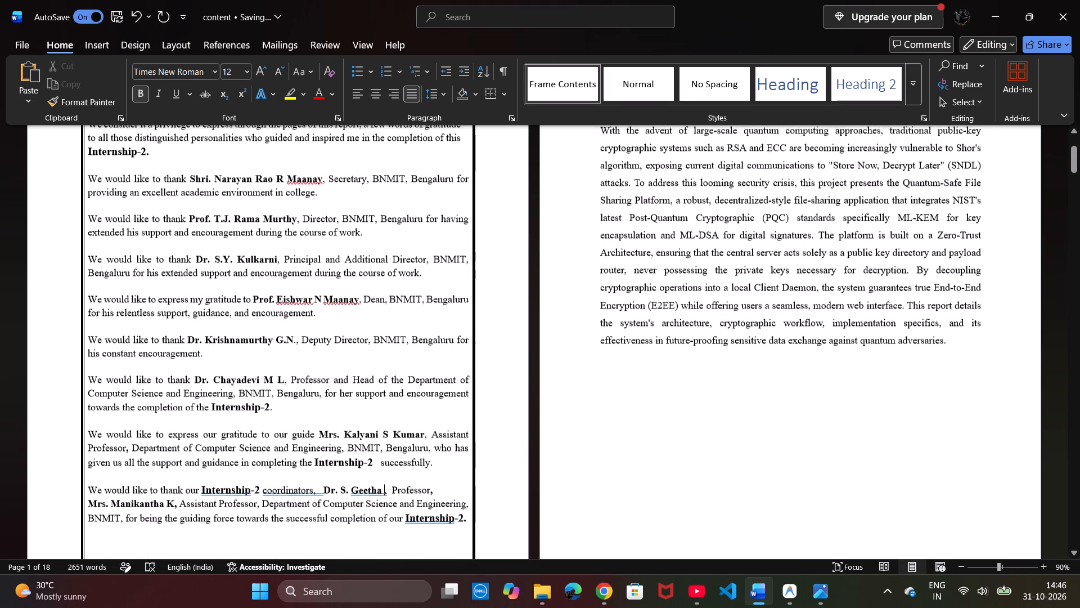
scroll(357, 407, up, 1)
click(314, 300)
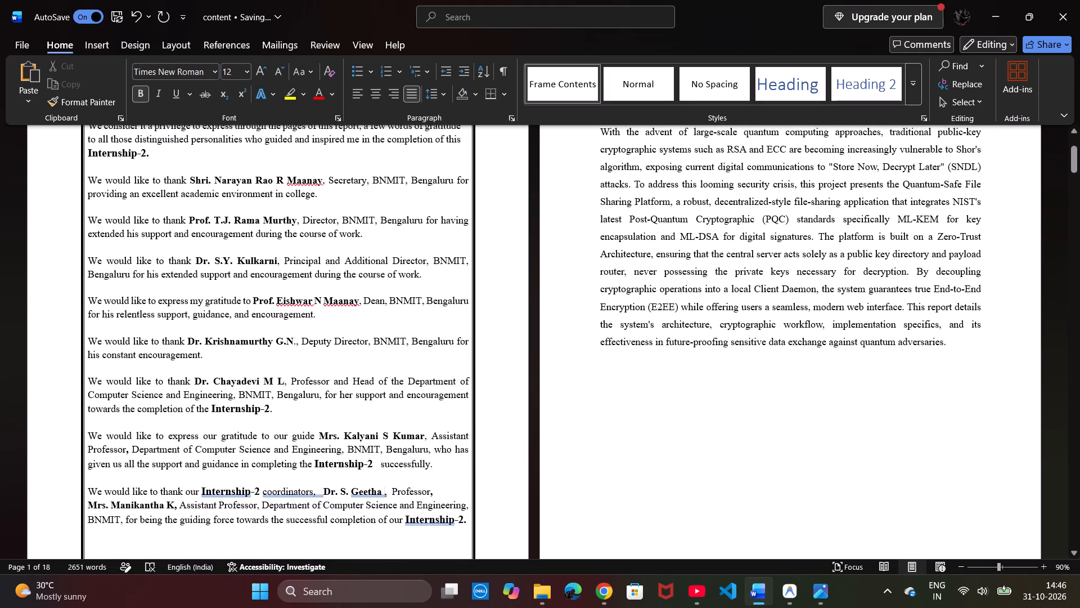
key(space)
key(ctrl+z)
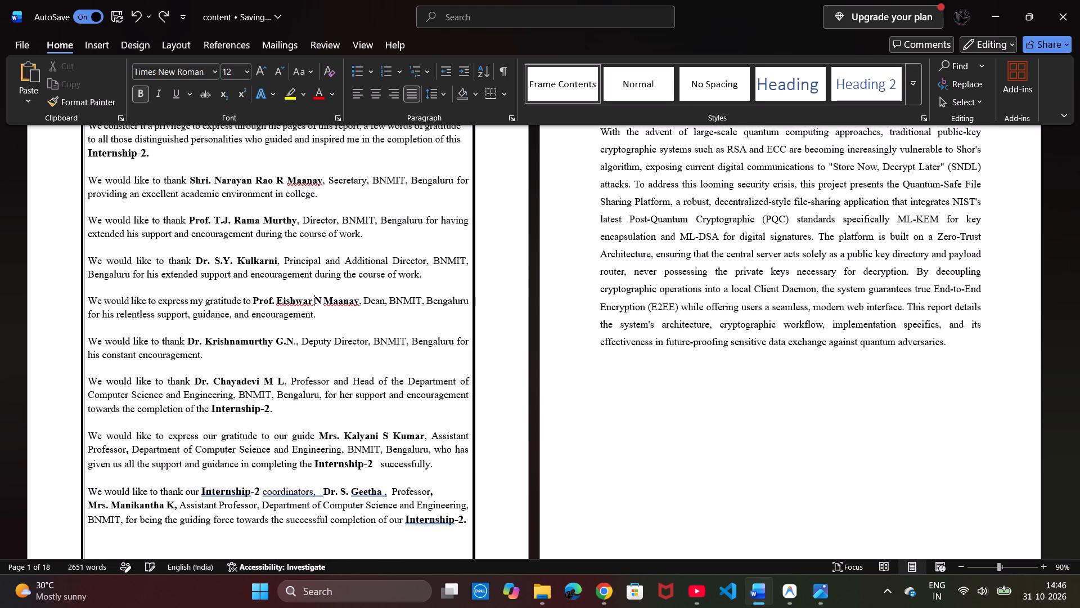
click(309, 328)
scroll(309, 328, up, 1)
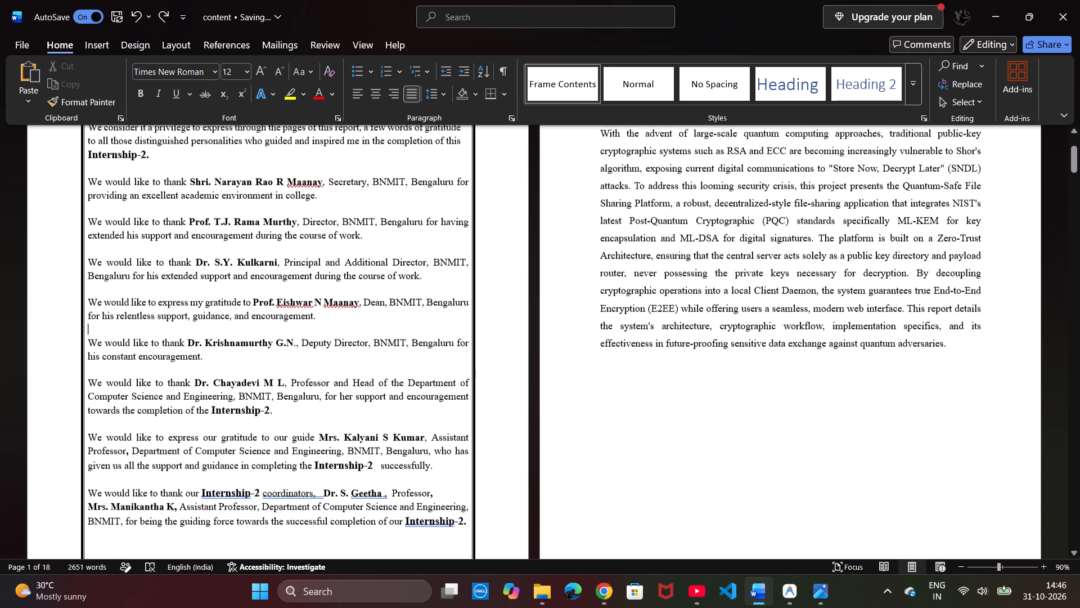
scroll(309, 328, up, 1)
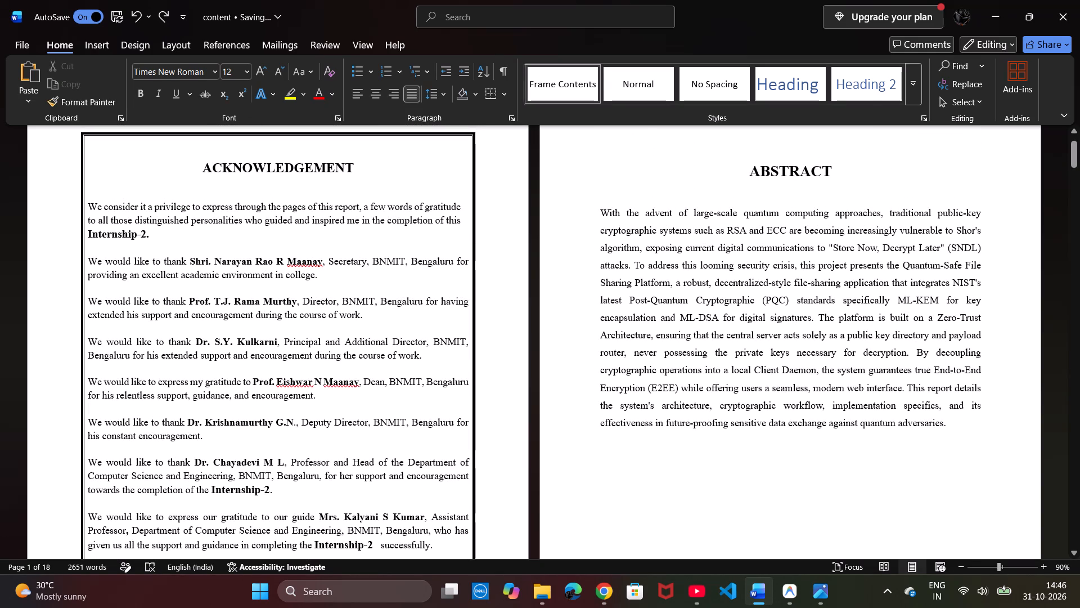
Delete the Dean's name after "Prof." in the Acknowledgement and retype it in full.
click(324, 381)
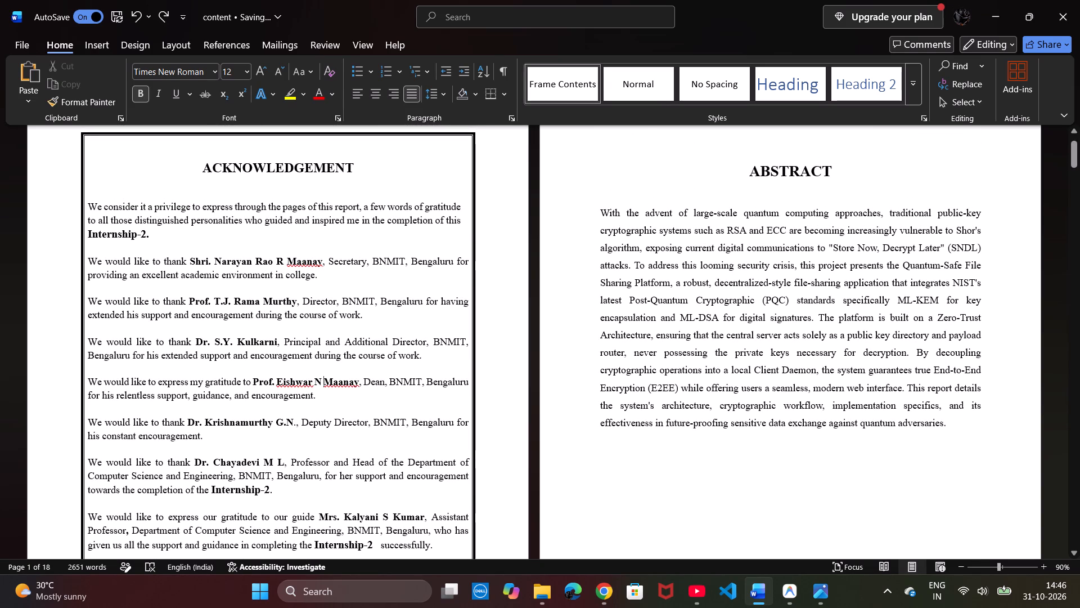
click(358, 382)
key(BackSpace)
key(BackSpace)
key(BackSpace)
key(BackSpace)
key(BackSpace)
key(BackSpace)
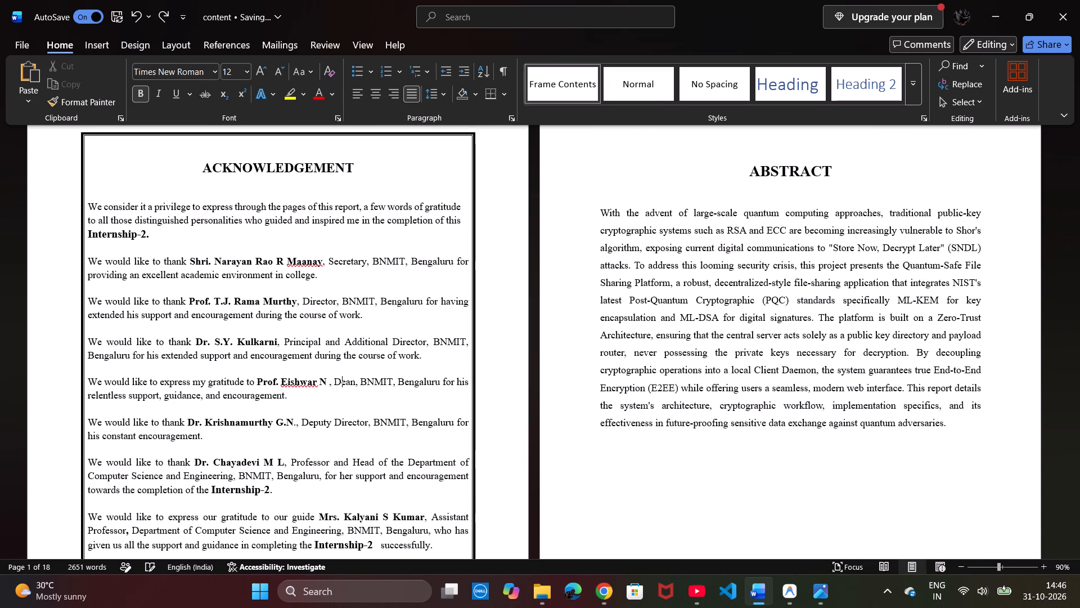
key(BackSpace)
key(BackSpace)
key(BackSpace)
key(BackSpace)
key(BackSpace)
key(BackSpace)
key(BackSpace)
key(BackSpace)
key(BackSpace)
key(BackSpace)
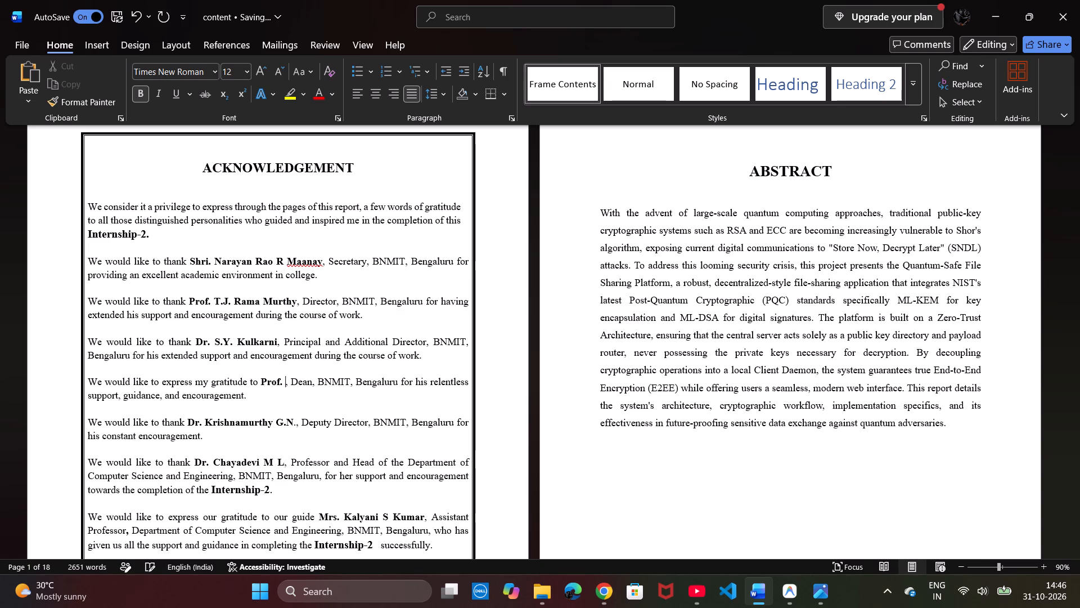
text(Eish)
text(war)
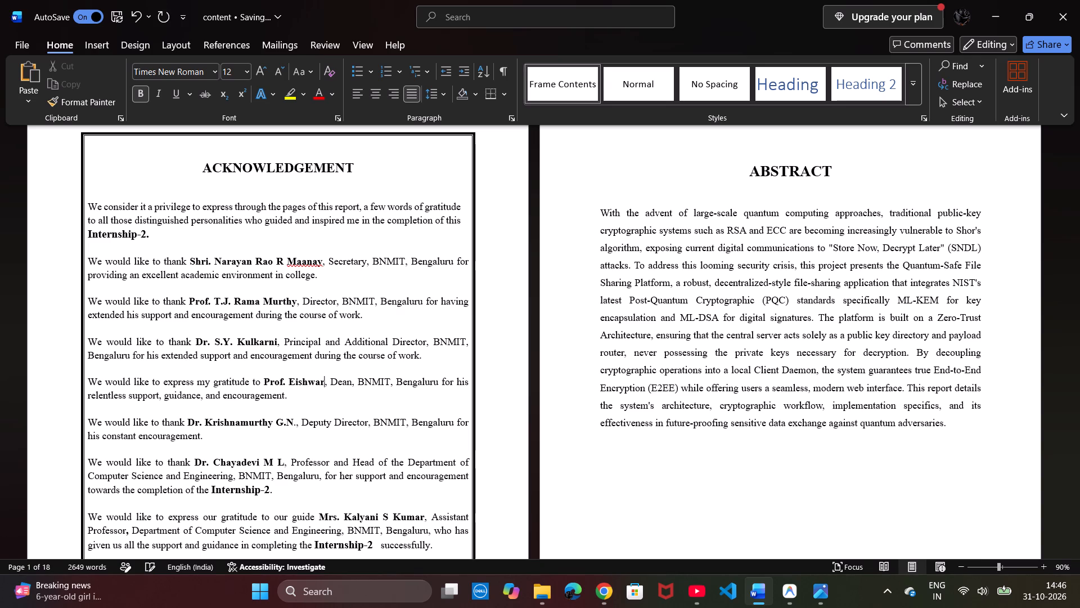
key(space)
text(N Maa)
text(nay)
click(359, 417)
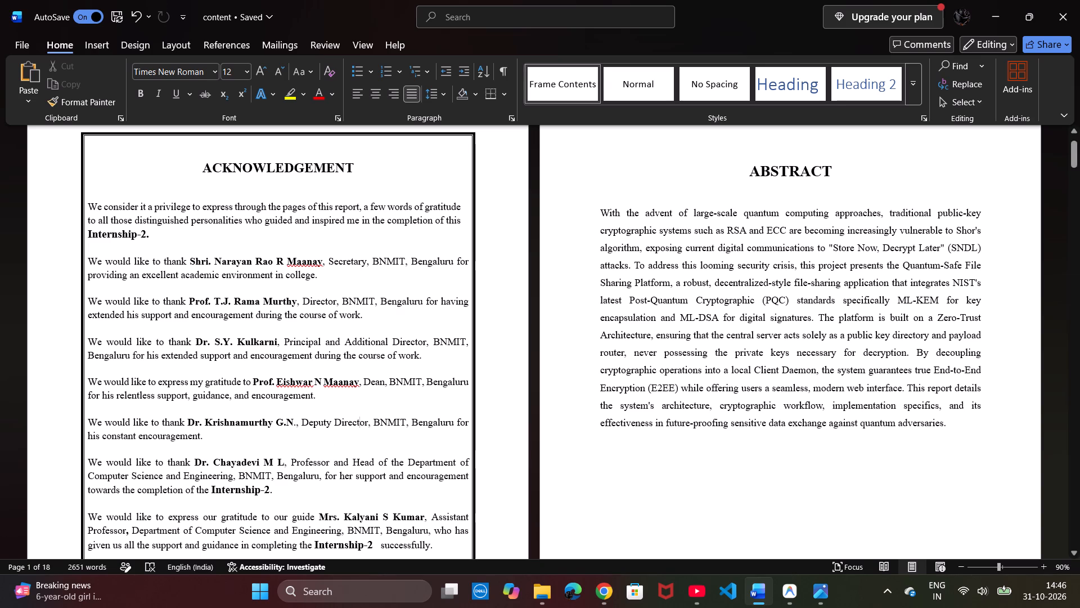
Proofread the Acknowledgement page from the Secretary's paragraph down to the student names and back up to the heading.
scroll(316, 418, down, 1)
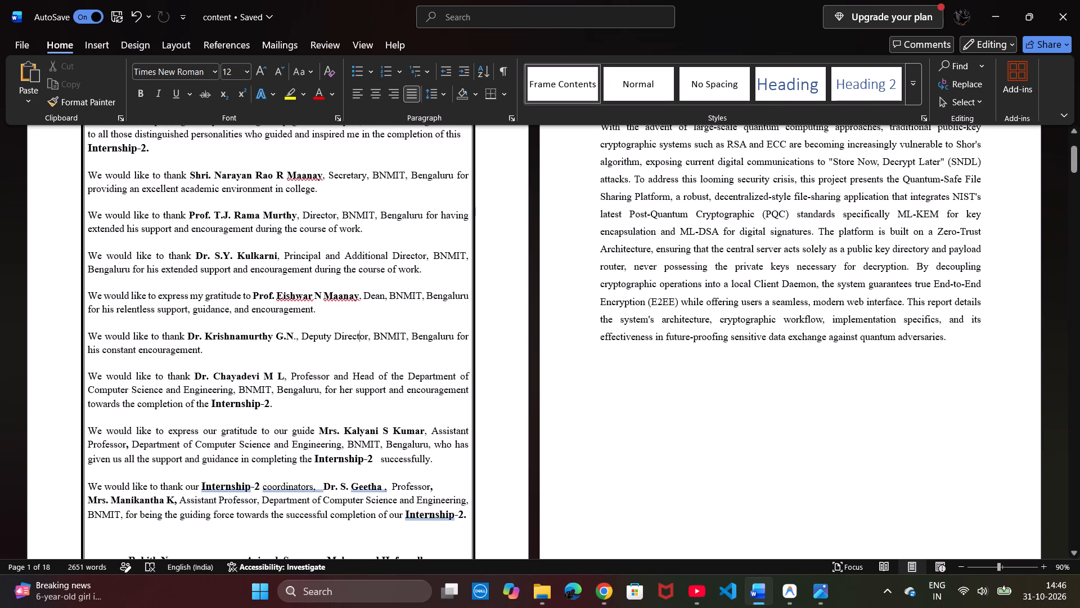
scroll(316, 418, down, 1)
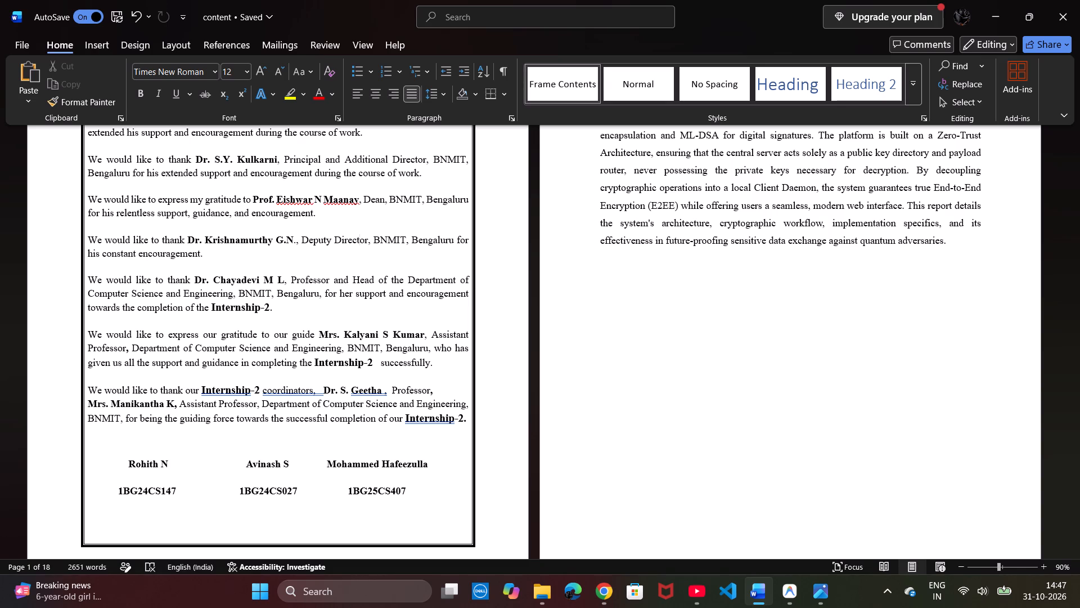
click(329, 380)
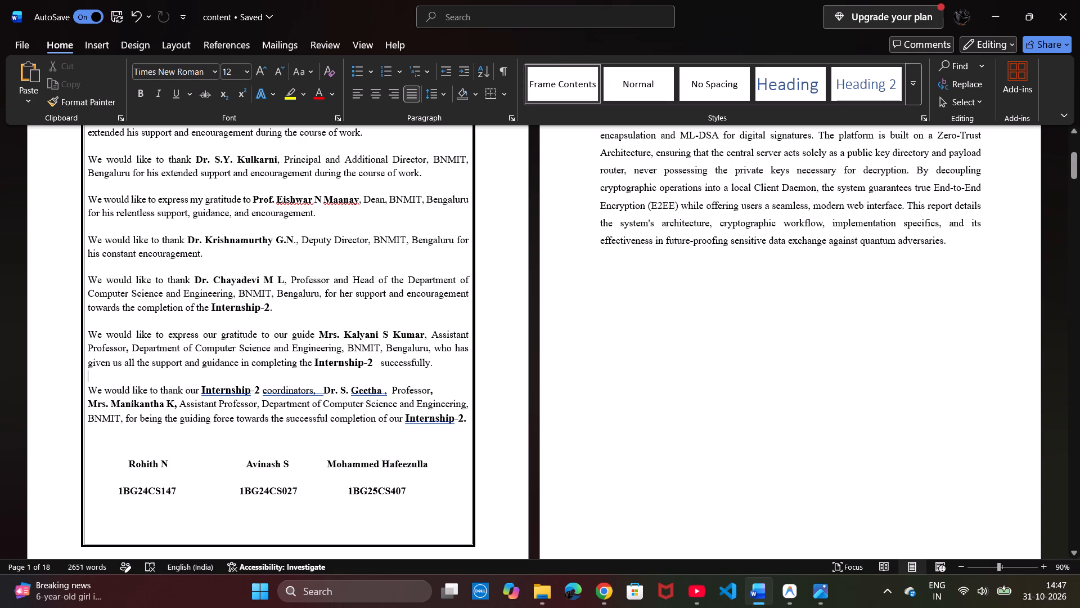
click(424, 320)
drag(422, 228, 404, 251)
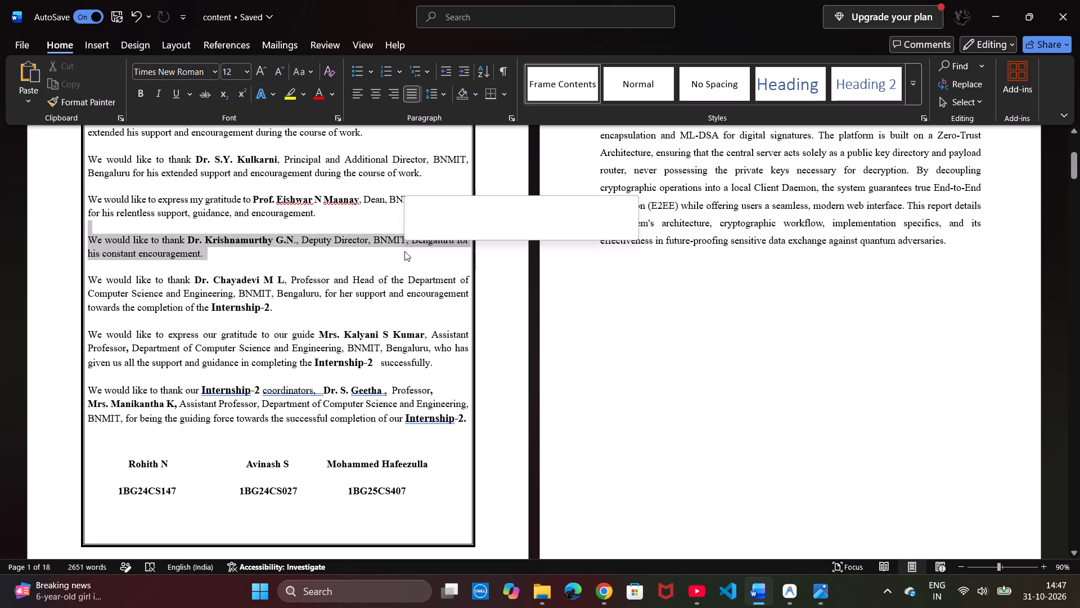
click(404, 251)
click(396, 266)
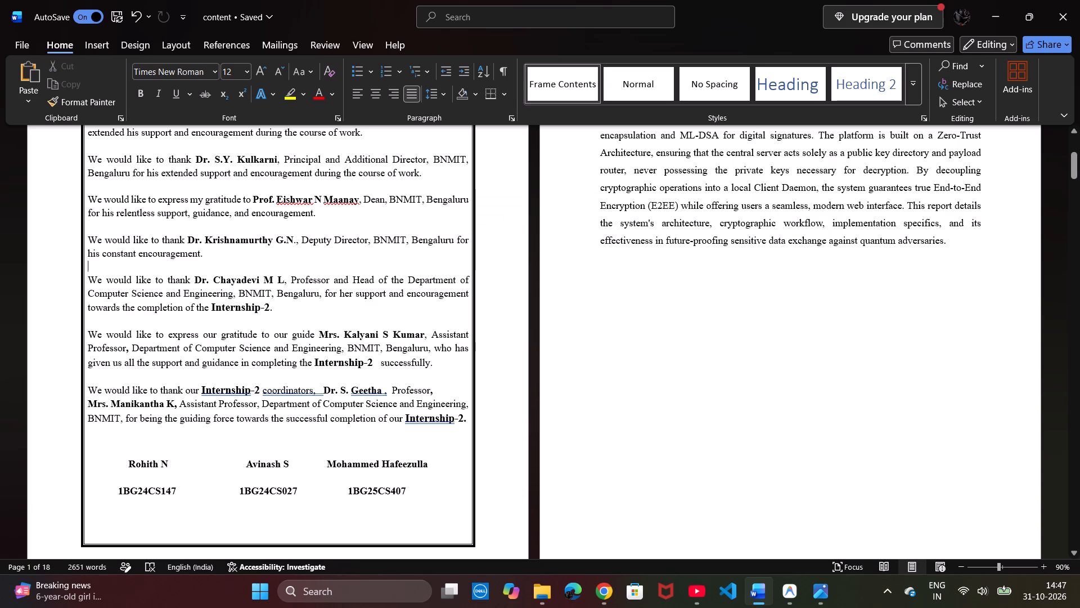
scroll(601, 247, up, 3)
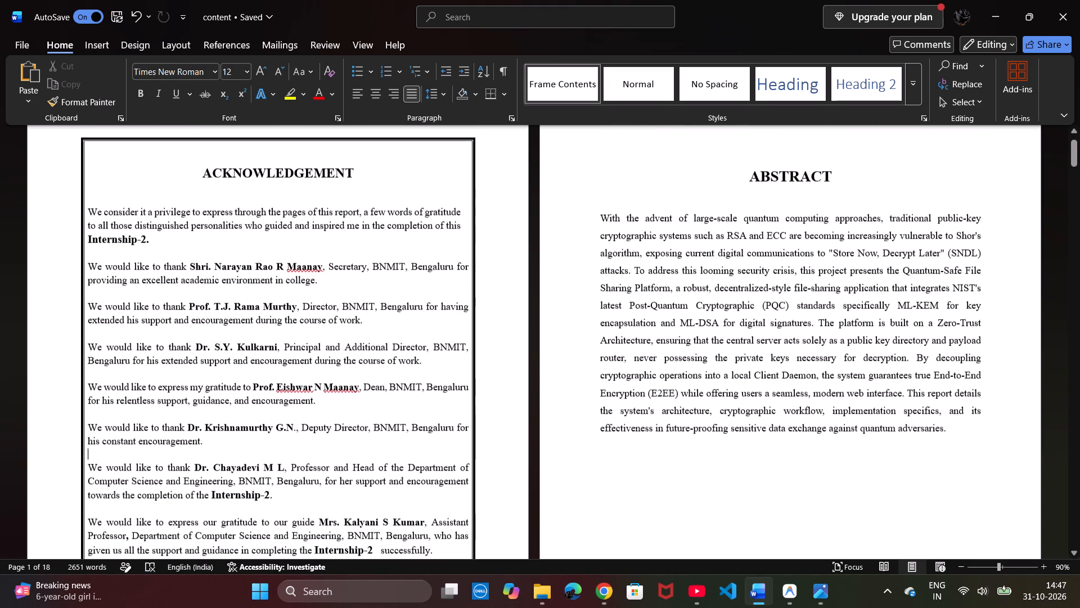
Review the Table of Contents, List of Figures and the chapters through Literature Survey and System Requirements.
scroll(601, 247, down, 4)
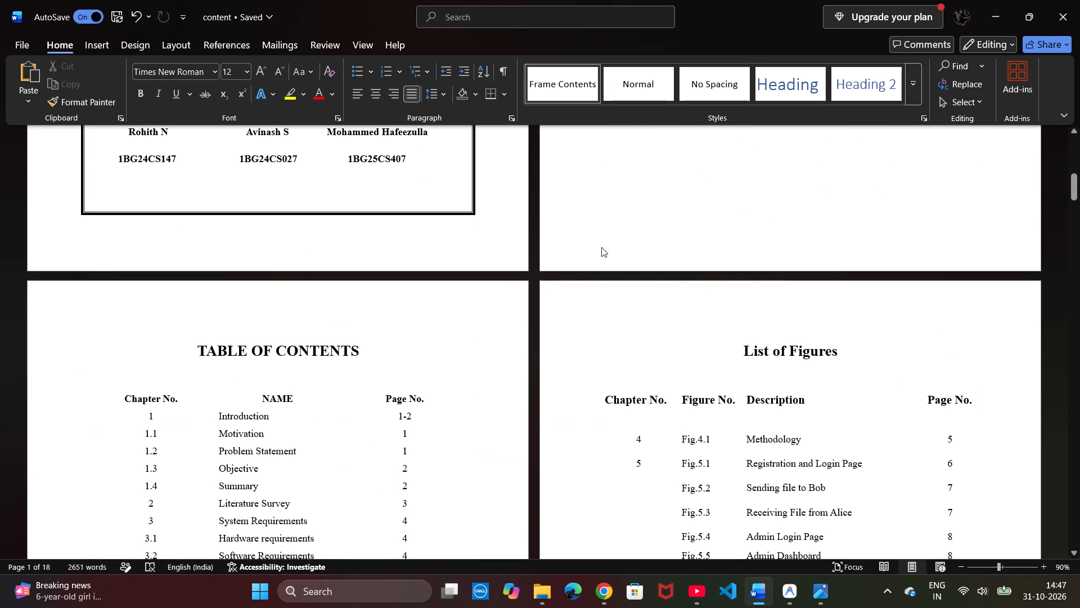
scroll(601, 247, down, 2)
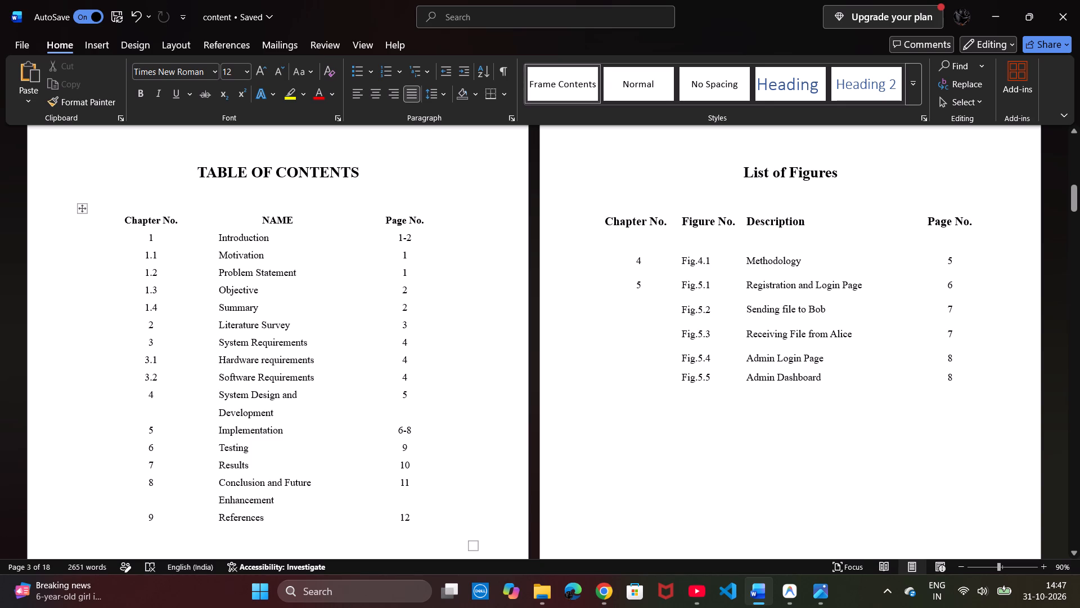
scroll(547, 341, down, 11)
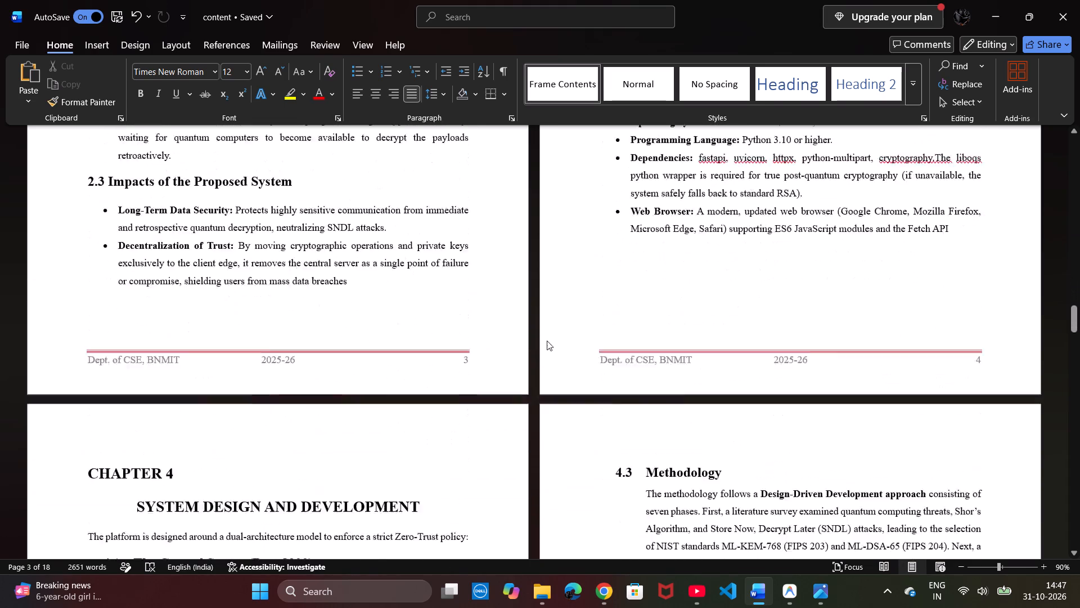
scroll(547, 341, up, 1)
scroll(547, 341, down, 1)
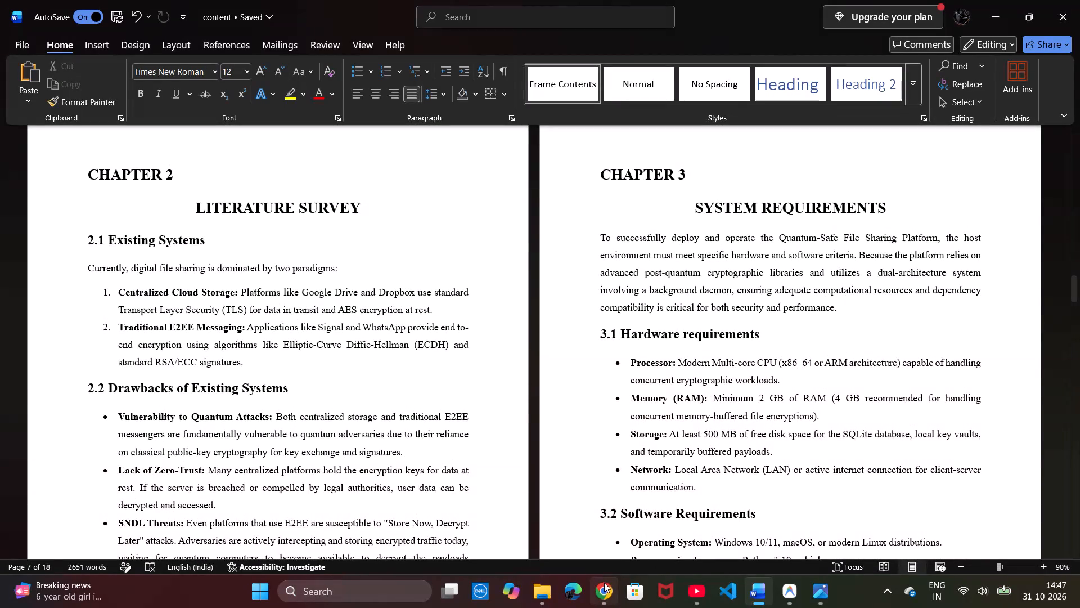
click(726, 412)
Copy all six entries, [1] to [6], from the References page without its heading.
scroll(726, 412, down, 6)
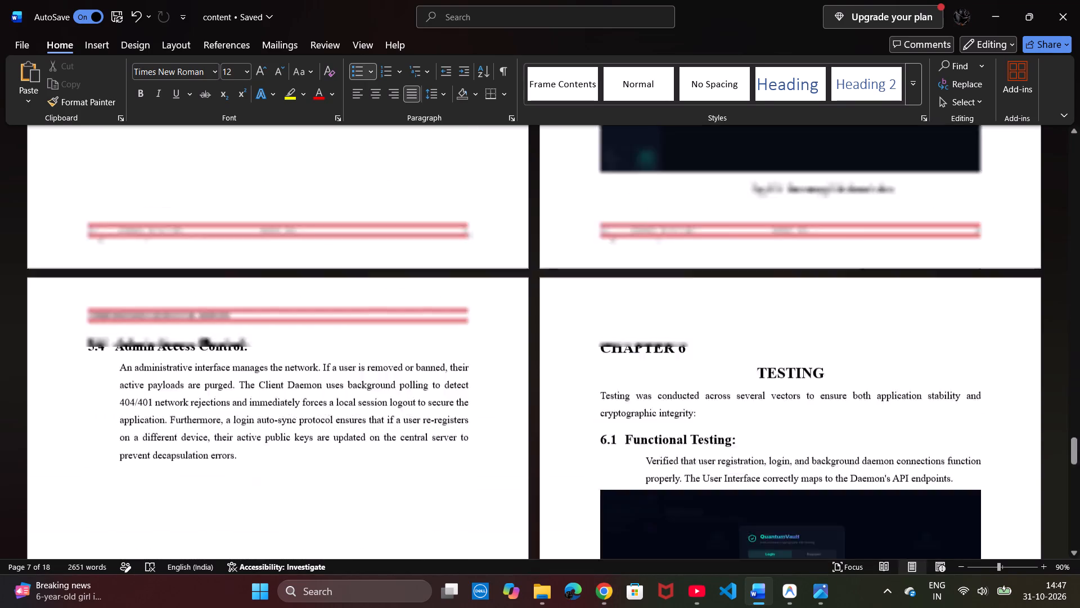
scroll(726, 412, down, 4)
scroll(703, 383, up, 1)
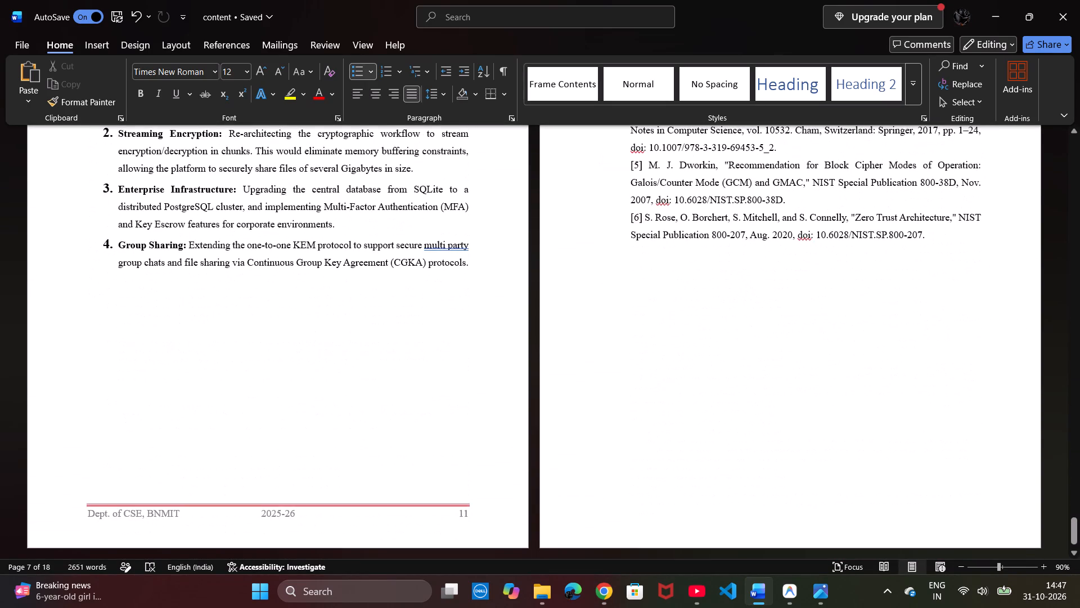
scroll(703, 383, up, 2)
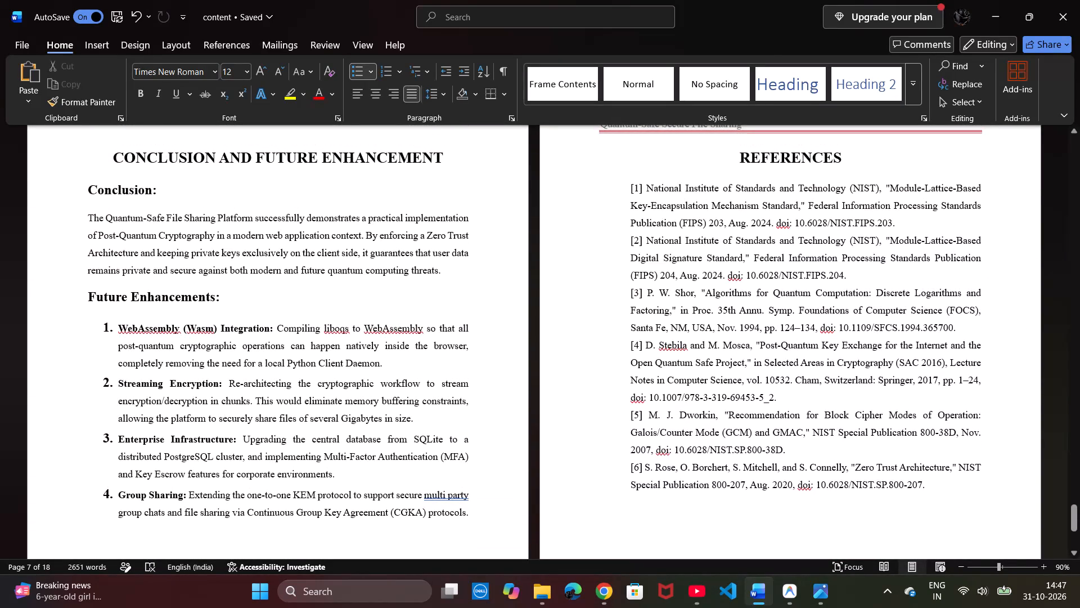
drag(781, 395, 623, 193)
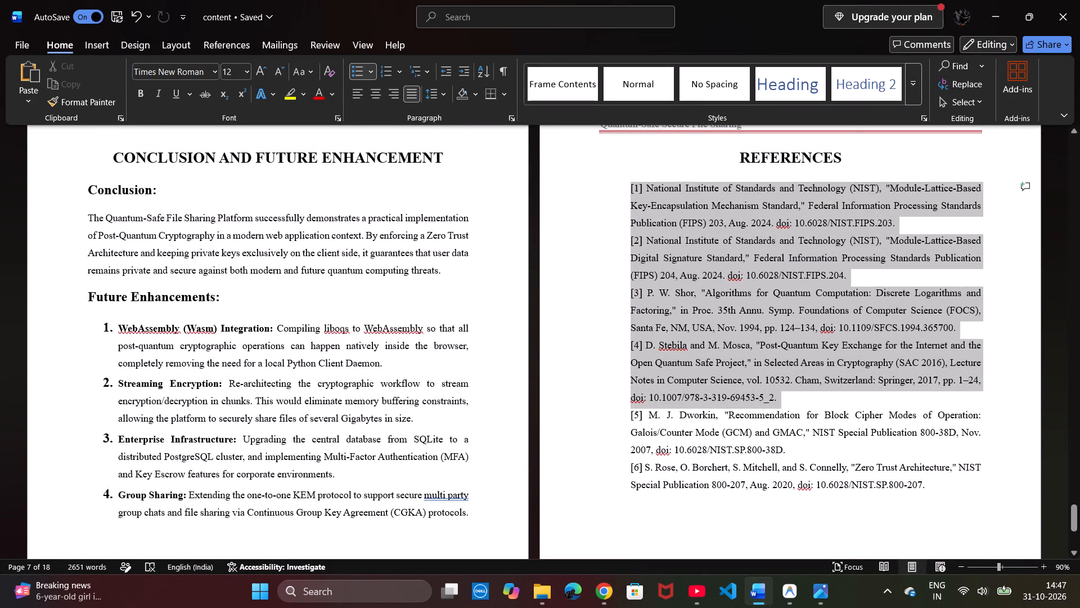
drag(623, 193, 624, 193)
click(933, 484)
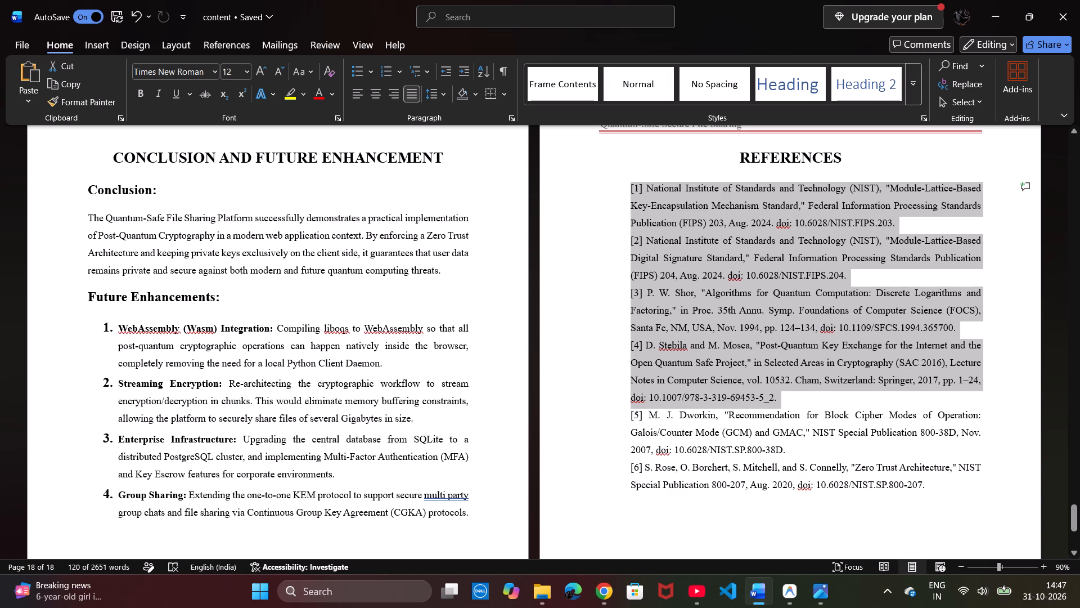
drag(933, 484, 596, 175)
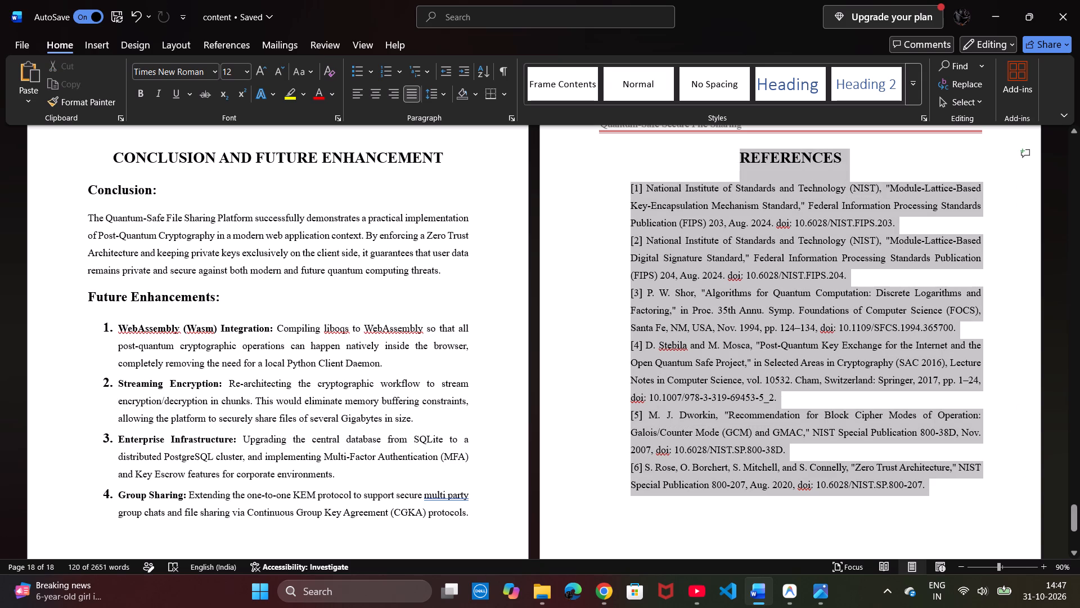
drag(596, 175, 605, 190)
key(ctrl+c)
key(ctrl+c)
key(ctrl+c)
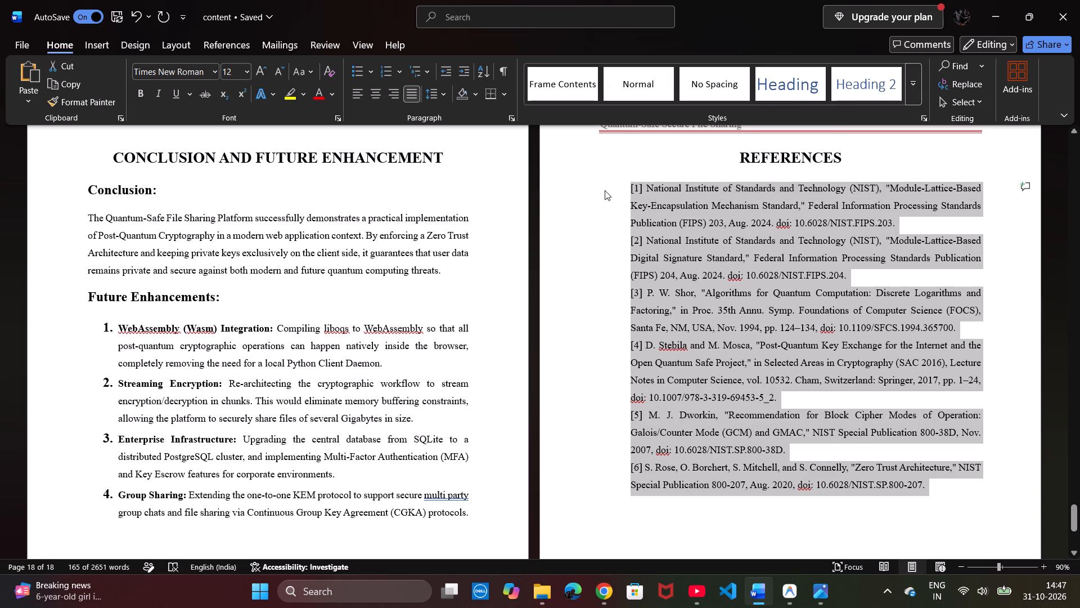
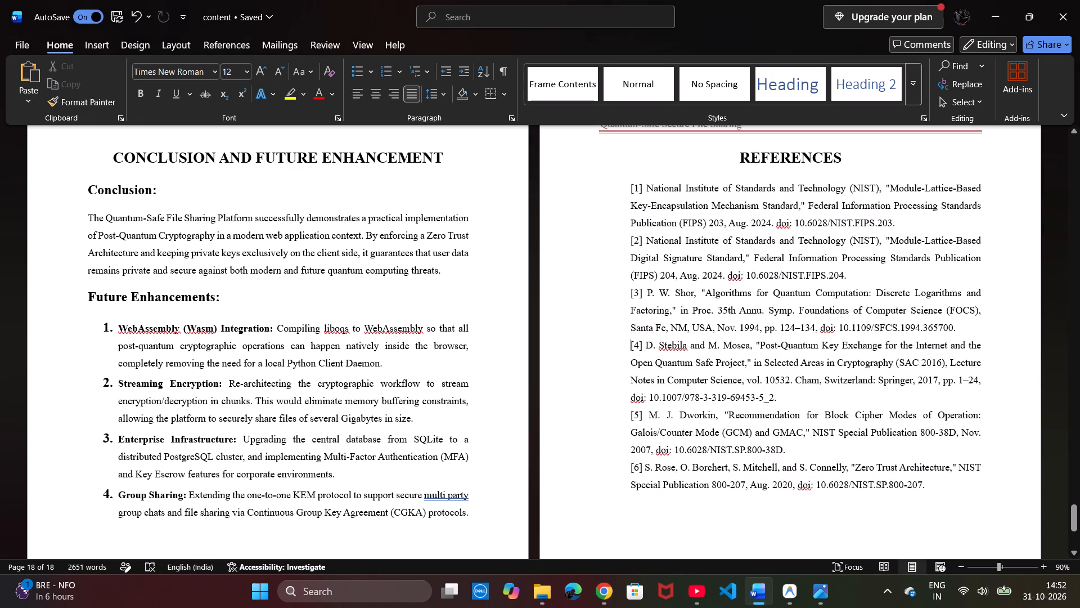
scroll(659, 358, up, 2)
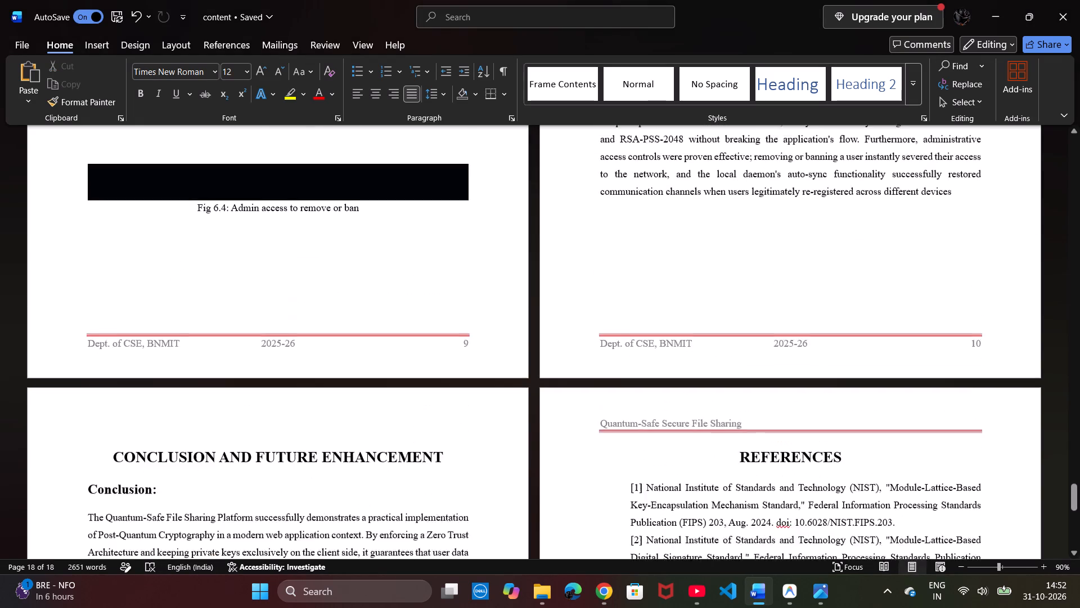
scroll(659, 358, down, 3)
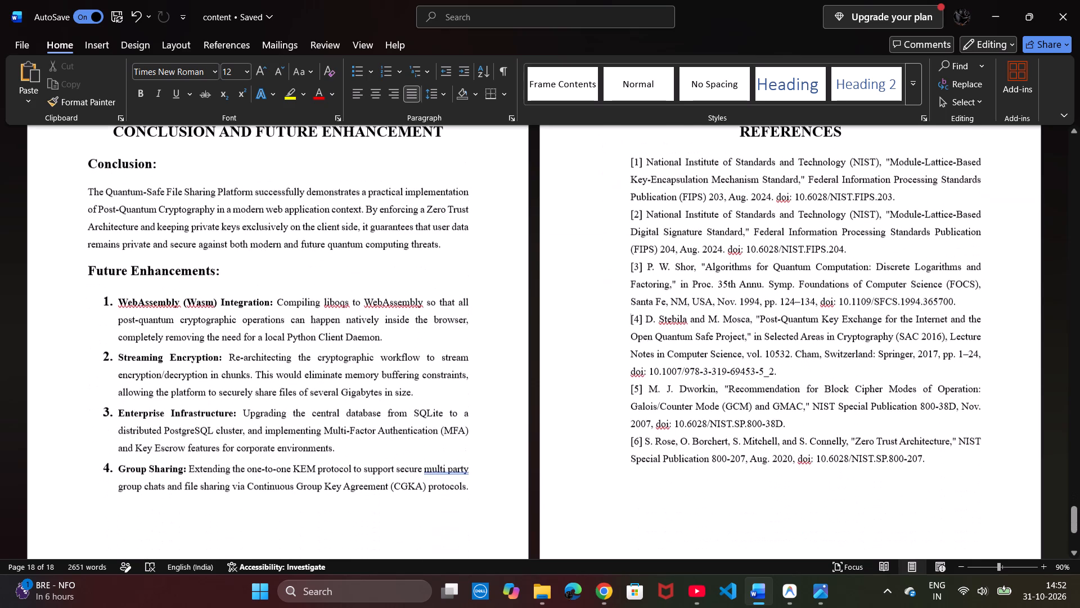
scroll(659, 358, up, 1)
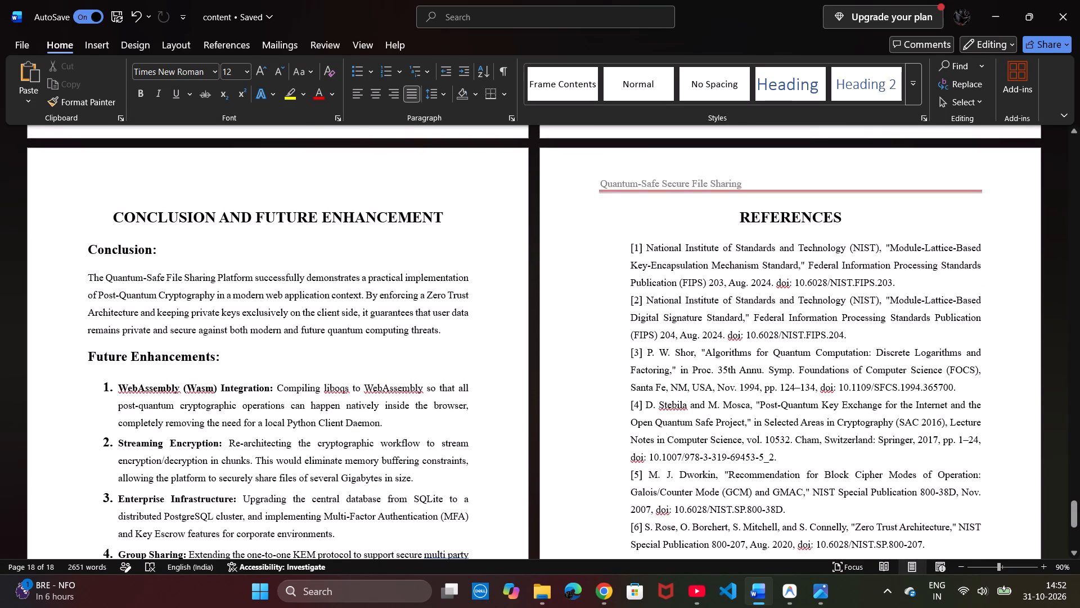
drag(897, 282, 673, 239)
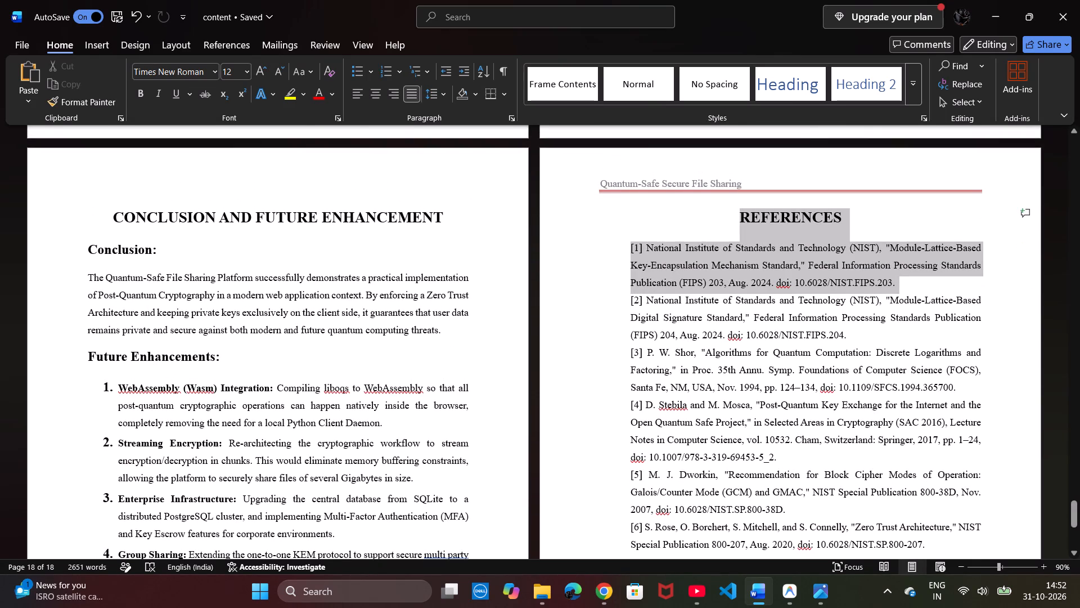
drag(673, 239, 625, 250)
key(ctrl+c)
key(ctrl+c)
key(ctrl+c)
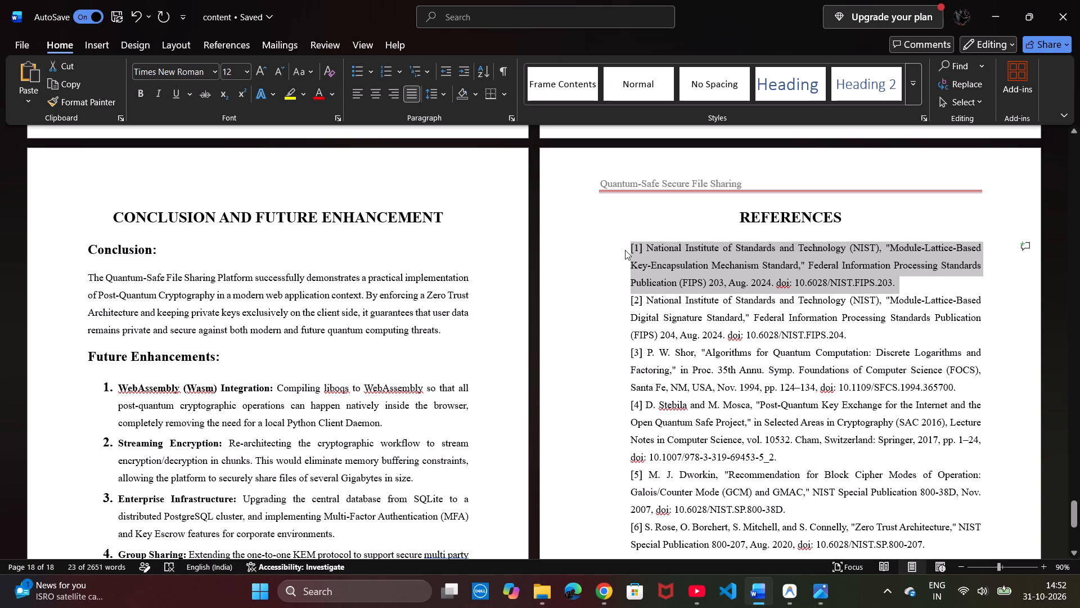
Delete all Chapter 2 content below the LITERATURE SURVEY title, from 2.1 Existing Systems to the end of section 2.3.
scroll(466, 260, up, 10)
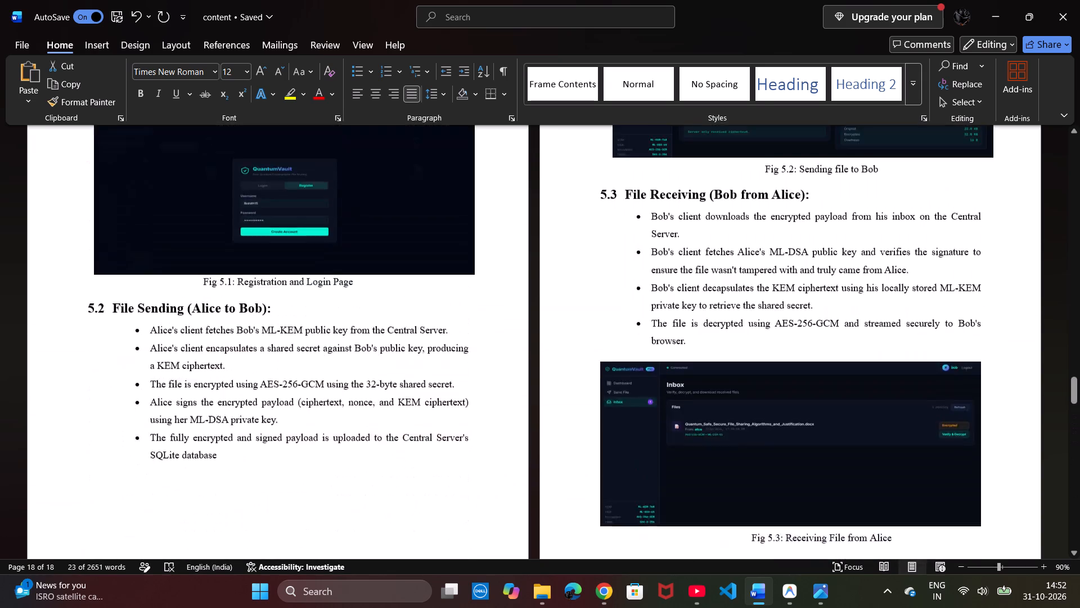
scroll(466, 260, up, 10)
scroll(466, 260, down, 1)
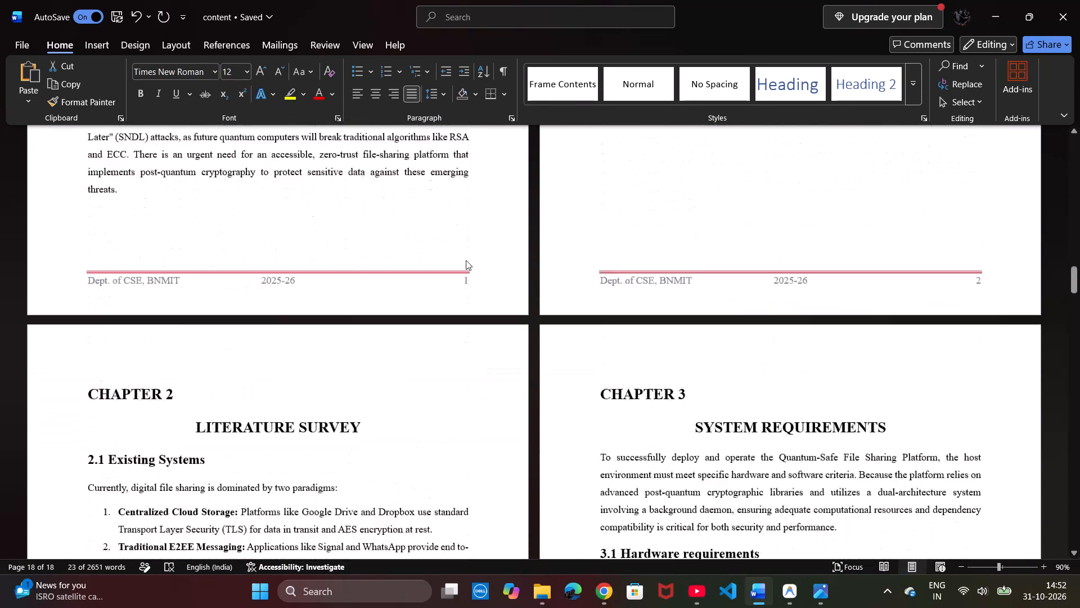
scroll(466, 260, down, 4)
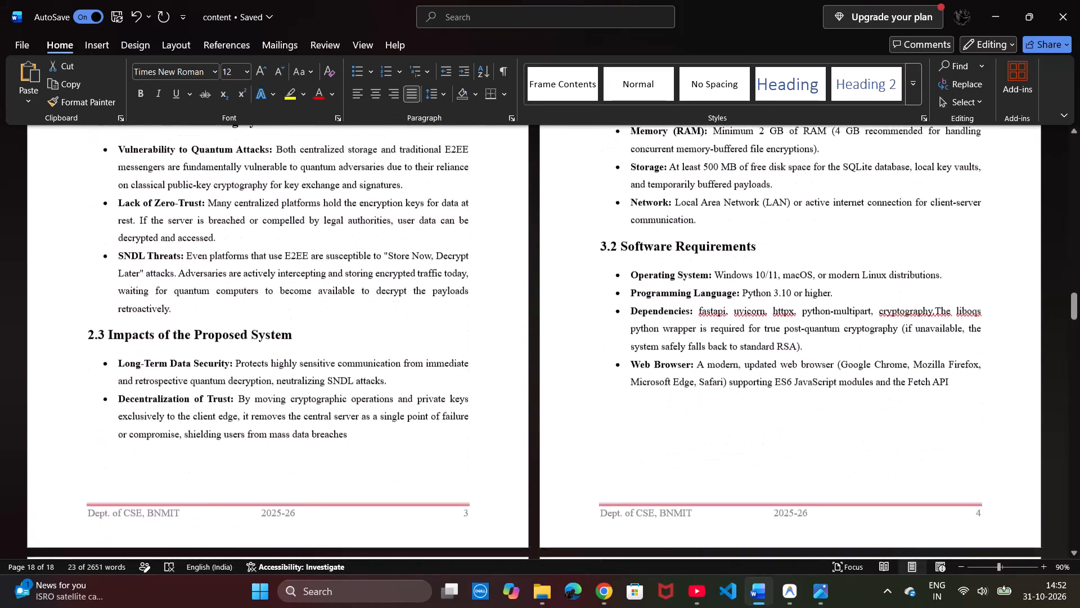
drag(363, 529, 293, 379)
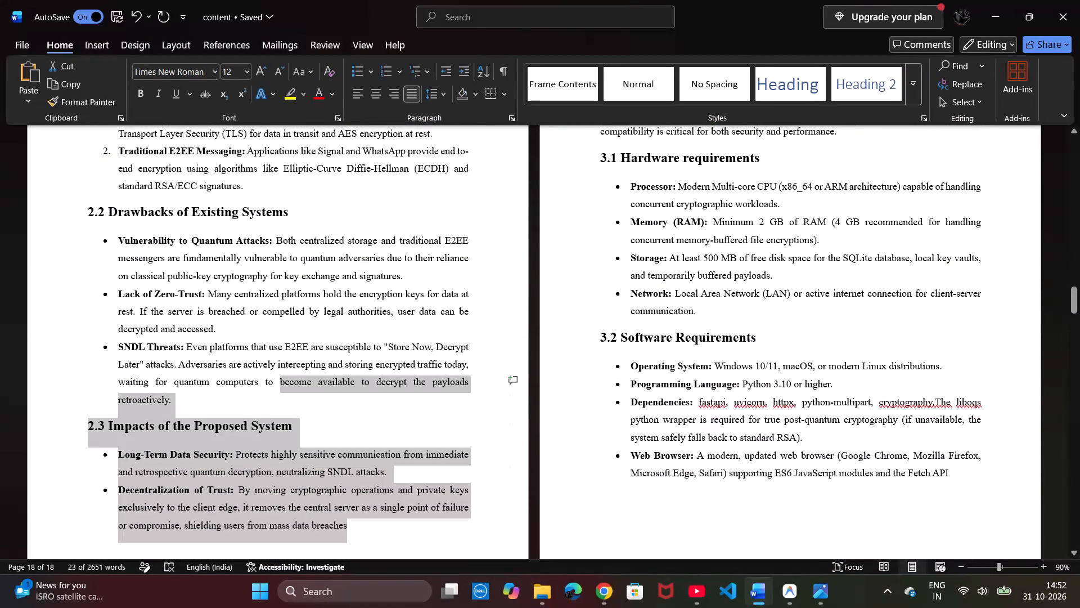
drag(293, 379, 206, 85)
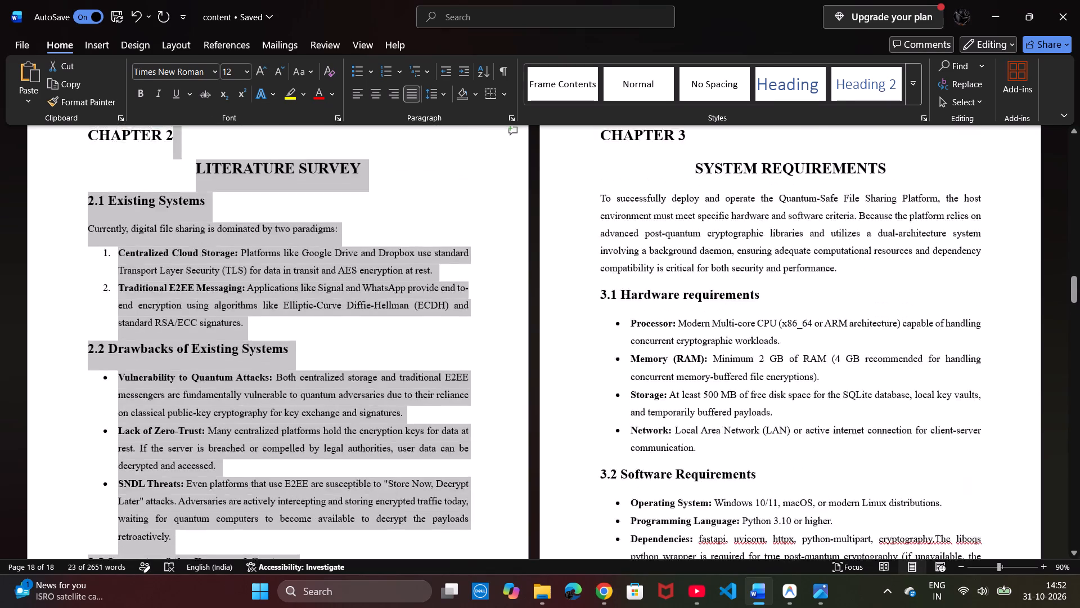
drag(206, 85, 79, 426)
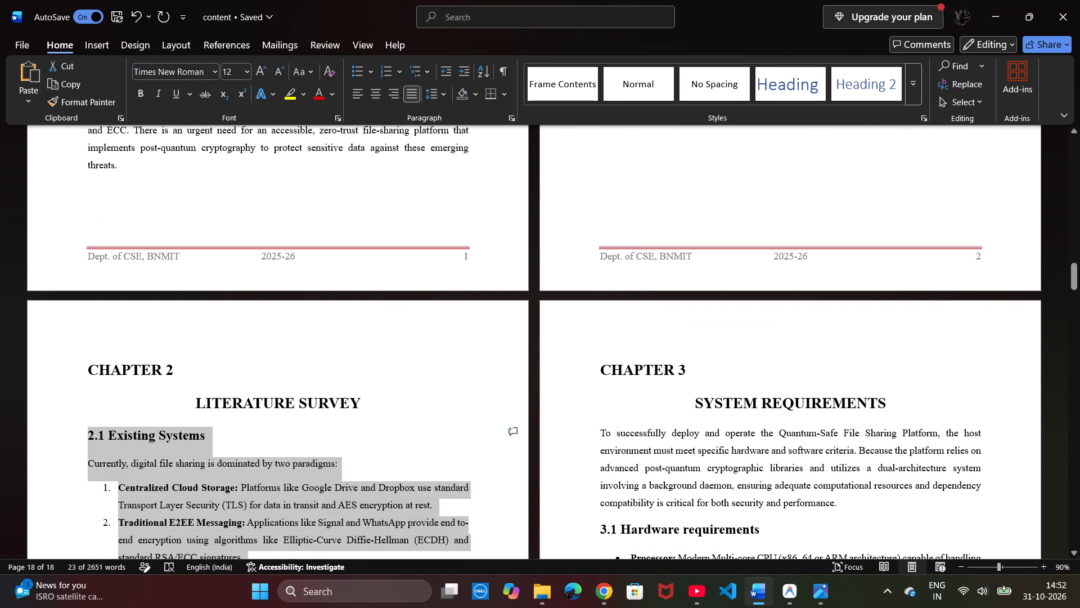
drag(79, 426, 79, 432)
key(BackSpace)
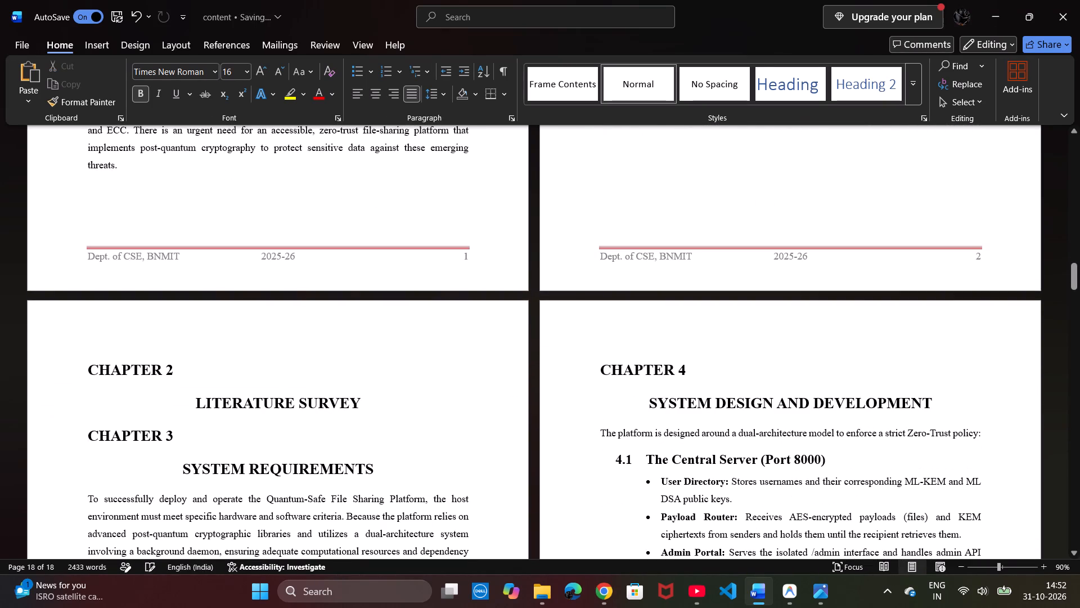
Insert blank lines below the LITERATURE SURVEY title until the CHAPTER 3 heading moves to the following page.
key(Return)
key(Return)
key(Return)
key(Return)
key(Return)
key(Return)
key(Return)
key(Return)
key(Return)
key(Return)
key(Return)
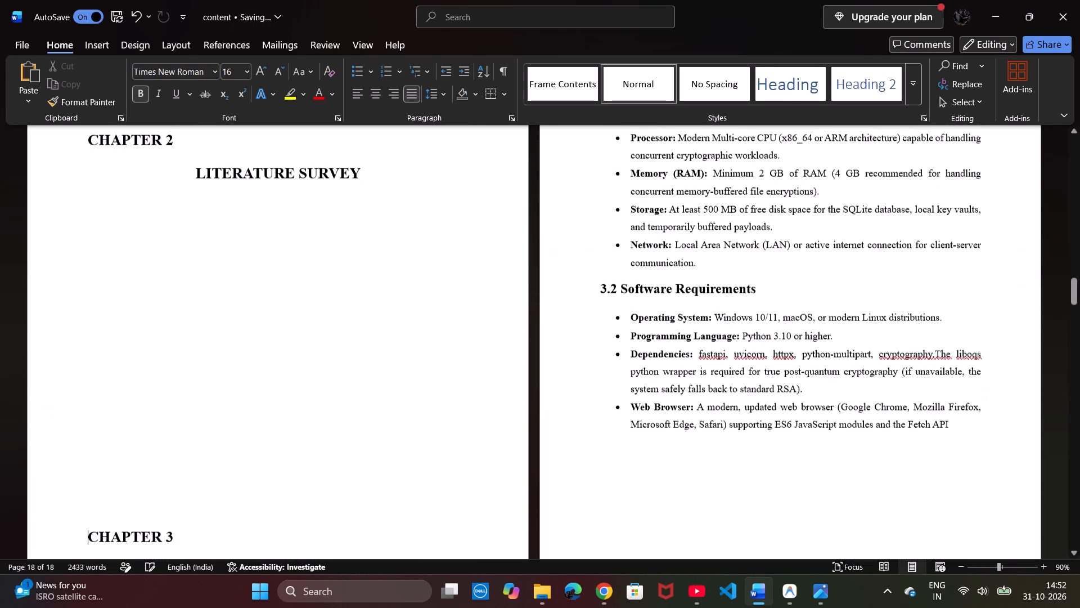
key(Return)
key(Return)
key(Return)
key(Return)
key(Return)
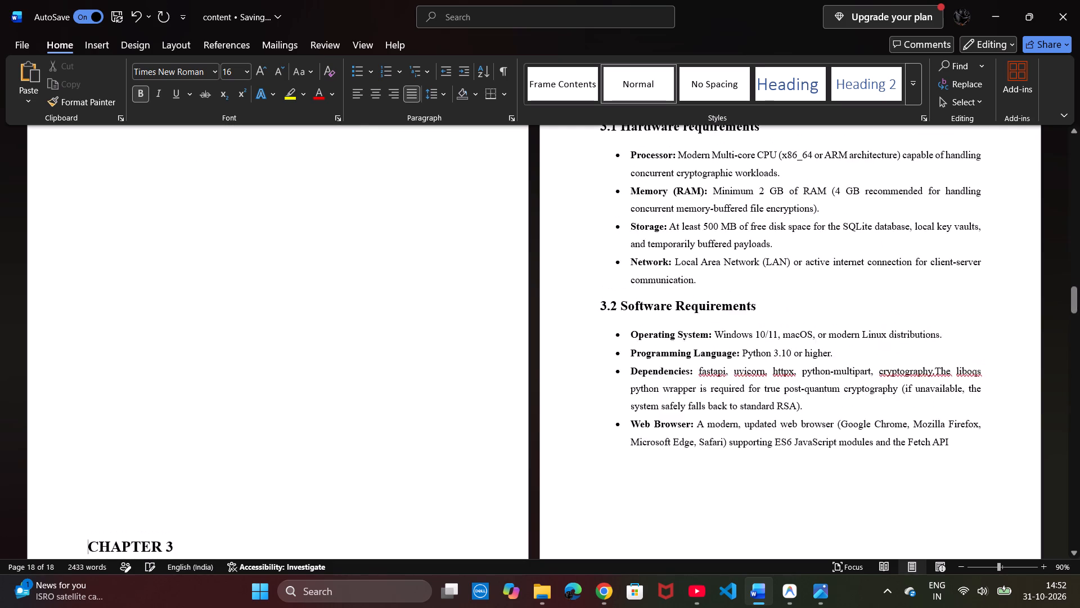
key(Return)
Paste the copied reference [1] on the first blank line below the LITERATURE SURVEY title.
click(110, 240)
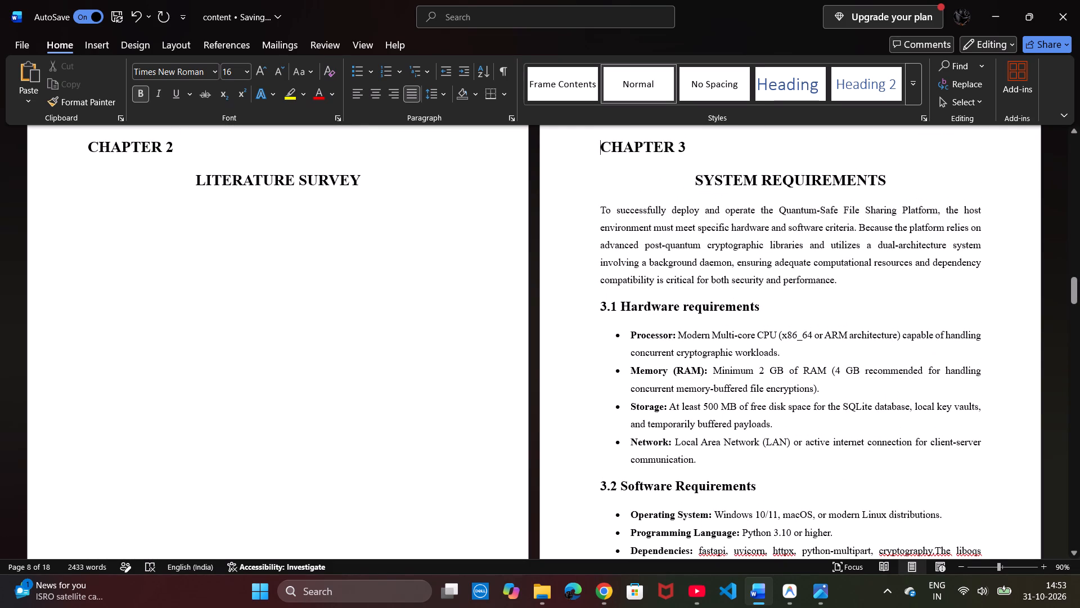
click(104, 209)
key(ctrl+v)
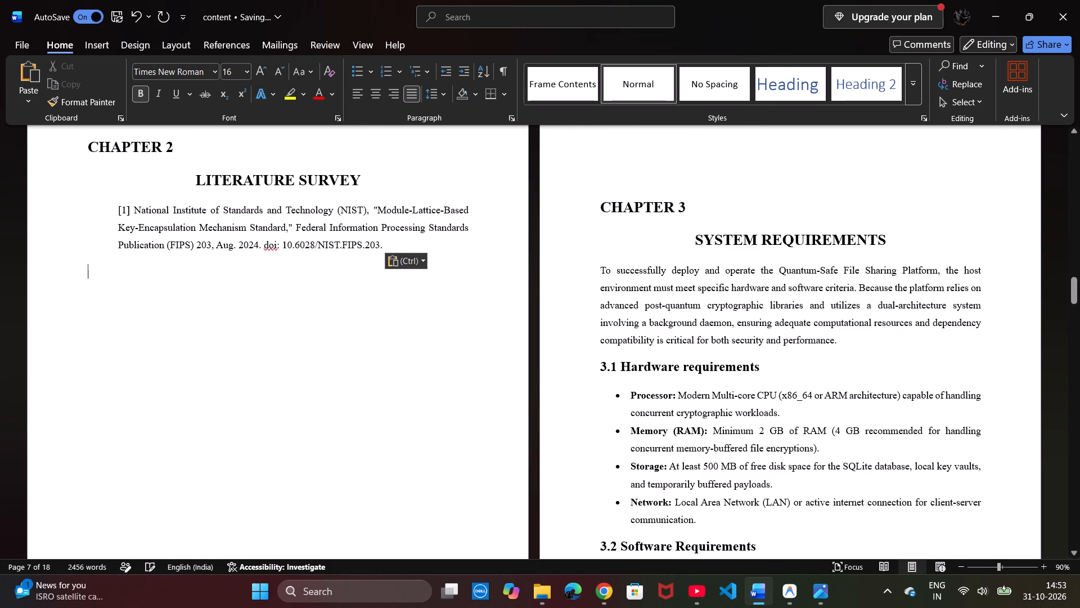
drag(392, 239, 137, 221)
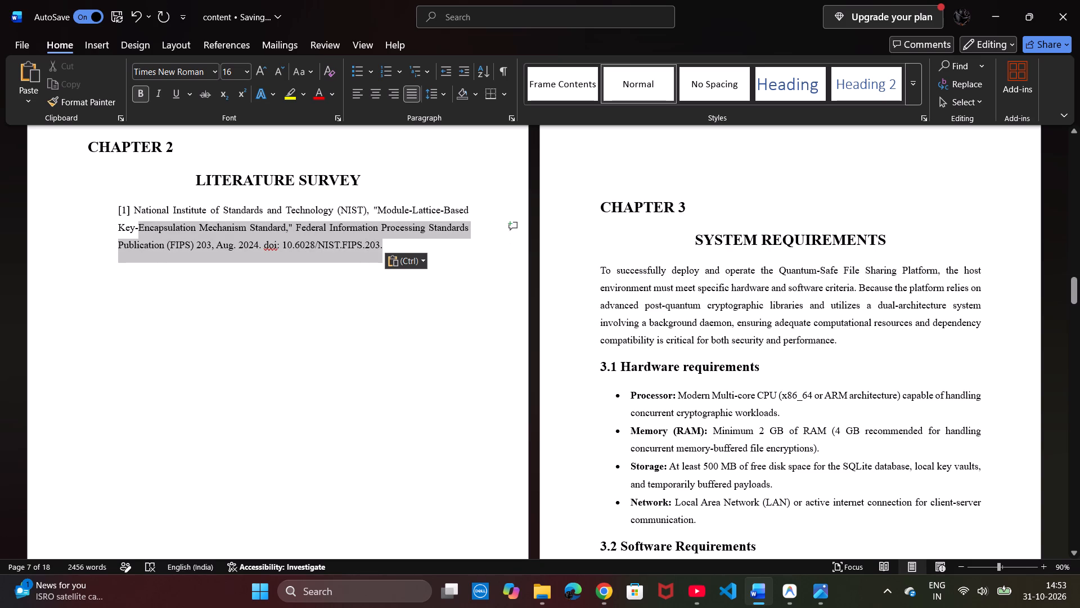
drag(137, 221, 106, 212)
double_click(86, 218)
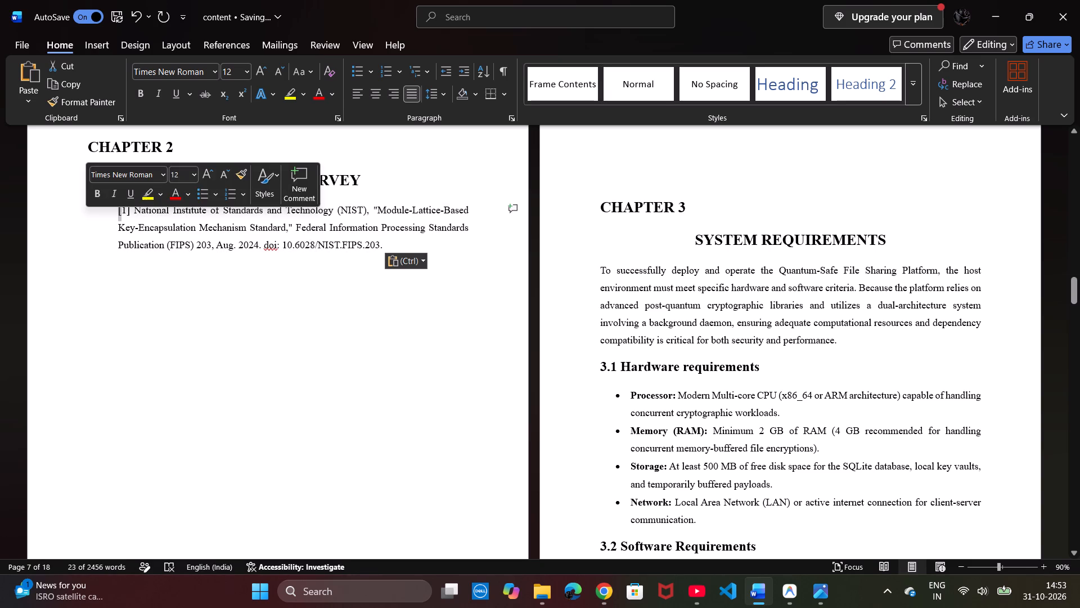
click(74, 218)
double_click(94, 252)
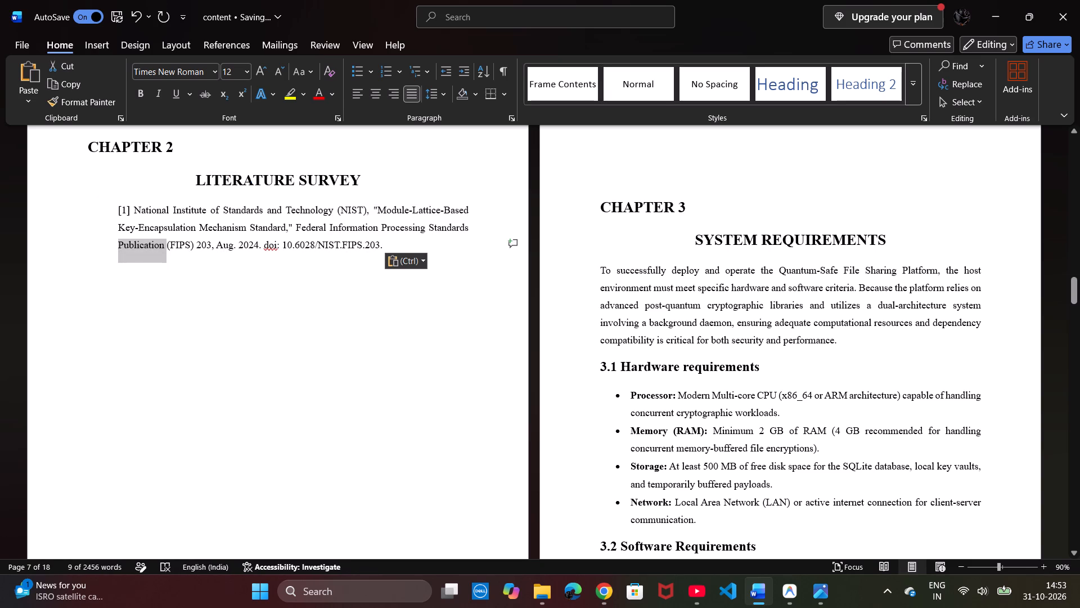
Paste a second copy of reference [1] in Chapter 2, leaving an empty line below the first copy.
double_click(71, 316)
click(79, 315)
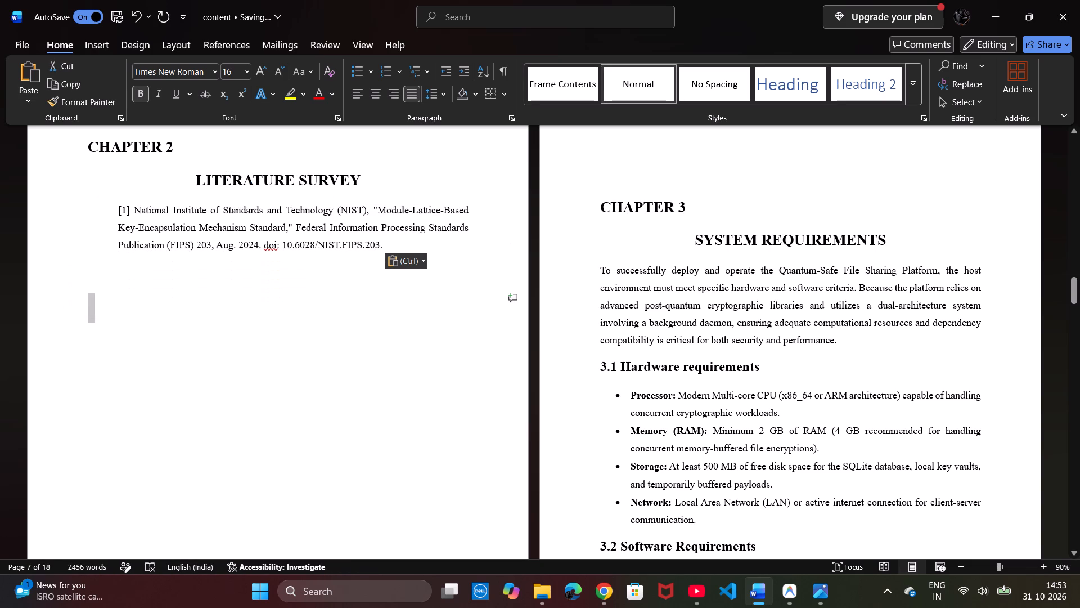
click(79, 315)
click(83, 311)
key(ctrl+v)
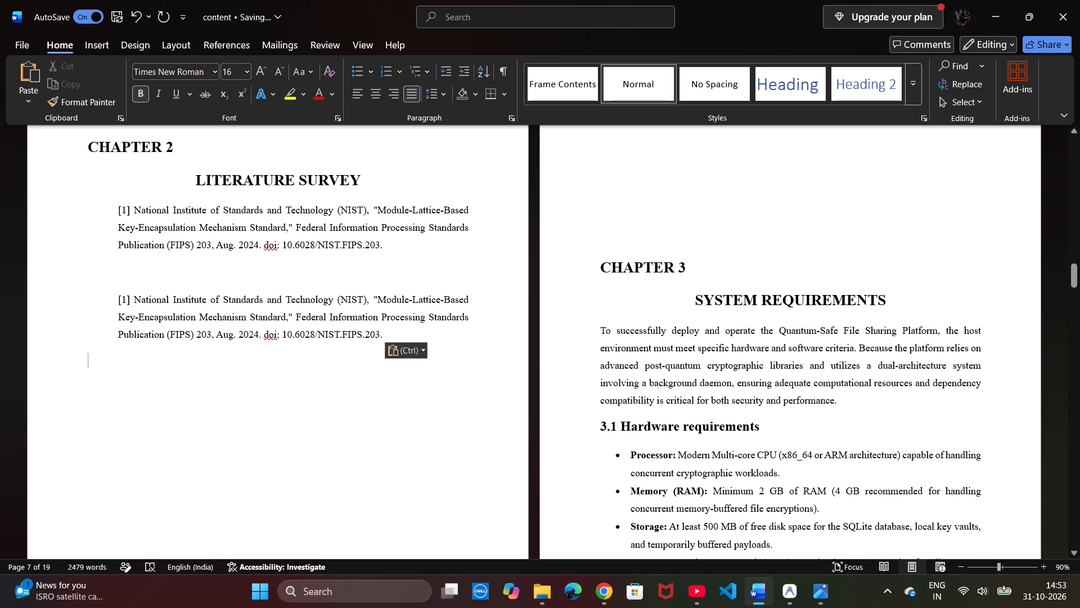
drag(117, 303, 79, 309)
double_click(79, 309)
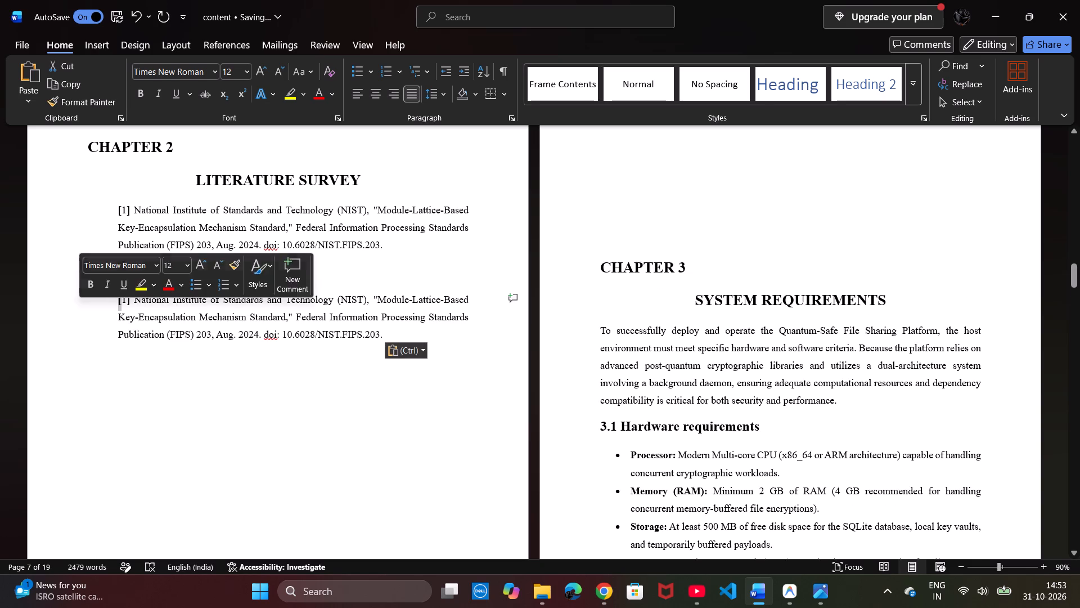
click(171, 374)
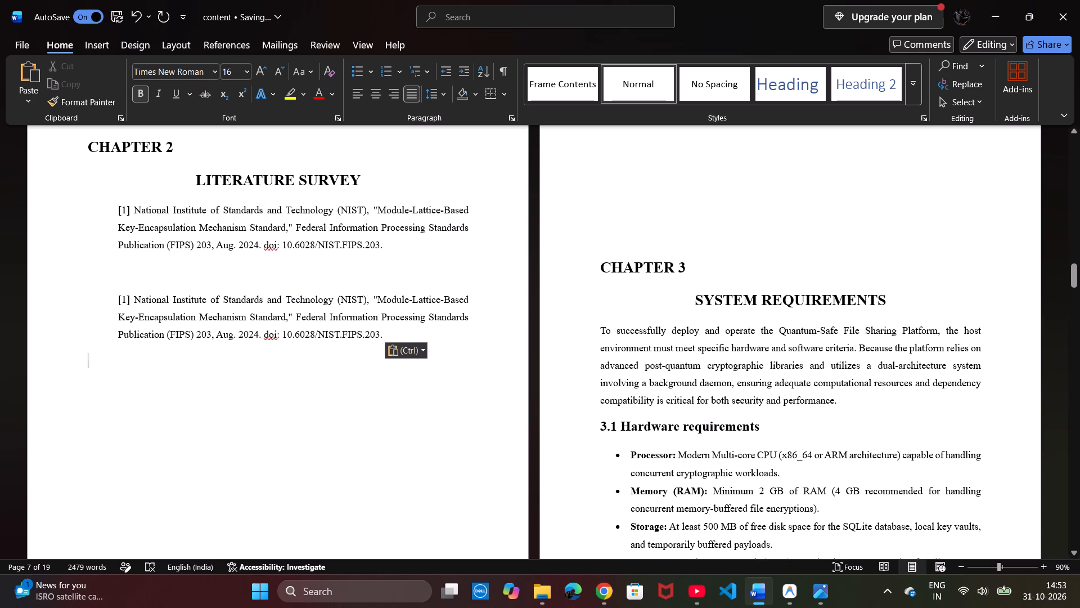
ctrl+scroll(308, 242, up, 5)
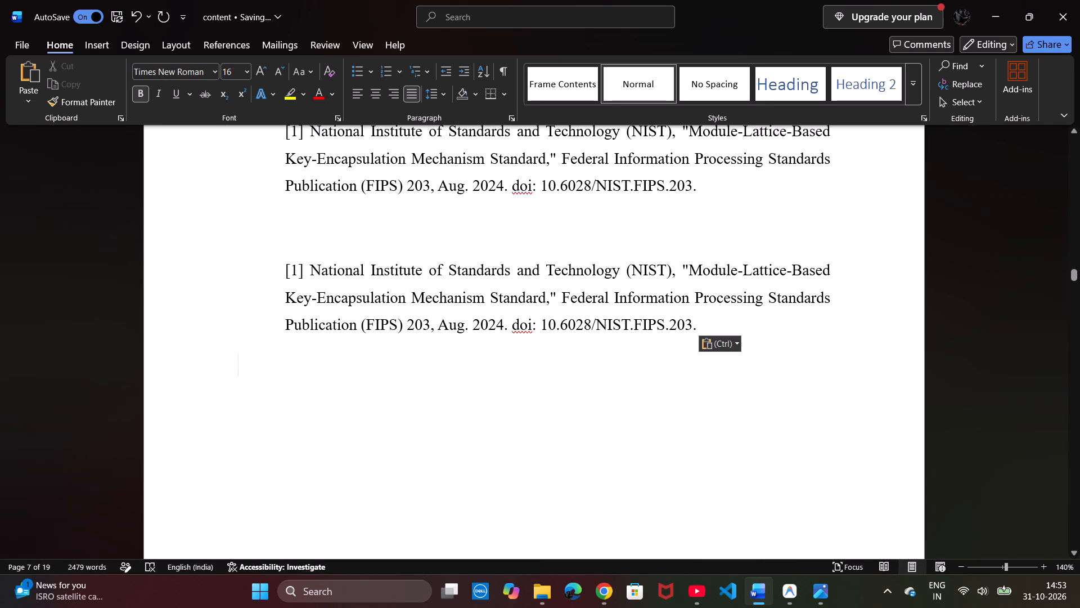
Undo both pasted copies of reference [1] below the LITERATURE SURVEY title.
key(ctrl+z)
key(ctrl+z)
scroll(552, 312, up, 2)
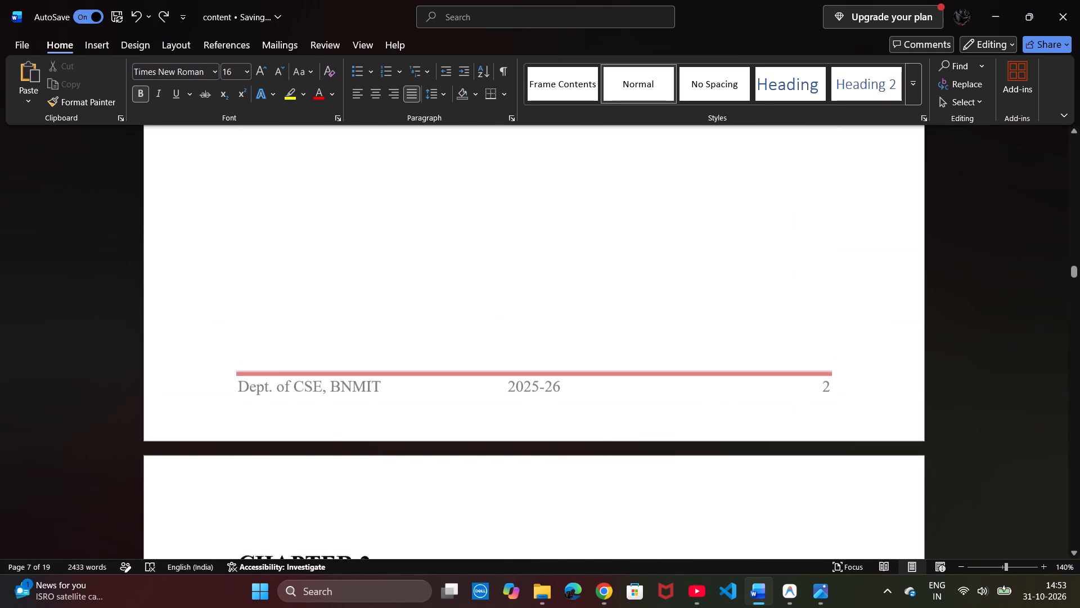
scroll(552, 312, down, 2)
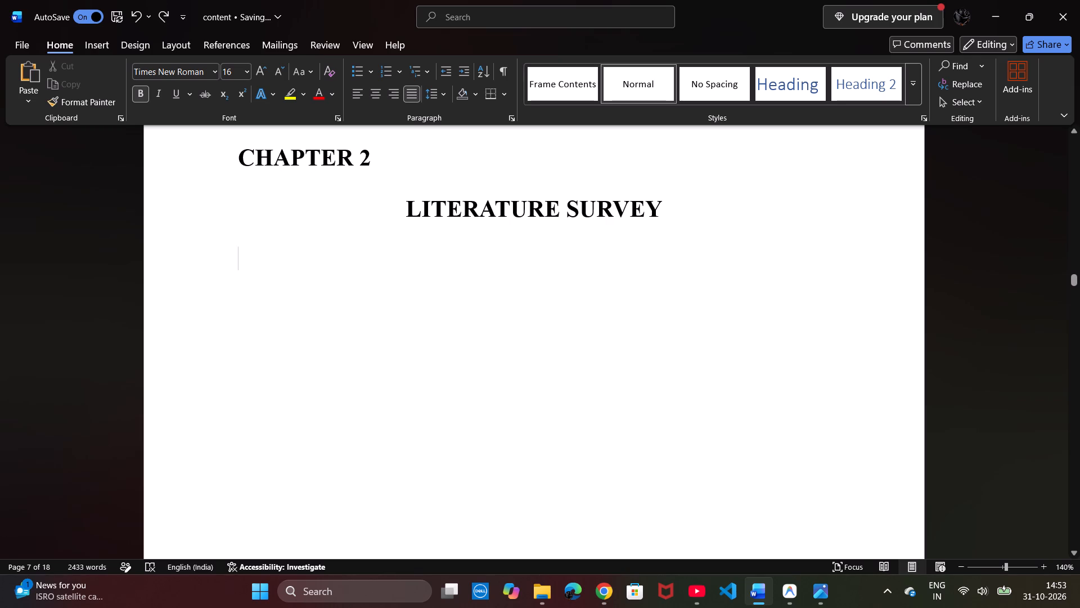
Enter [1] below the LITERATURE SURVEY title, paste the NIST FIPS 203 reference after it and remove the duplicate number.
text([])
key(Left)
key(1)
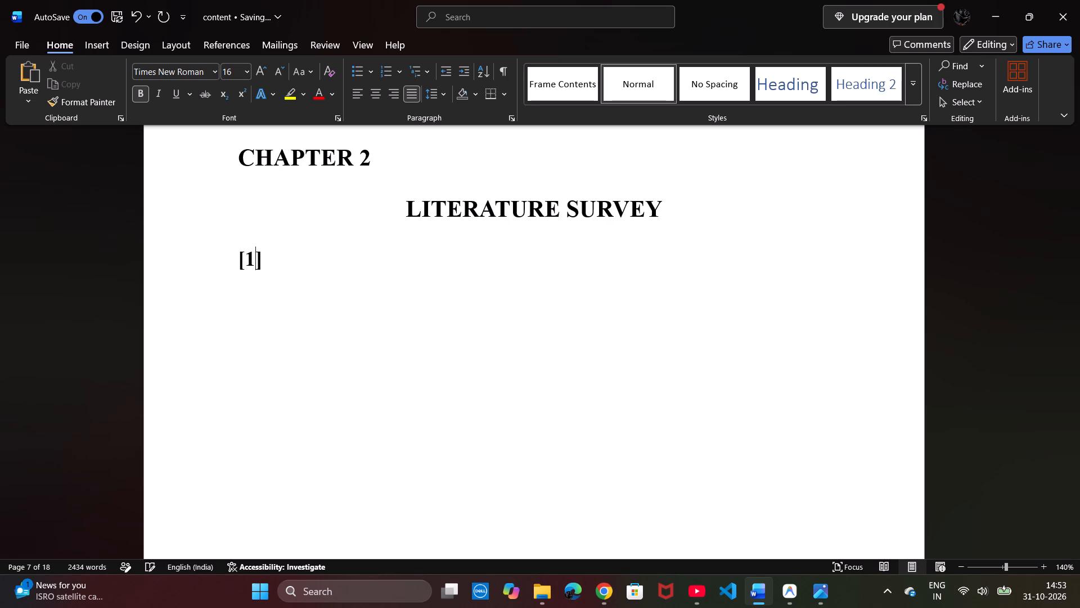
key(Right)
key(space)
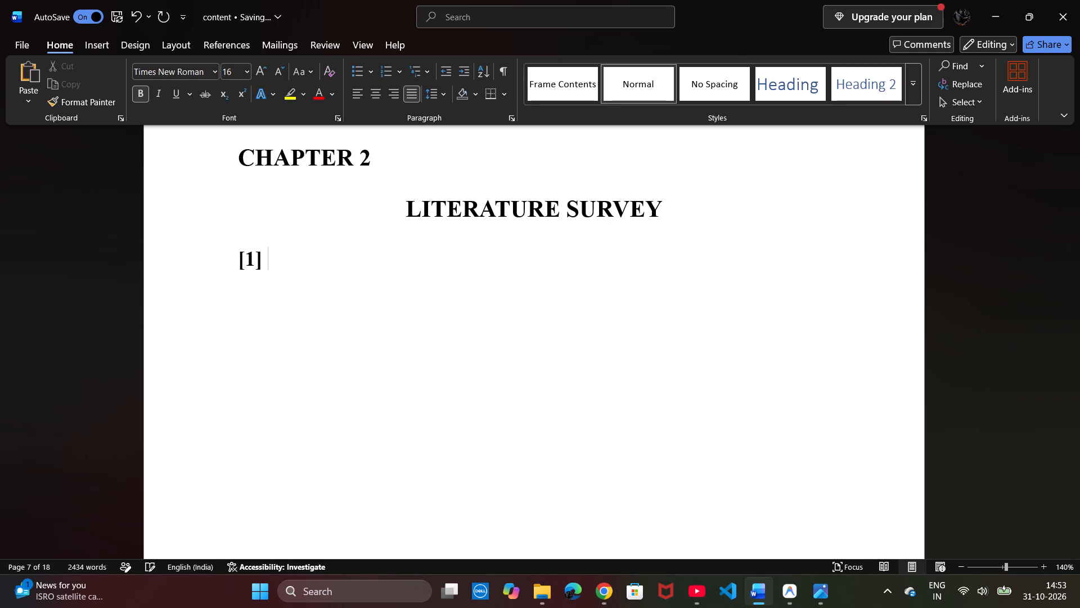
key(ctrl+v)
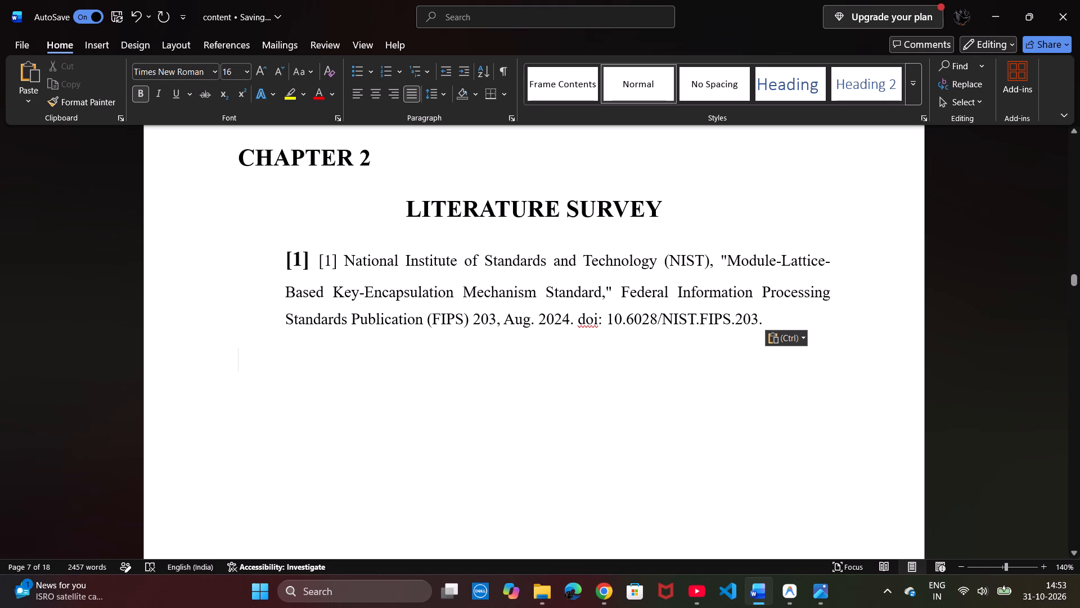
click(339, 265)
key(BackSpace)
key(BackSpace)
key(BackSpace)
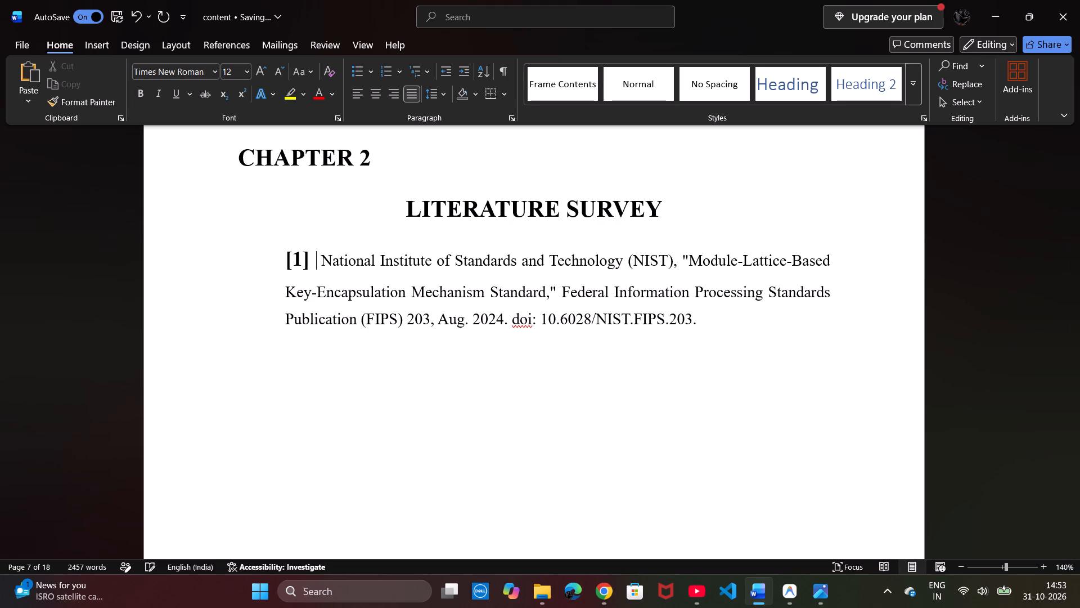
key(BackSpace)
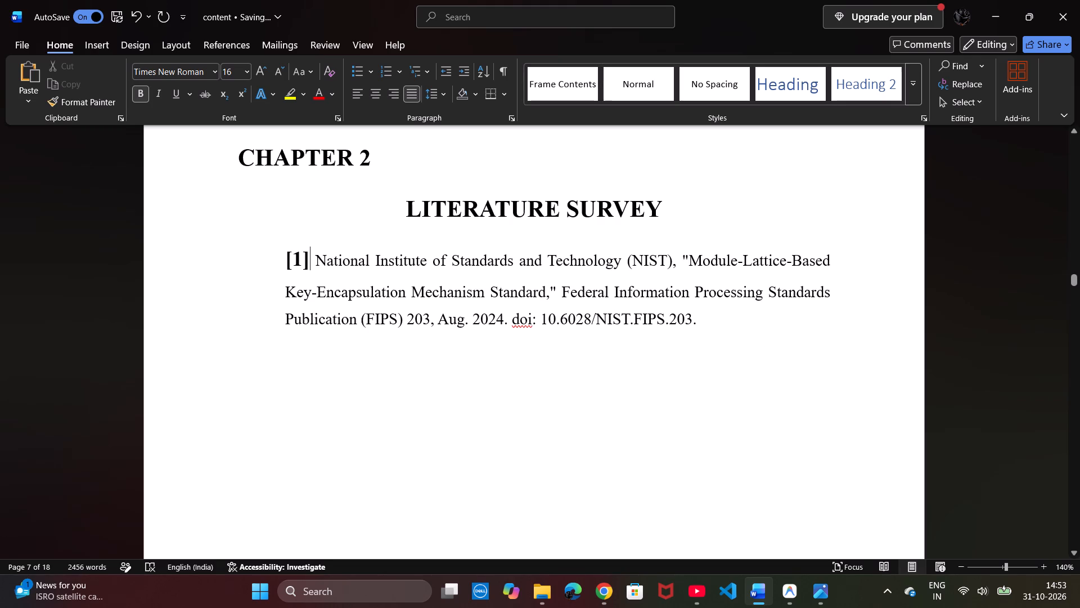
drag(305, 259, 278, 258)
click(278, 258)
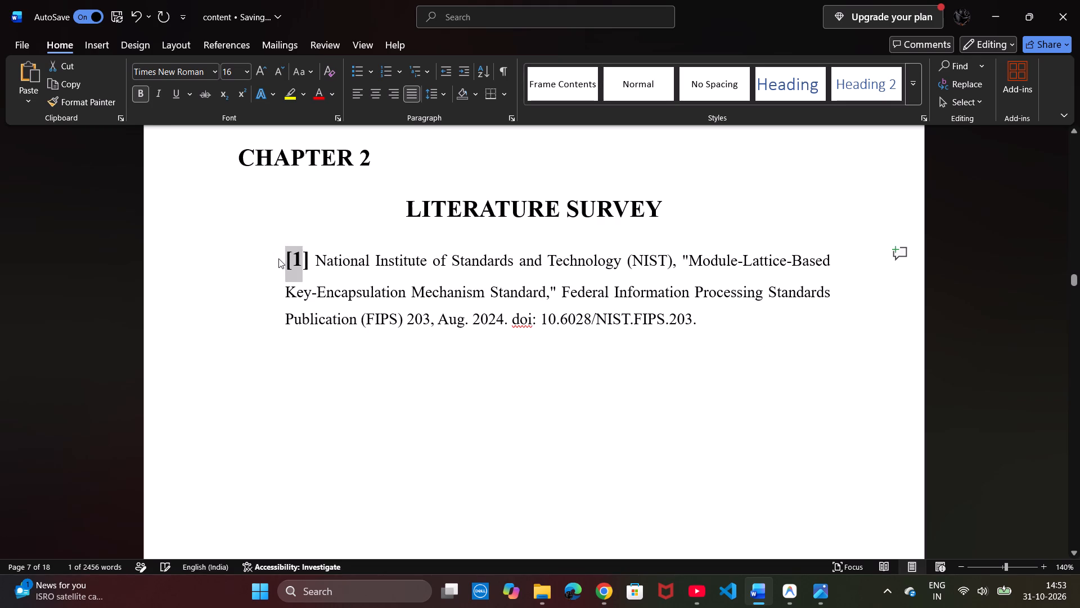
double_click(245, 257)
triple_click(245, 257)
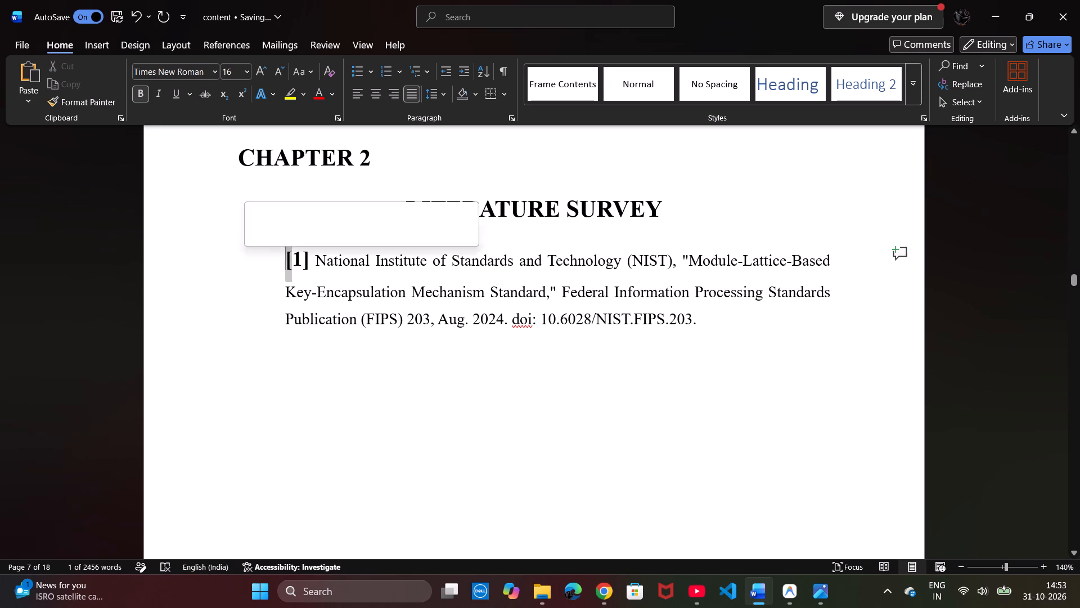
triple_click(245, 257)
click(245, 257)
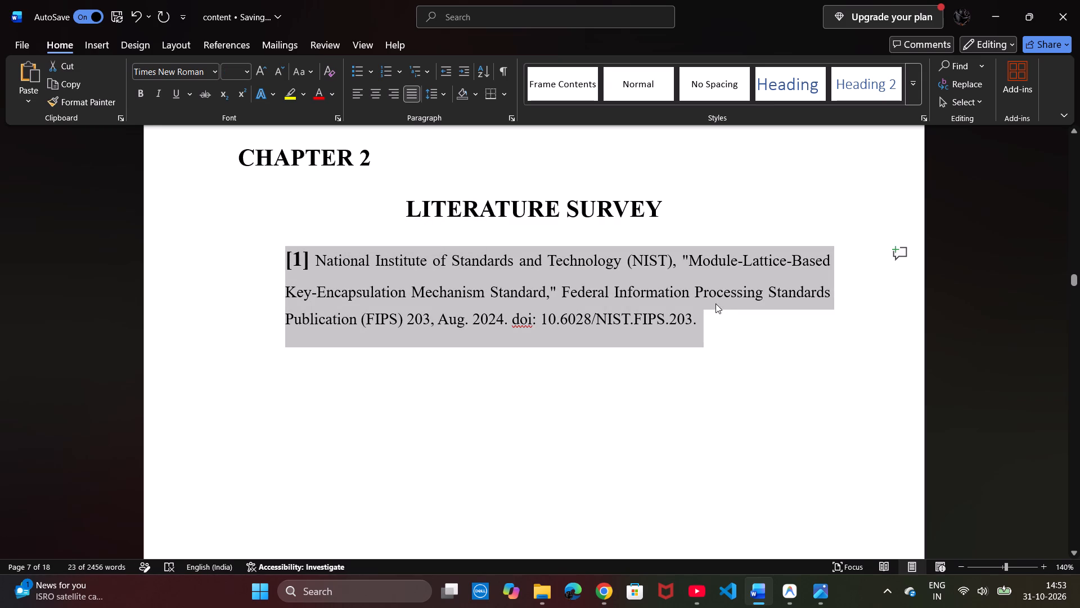
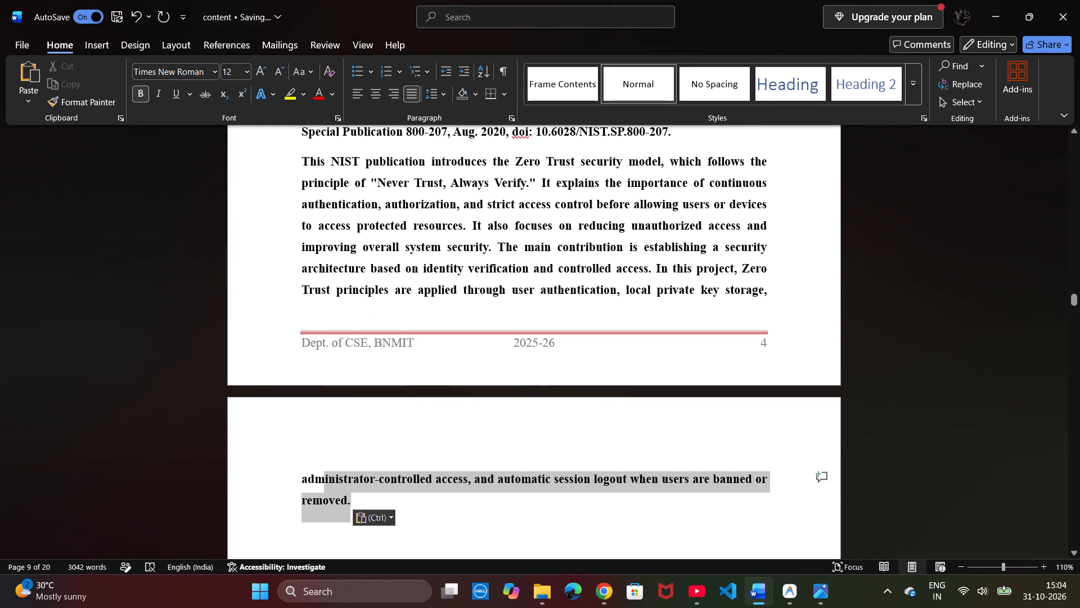
drag(349, 454, 296, 198)
click(307, 170)
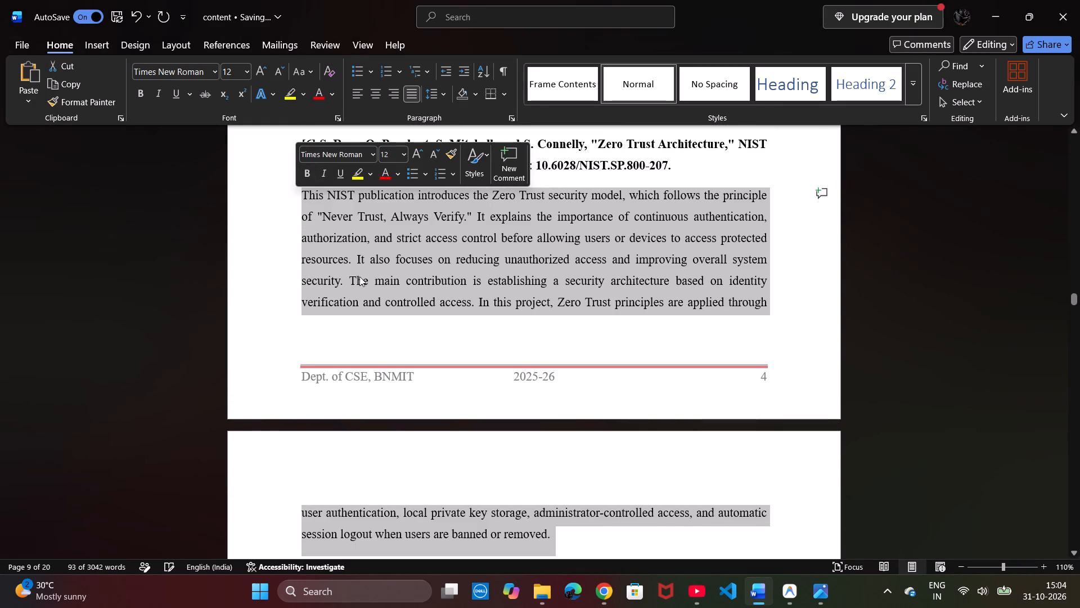
click(363, 292)
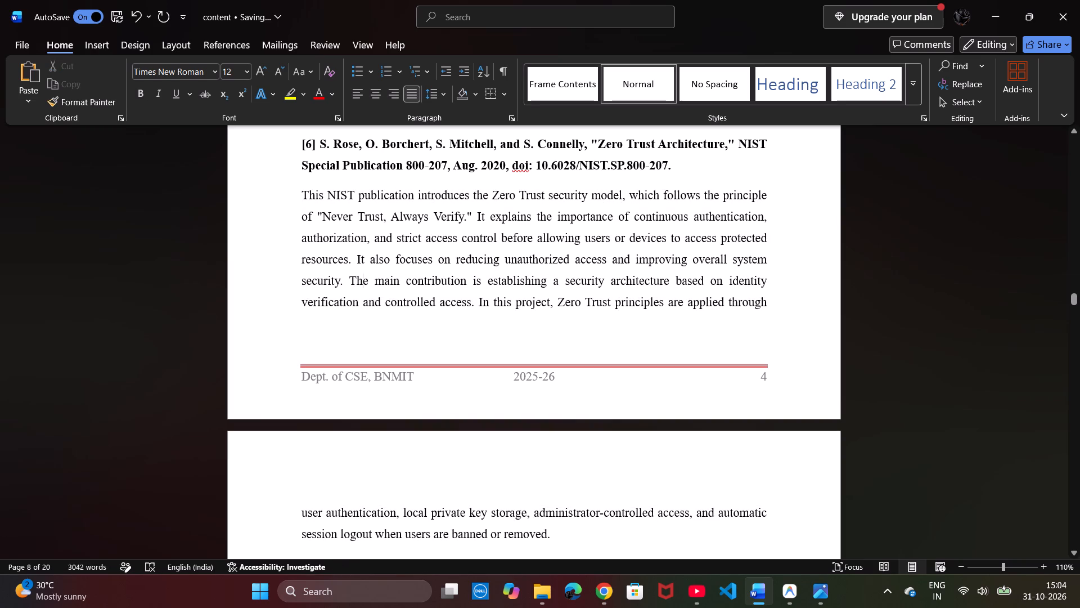
Delete the sentence beginning "The main contribution is establishing a security architecture" from the Zero Trust summary.
drag(475, 303, 401, 279)
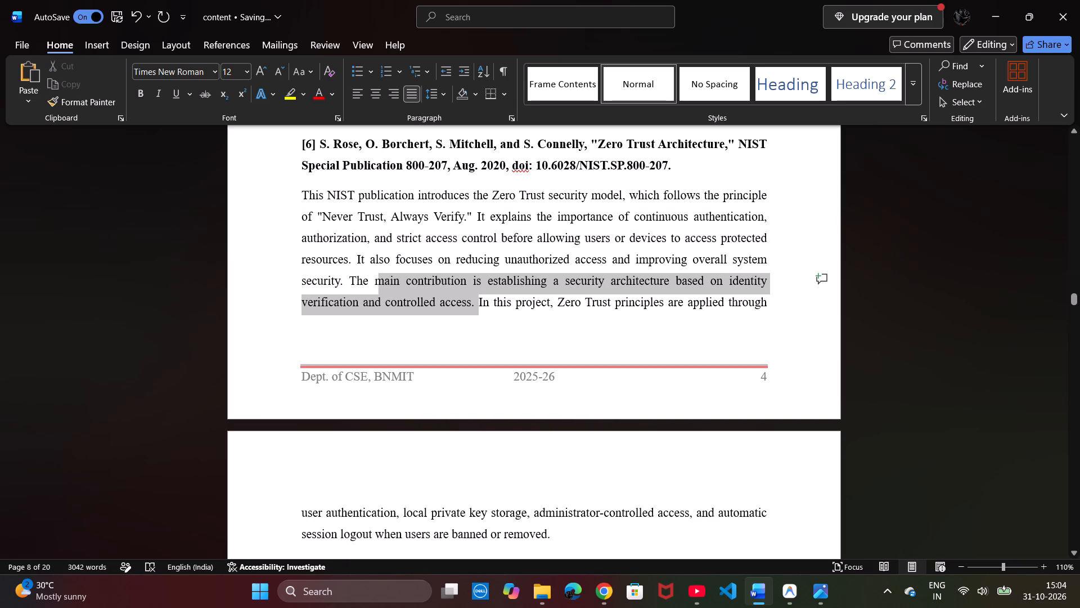
drag(401, 279, 352, 276)
key(BackSpace)
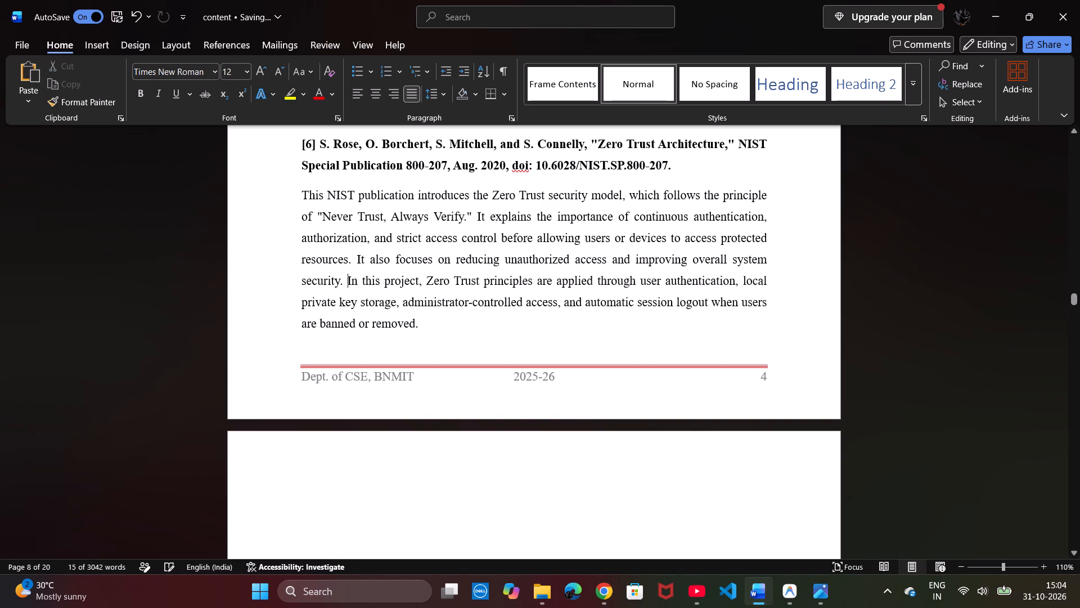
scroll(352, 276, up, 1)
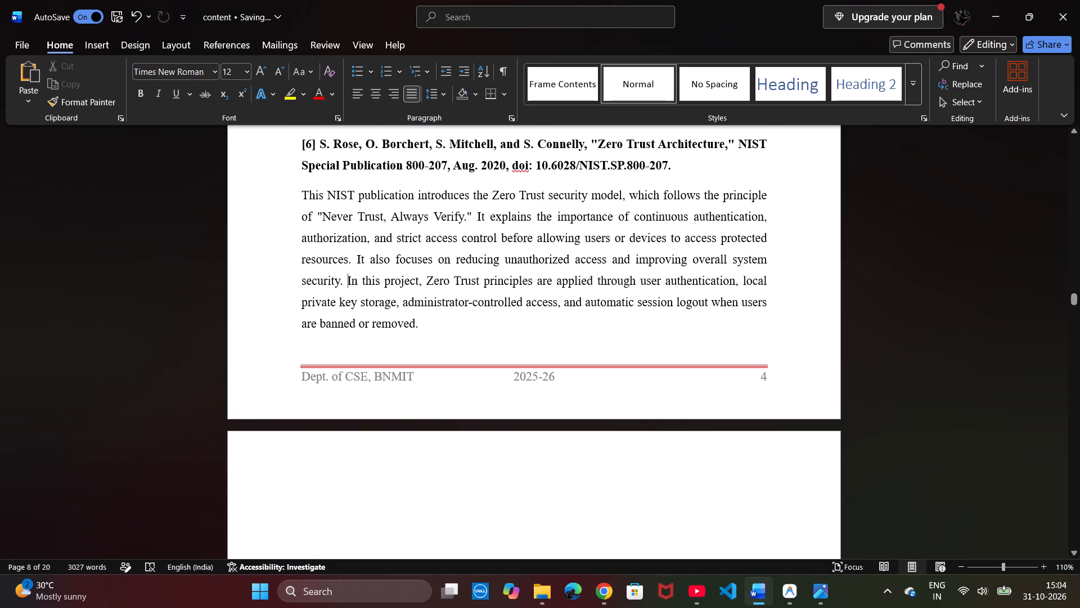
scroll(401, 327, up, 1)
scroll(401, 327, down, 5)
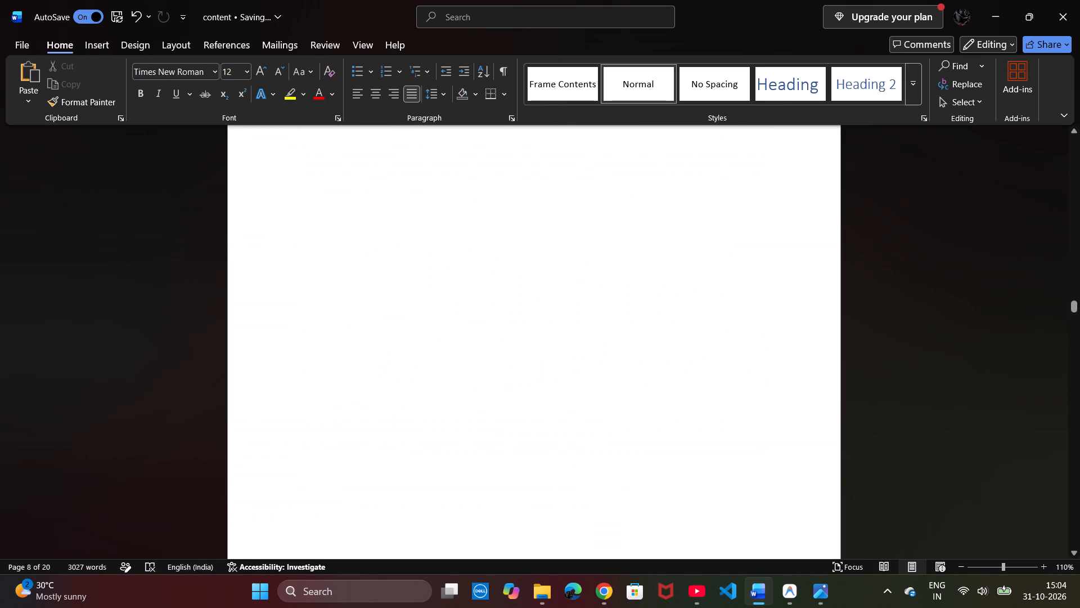
Remove the surplus blank lines above the CHAPTER 3 heading, keeping it on its own line after the Zero Trust summary at the top of the following page.
scroll(401, 327, down, 1)
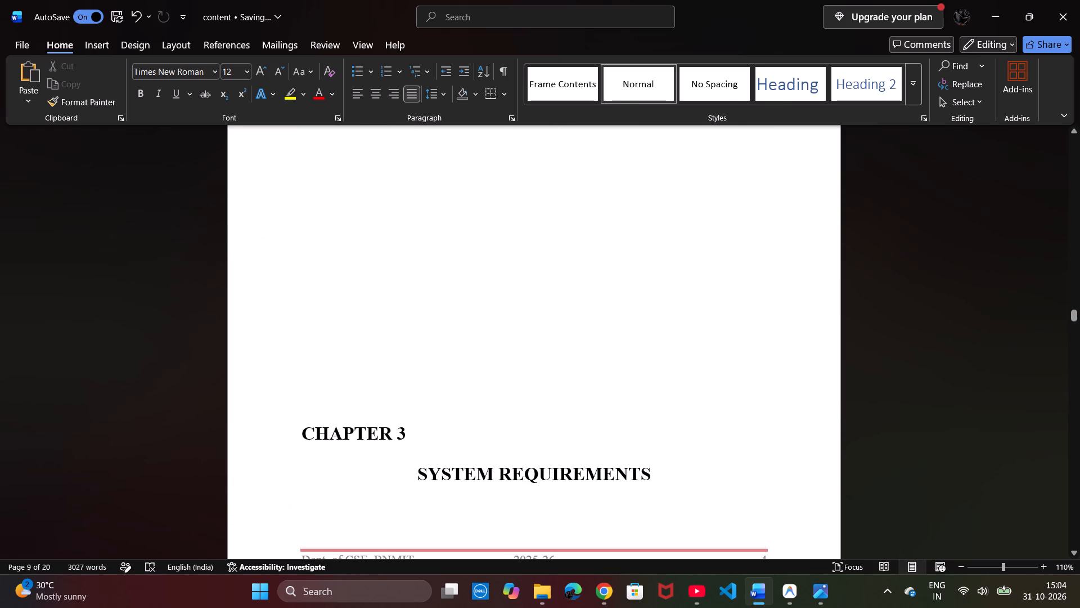
click(298, 433)
key(BackSpace)
key(BackSpace)
key(BackSpace)
key(BackSpace)
key(BackSpace)
key(BackSpace)
key(BackSpace)
key(BackSpace)
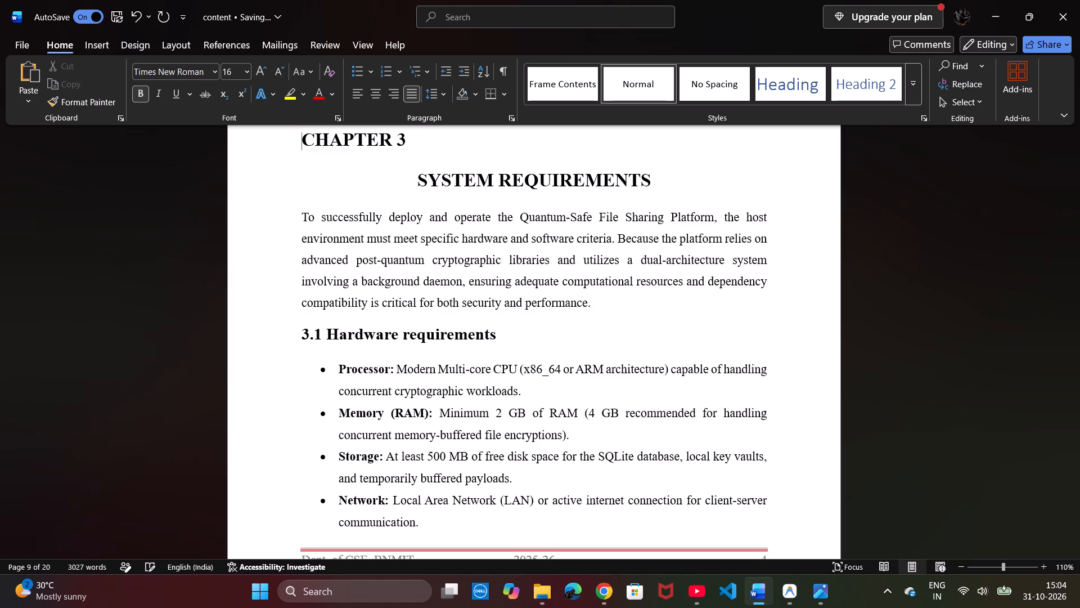
key(BackSpace)
scroll(298, 433, up, 2)
key(BackSpace)
key(BackSpace)
key(BackSpace)
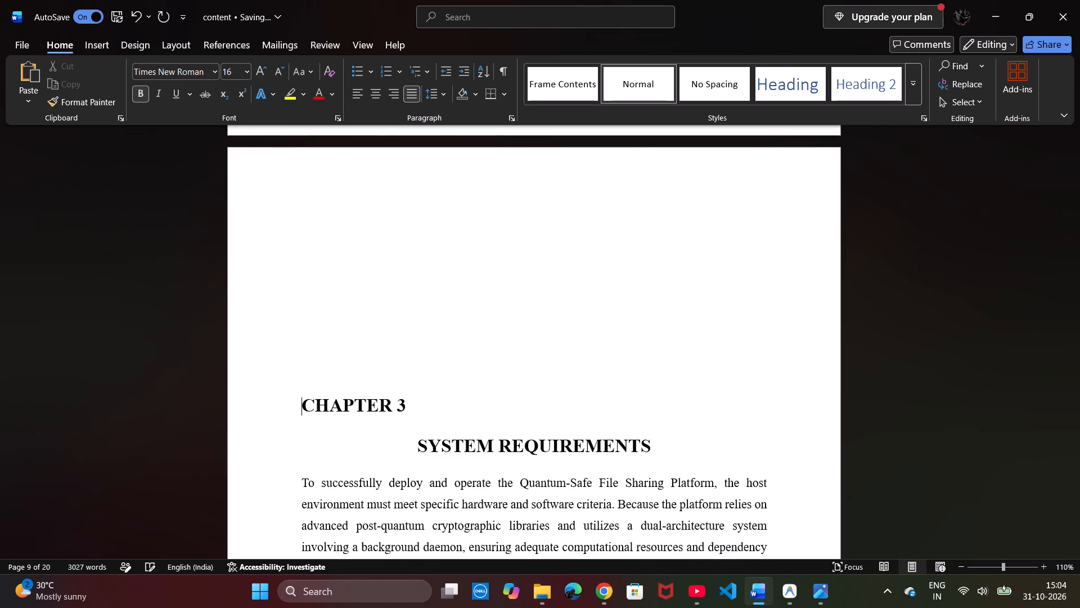
key(BackSpace)
key(BackSpace)
key(BackSpace)
key(BackSpace)
key(BackSpace)
key(BackSpace)
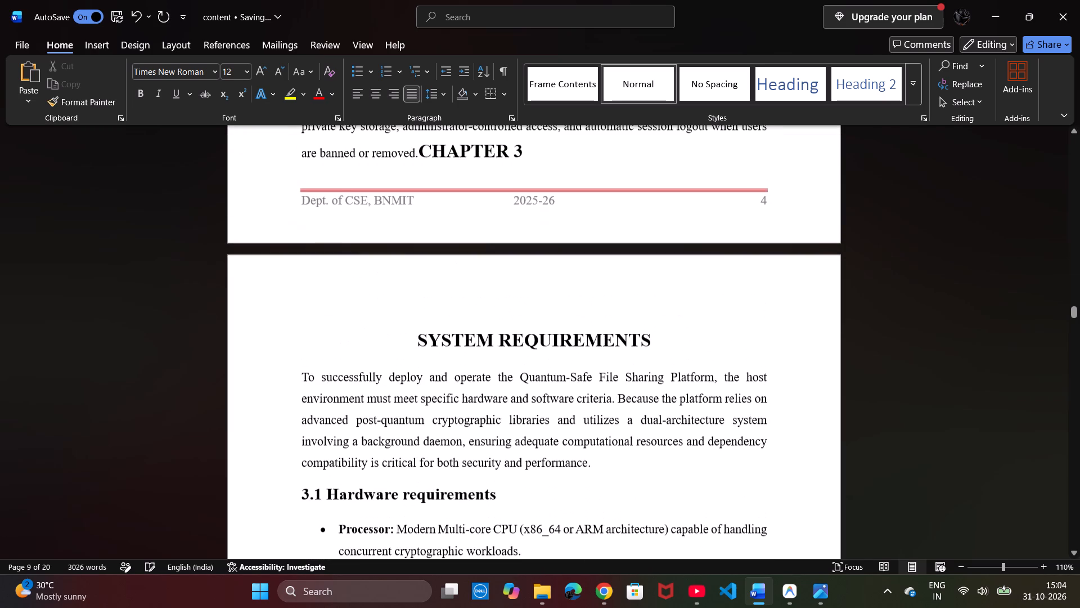
key(Return)
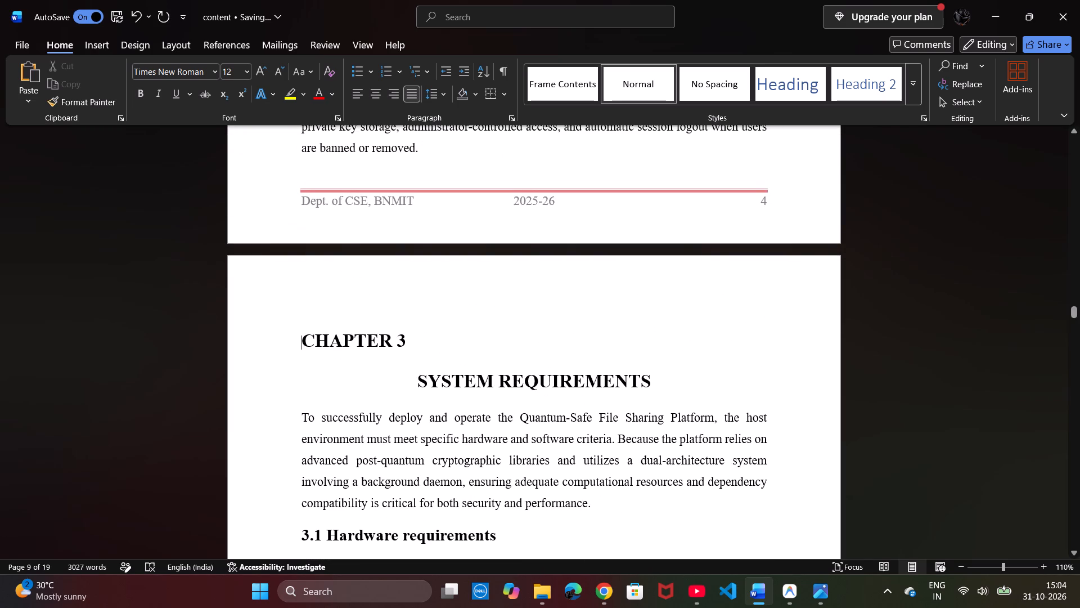
Review the Chapter 2 Literature Survey and the preceding pages back to the table of figures.
click(403, 488)
scroll(403, 488, up, 4)
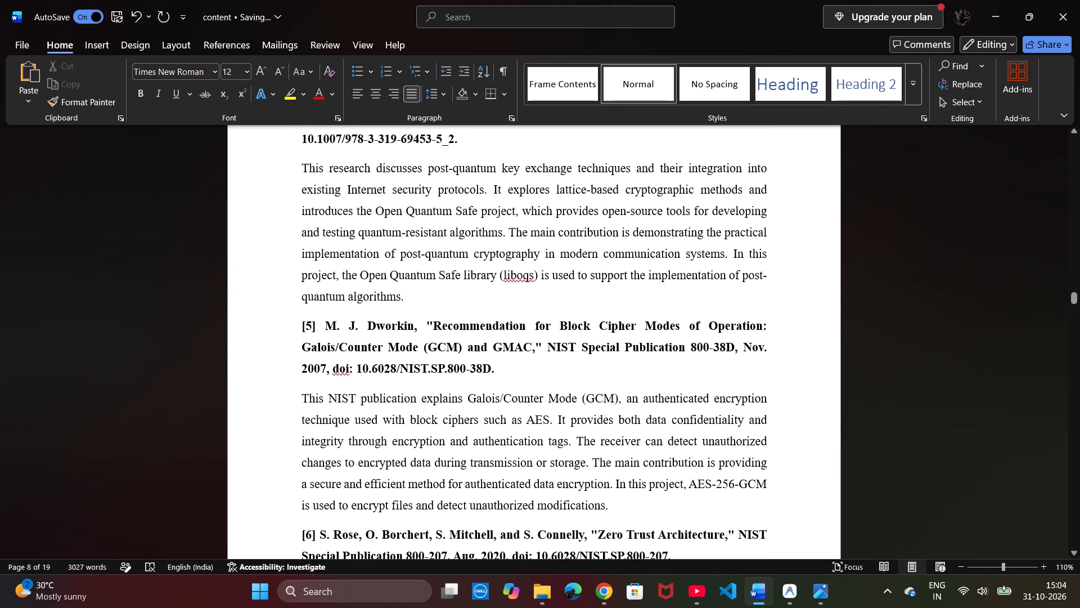
scroll(415, 433, up, 3)
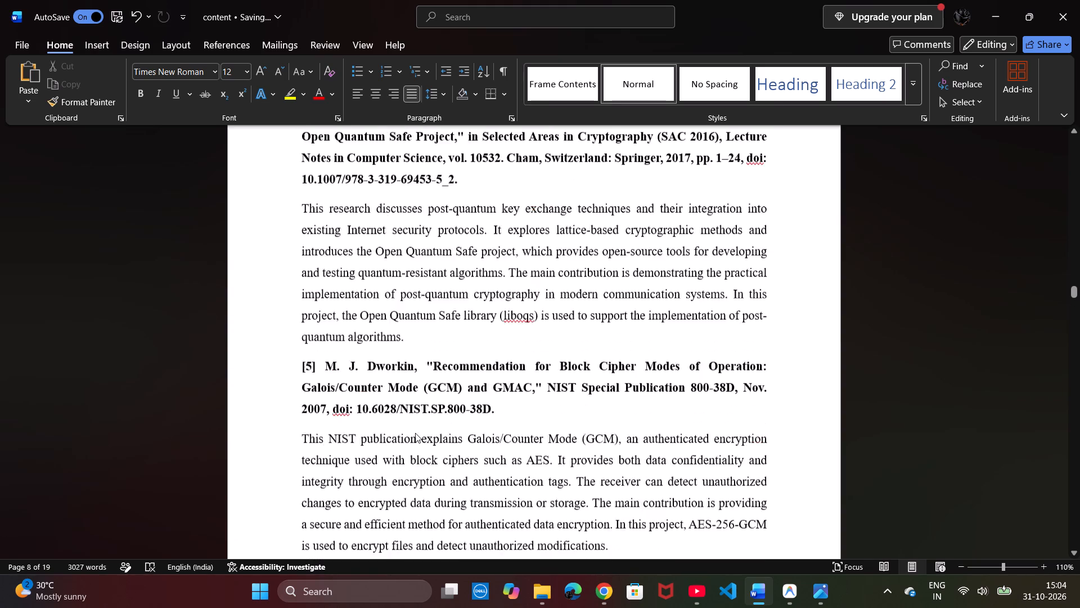
scroll(415, 433, down, 2)
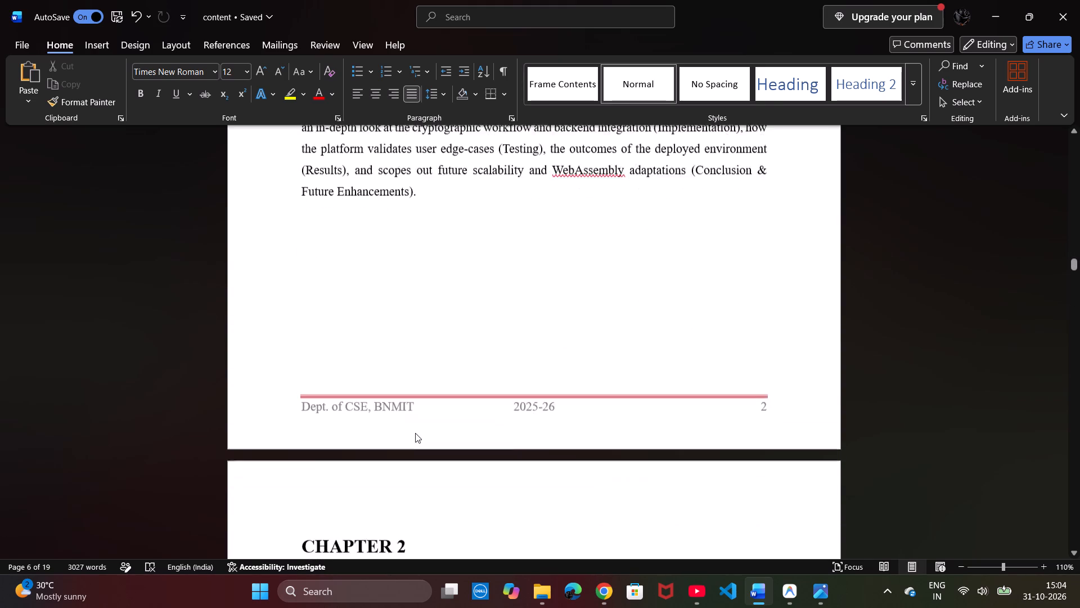
scroll(415, 433, down, 4)
scroll(415, 433, up, 4)
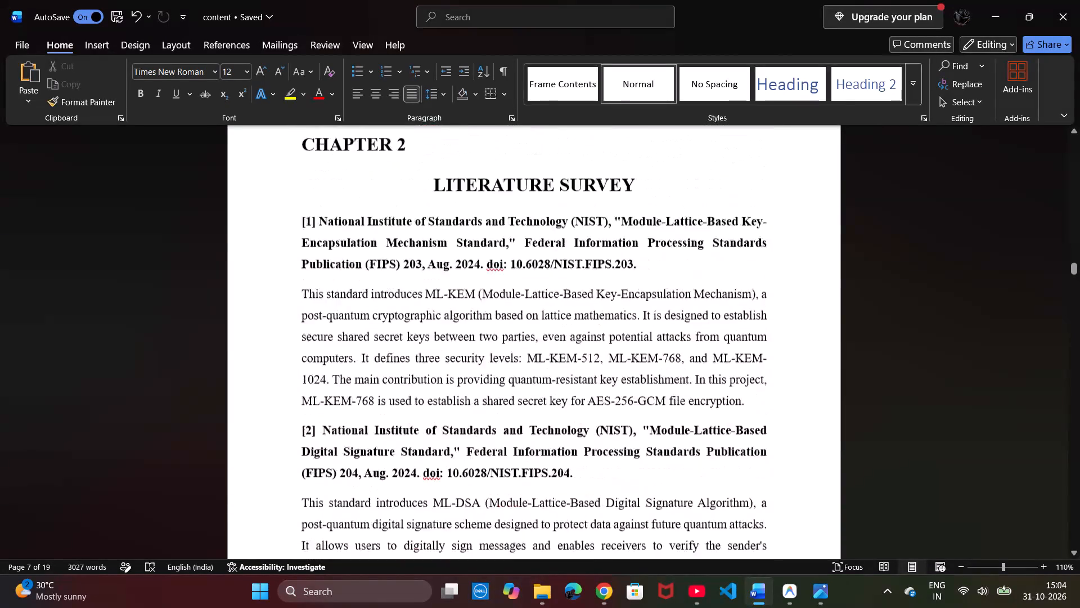
scroll(415, 433, up, 2)
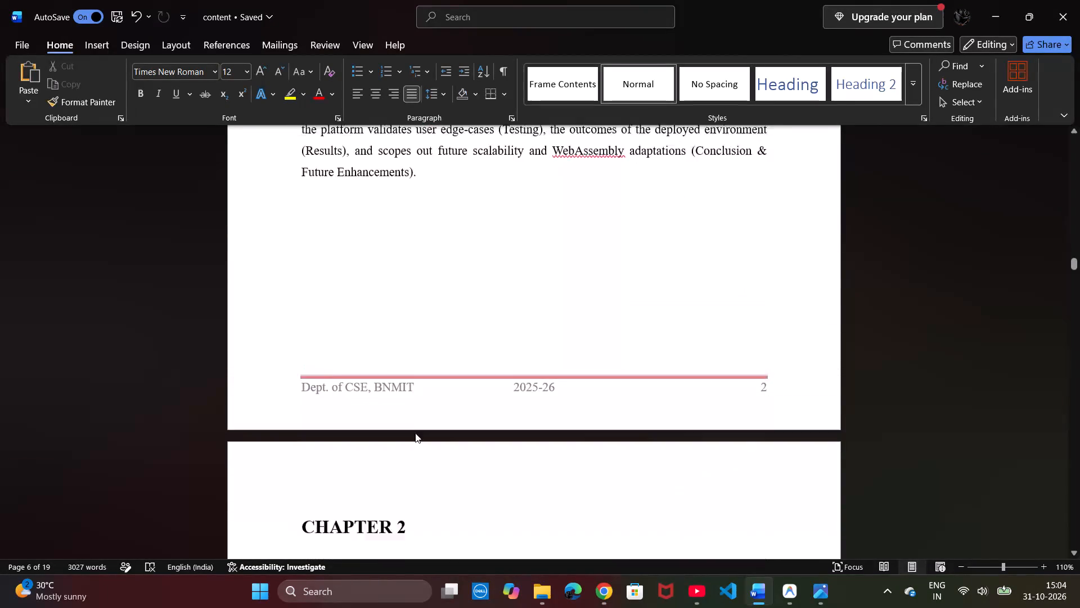
scroll(415, 433, up, 5)
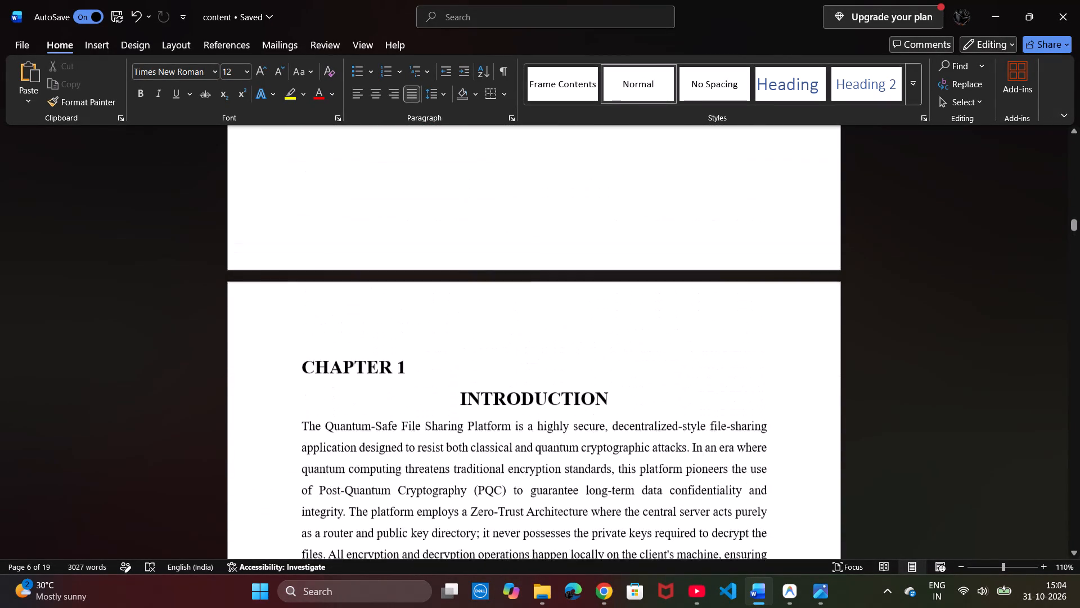
scroll(415, 433, up, 2)
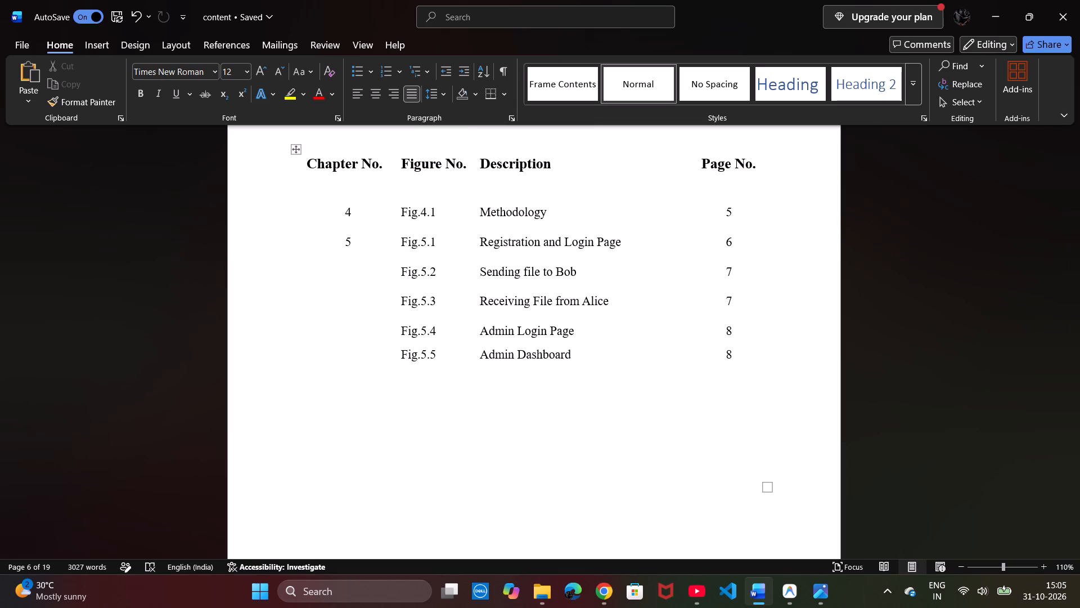
click(407, 399)
double_click(407, 399)
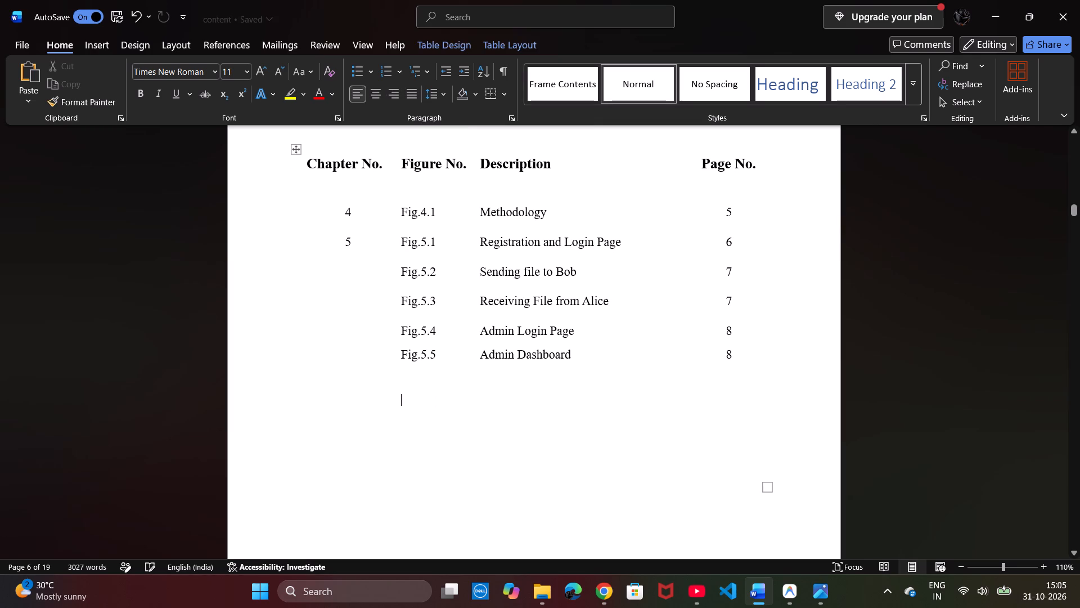
Save the report.
scroll(407, 399, down, 3)
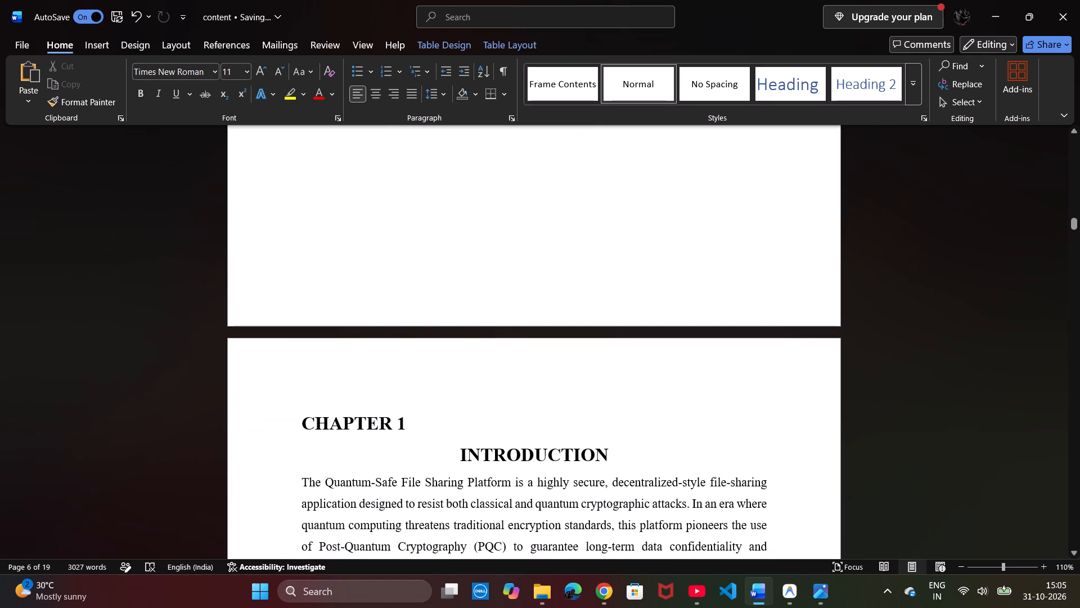
scroll(407, 399, down, 2)
key(ctrl+s)
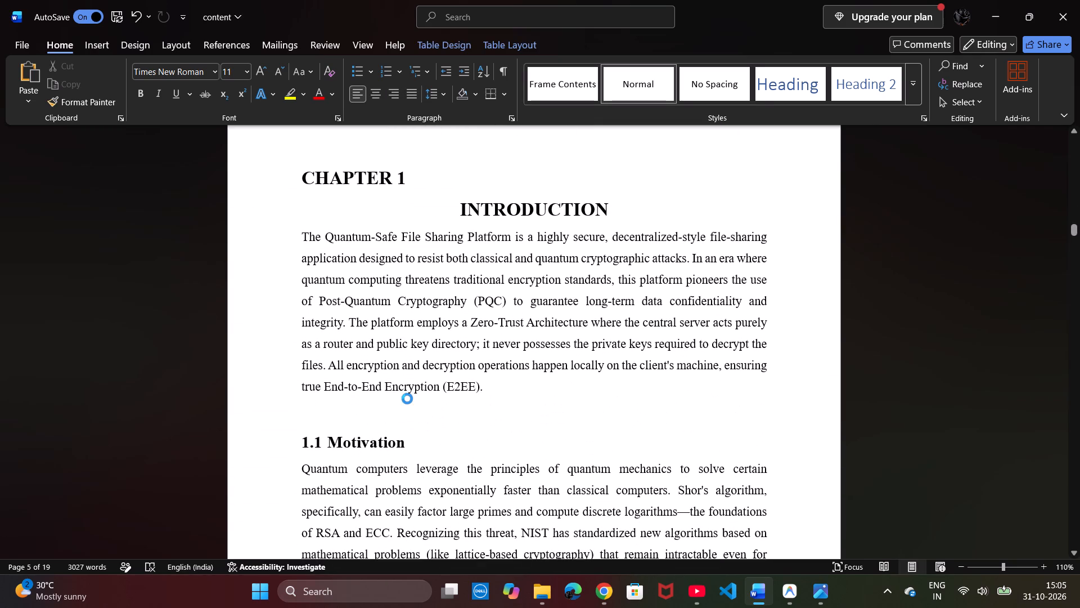
Check the layout and content of Chapters 1 to 4, from Introduction through System Design and Development.
scroll(407, 399, down, 3)
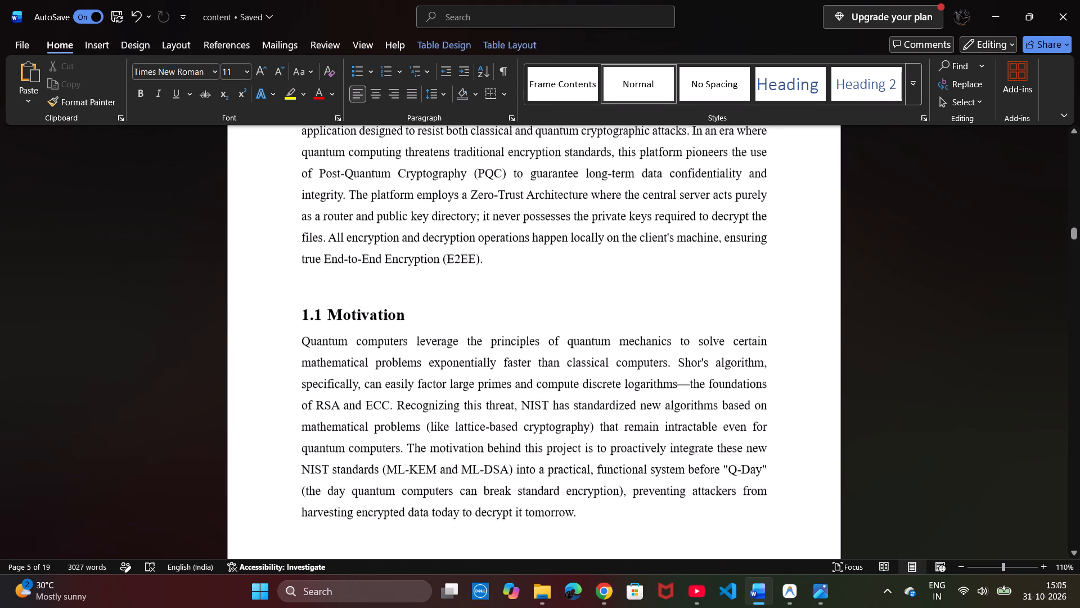
scroll(407, 399, down, 5)
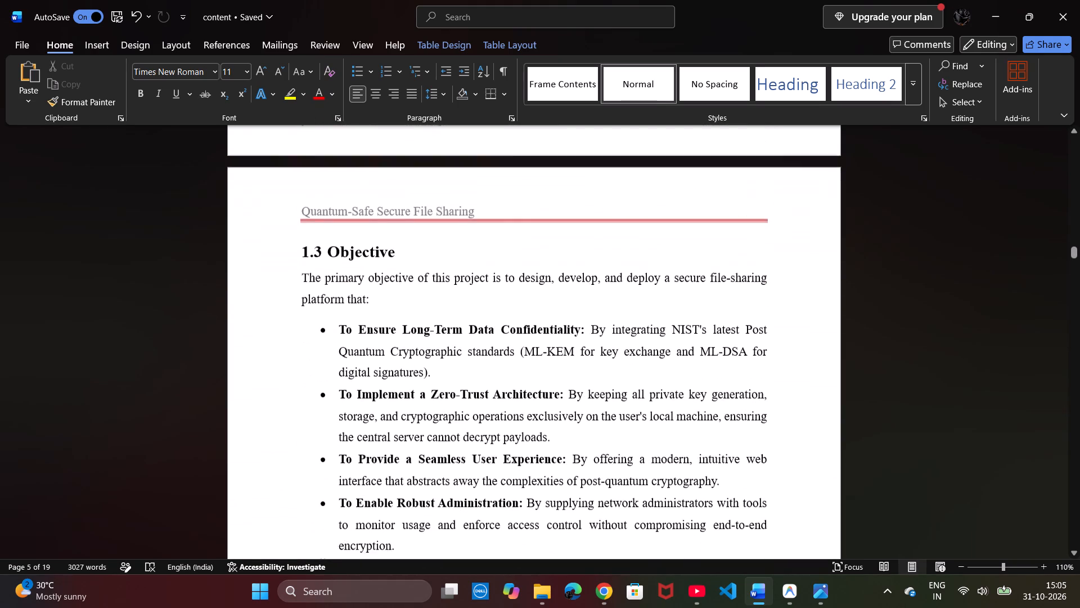
scroll(407, 399, down, 2)
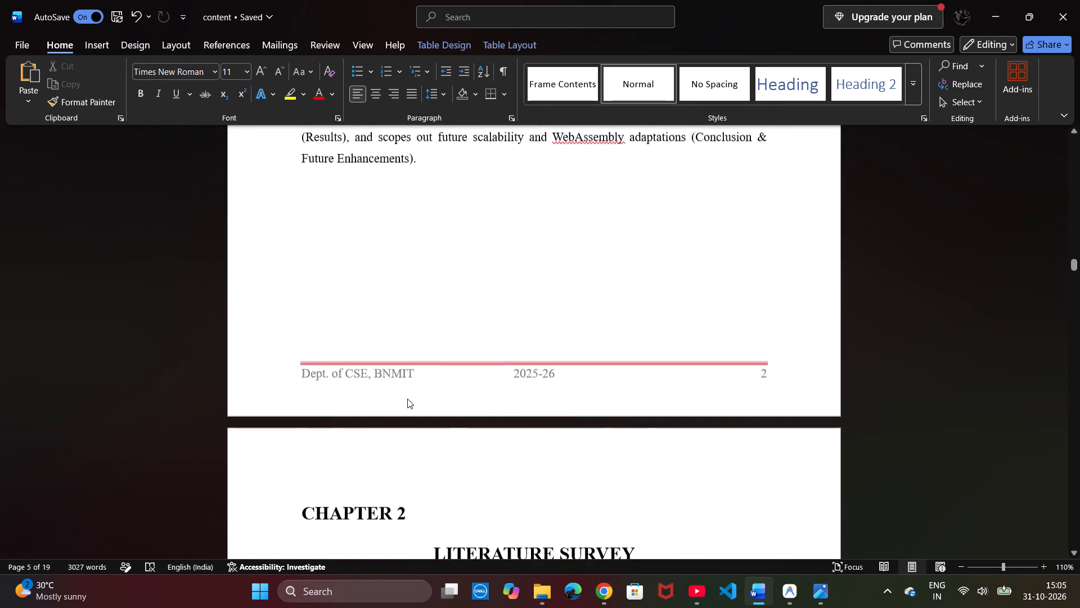
scroll(407, 399, down, 5)
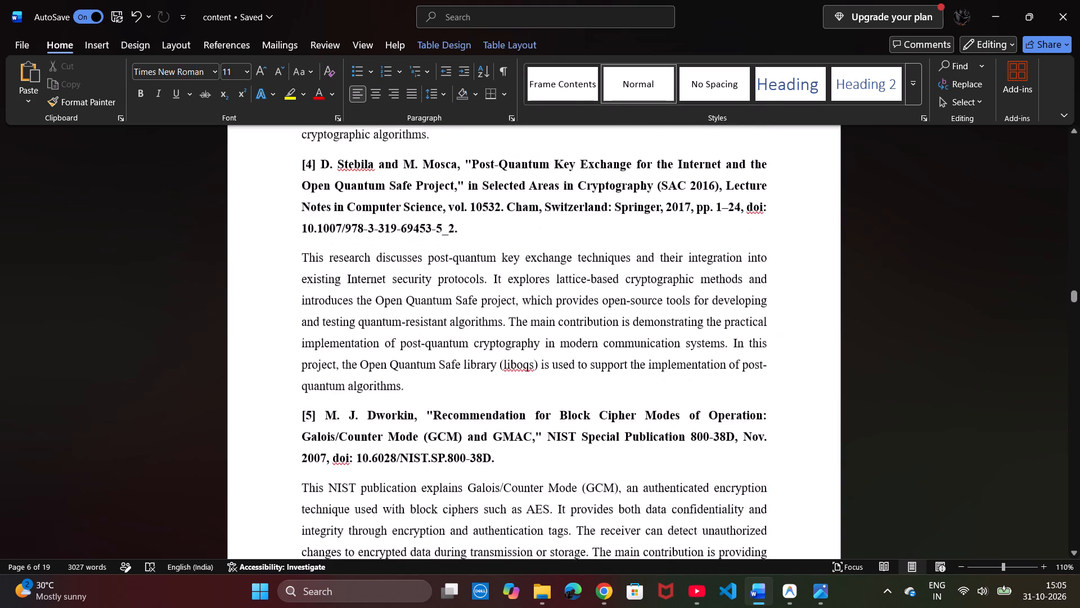
scroll(407, 399, down, 5)
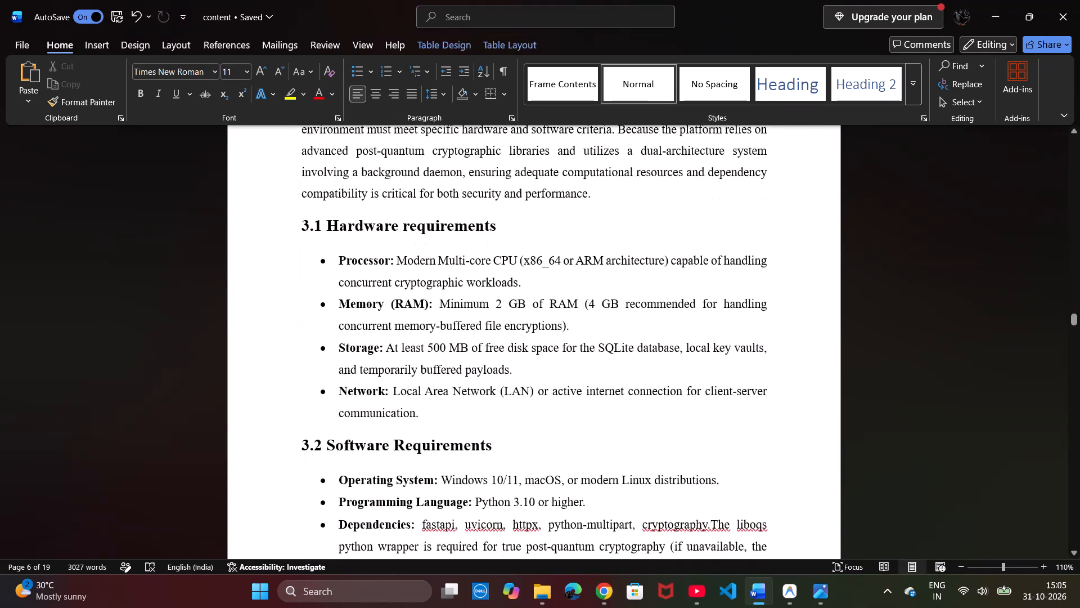
scroll(407, 399, down, 3)
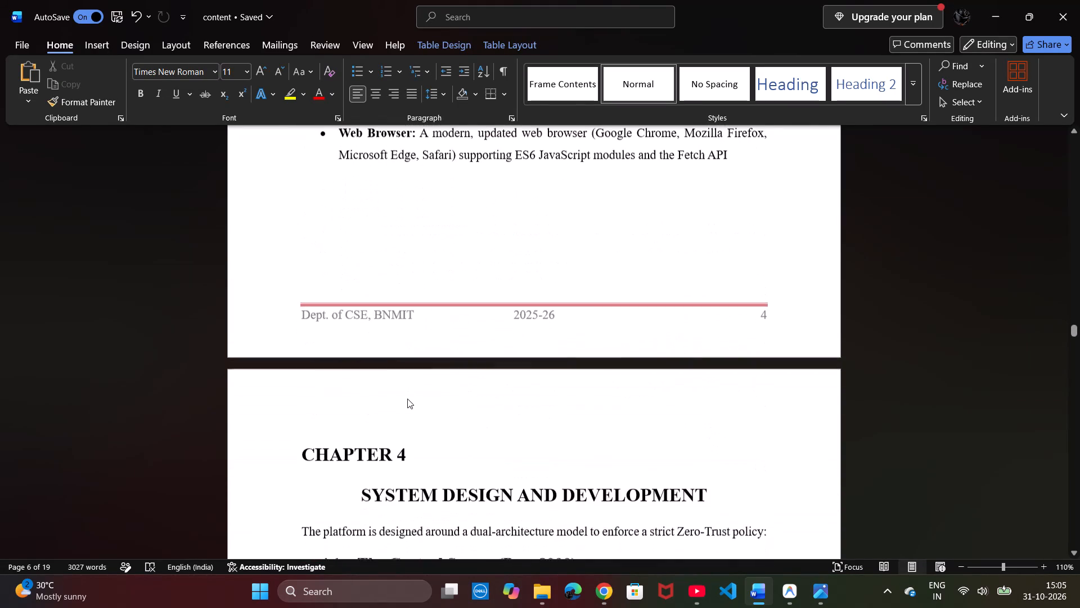
scroll(407, 399, down, 4)
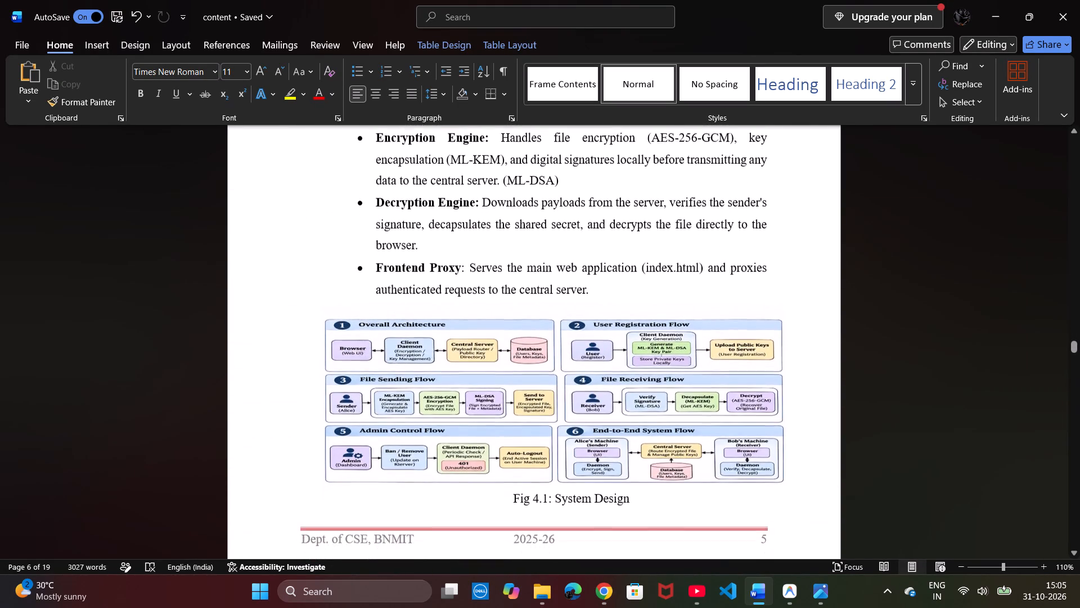
scroll(407, 399, down, 4)
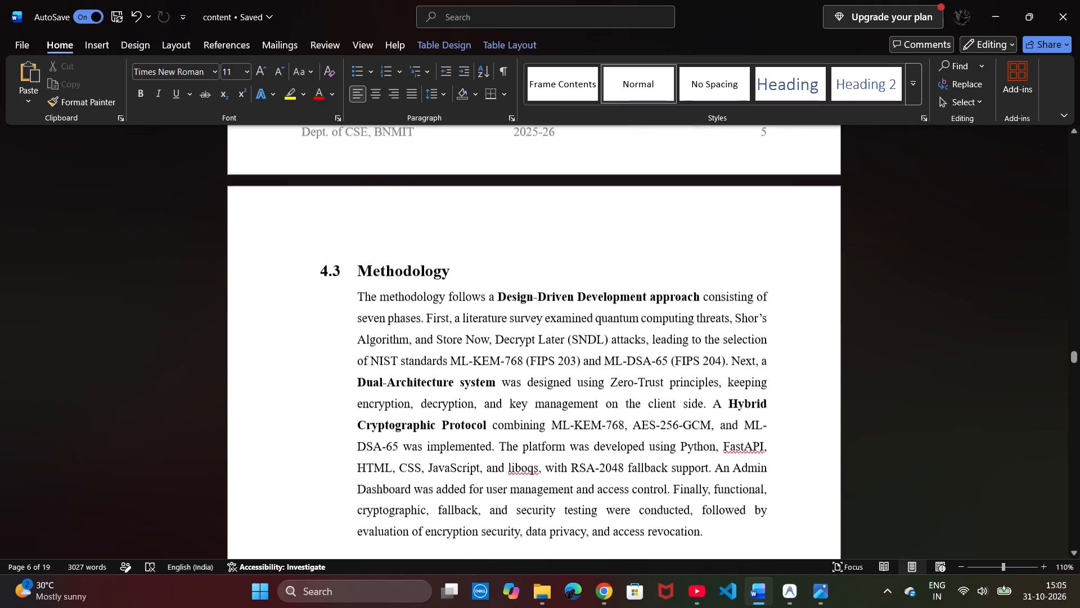
scroll(407, 399, down, 2)
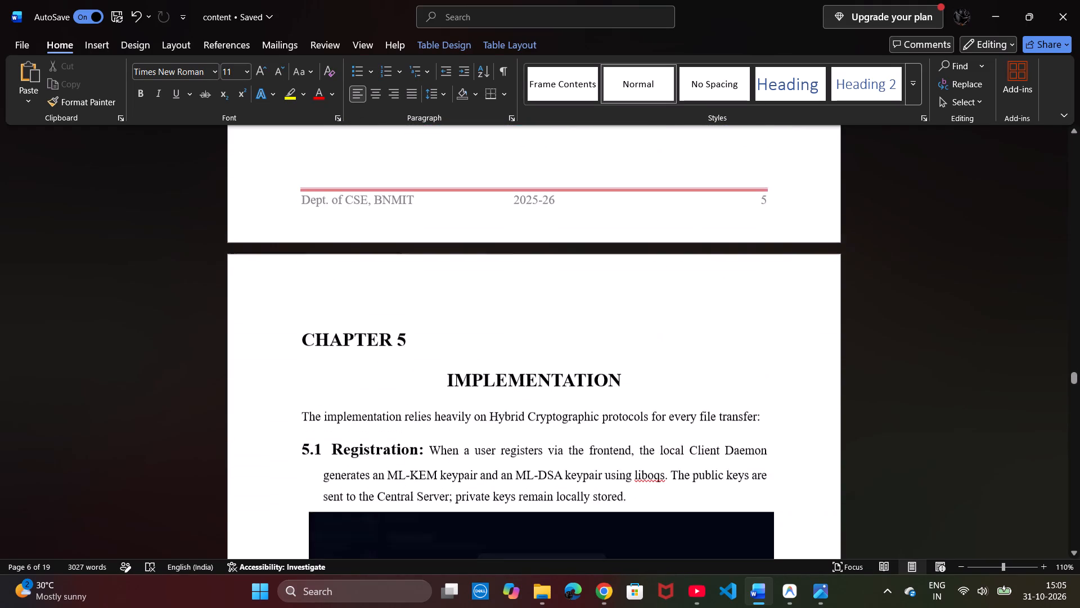
Check the Chapter 5 Implementation sections, including their figures, captions and page footers.
scroll(407, 399, down, 5)
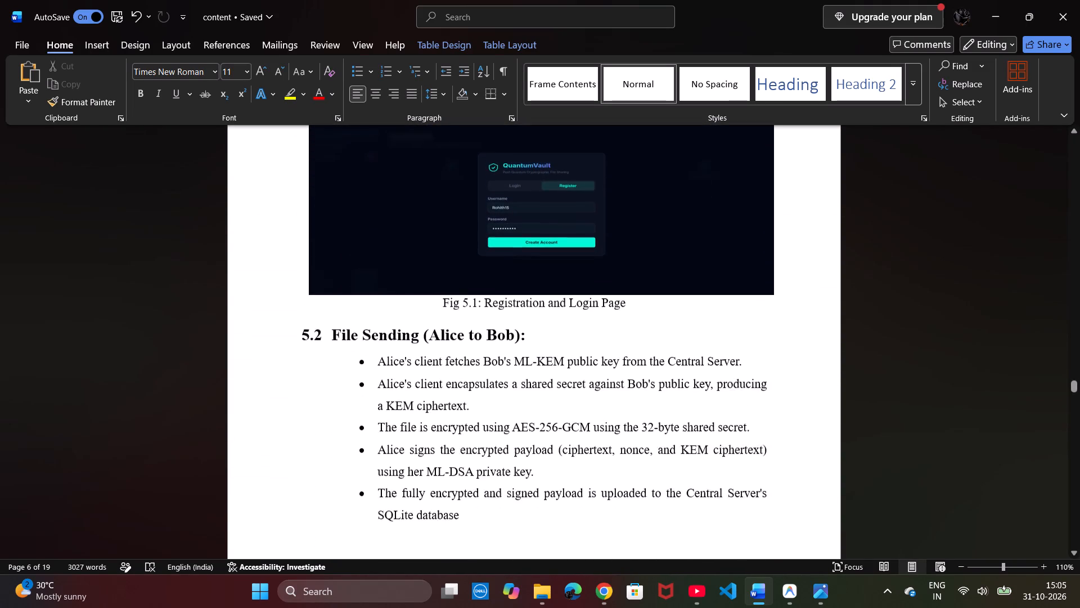
scroll(407, 399, down, 4)
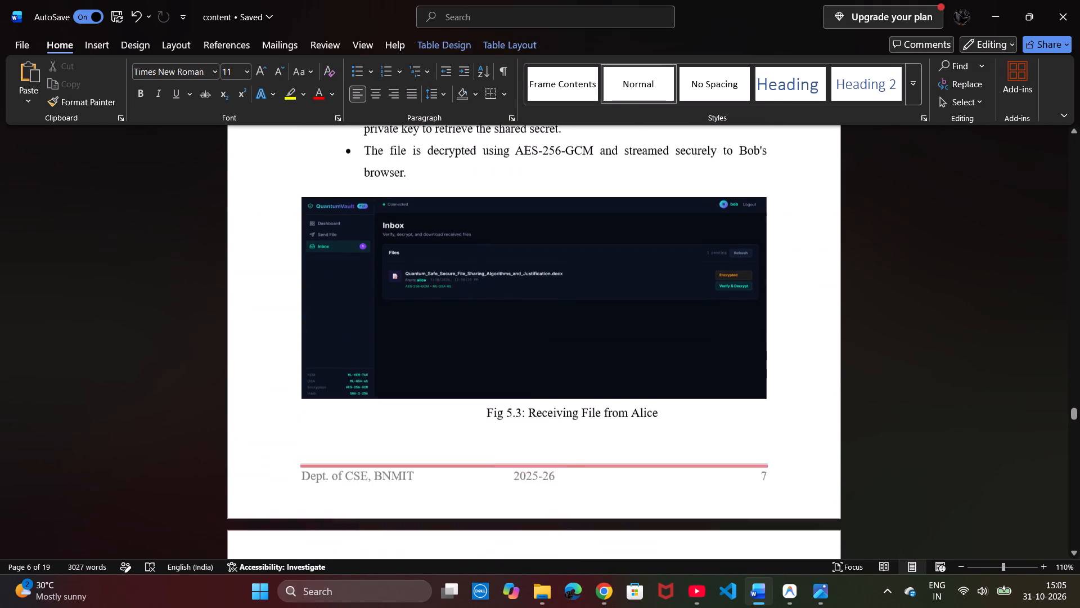
scroll(407, 399, down, 2)
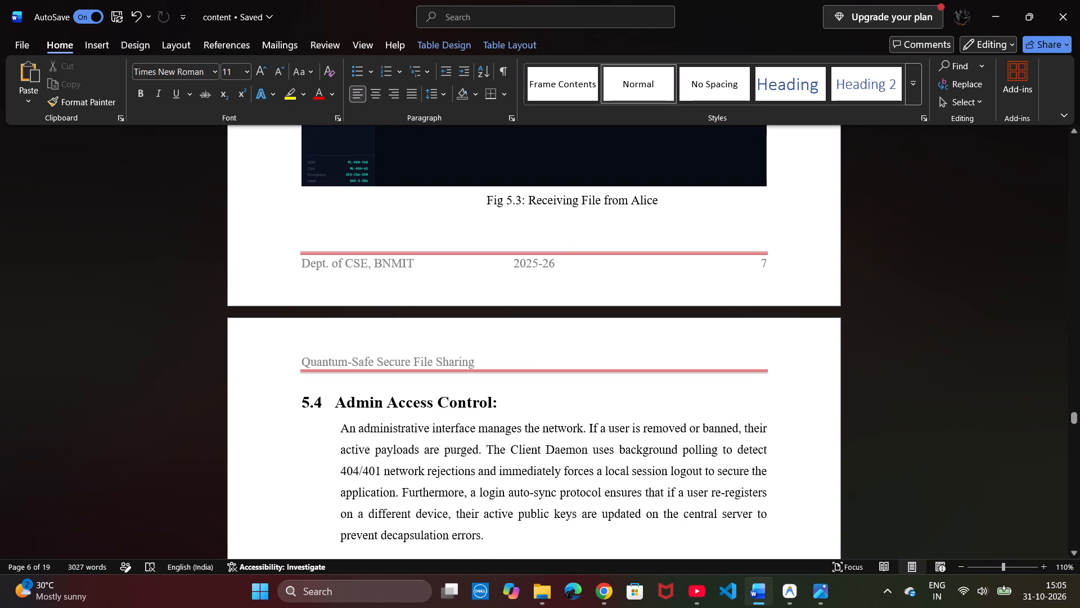
scroll(407, 399, down, 2)
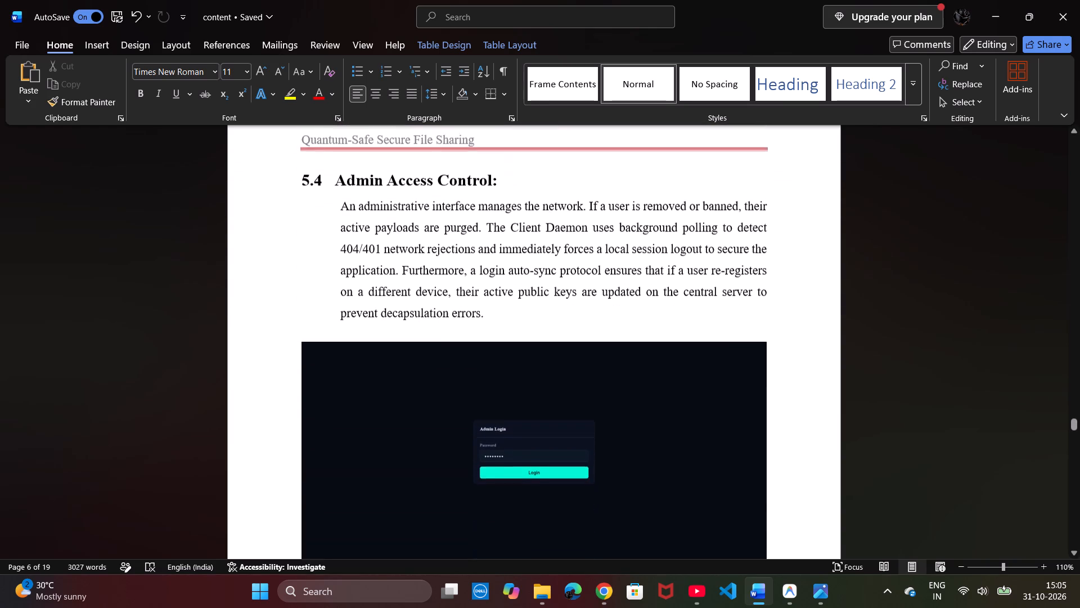
scroll(407, 399, down, 4)
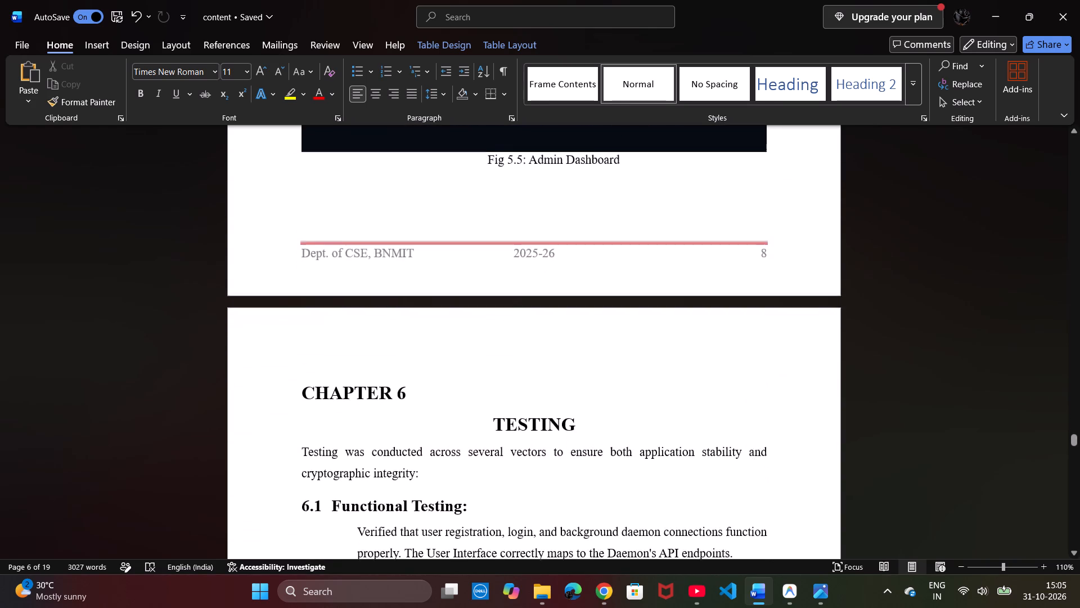
Check the pages from Chapter 6 Testing through Conclusion and Future Enhancement to the References.
scroll(407, 399, down, 4)
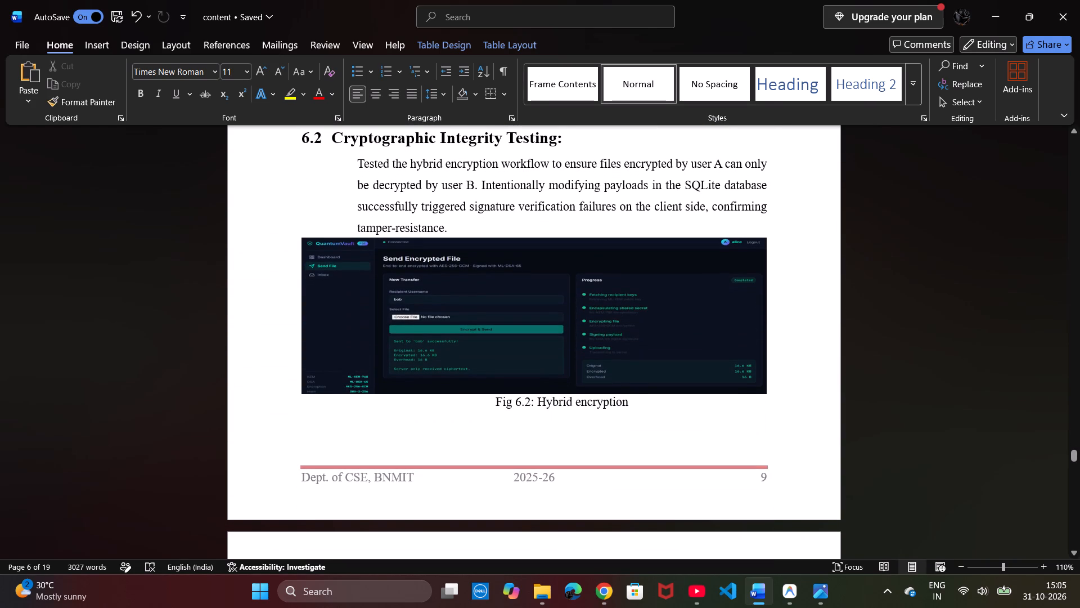
scroll(407, 399, down, 2)
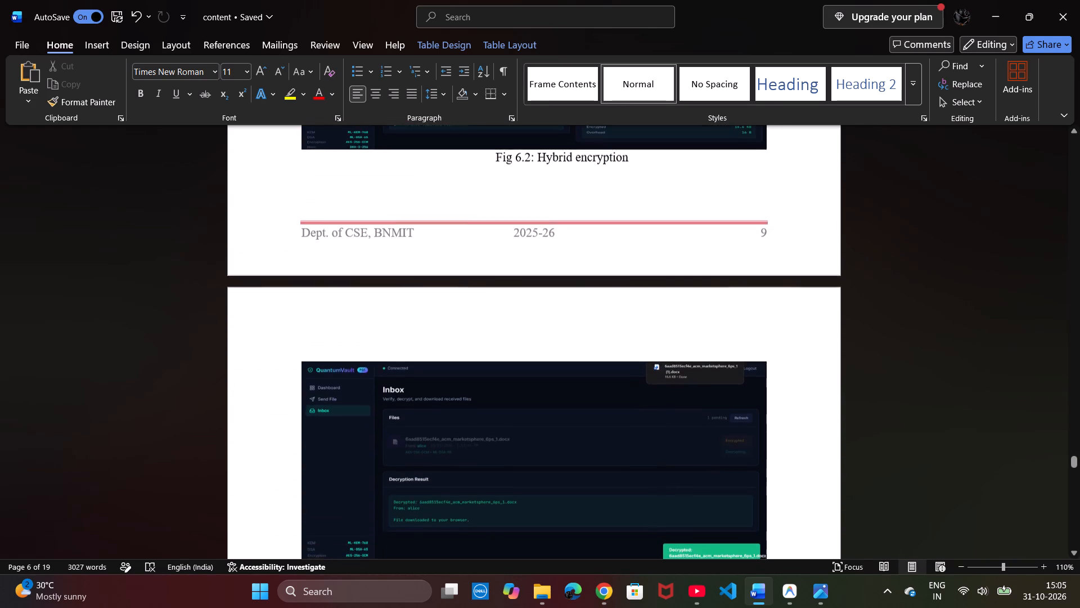
scroll(407, 399, down, 4)
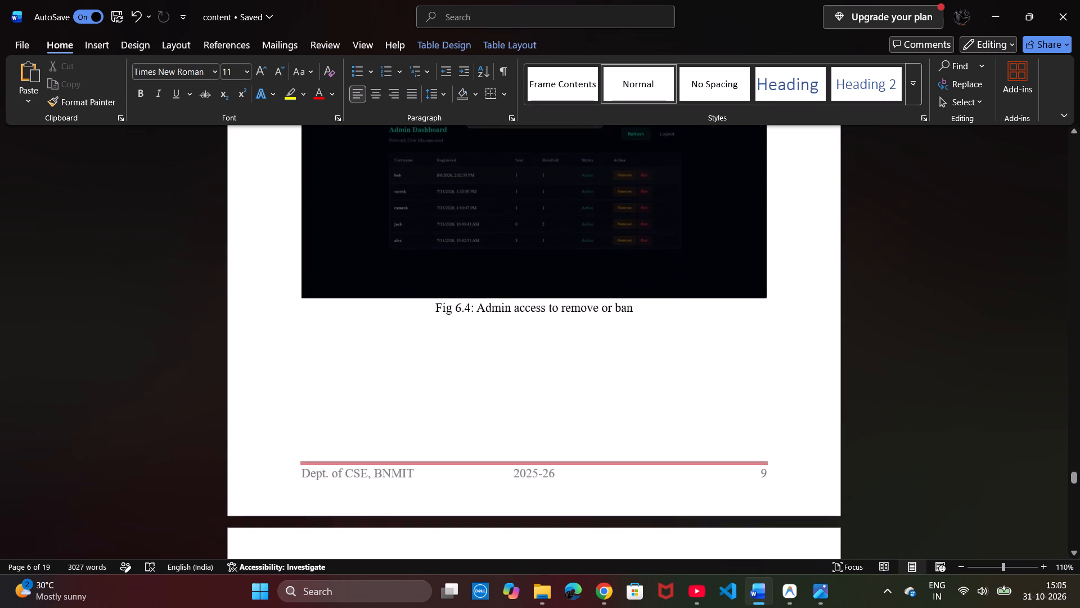
scroll(407, 399, down, 7)
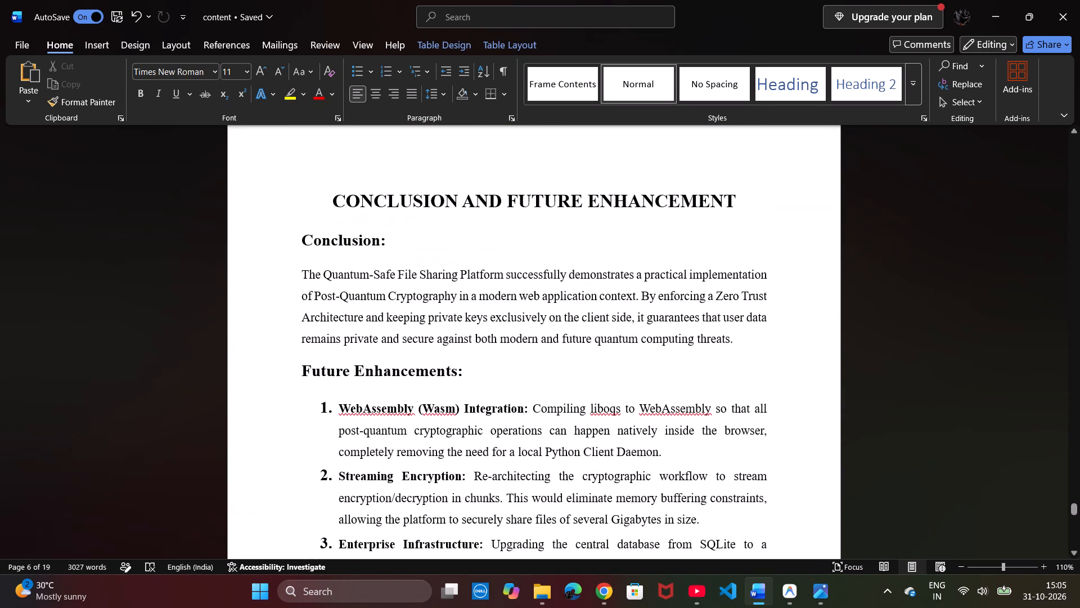
scroll(407, 399, down, 4)
scroll(407, 399, up, 1)
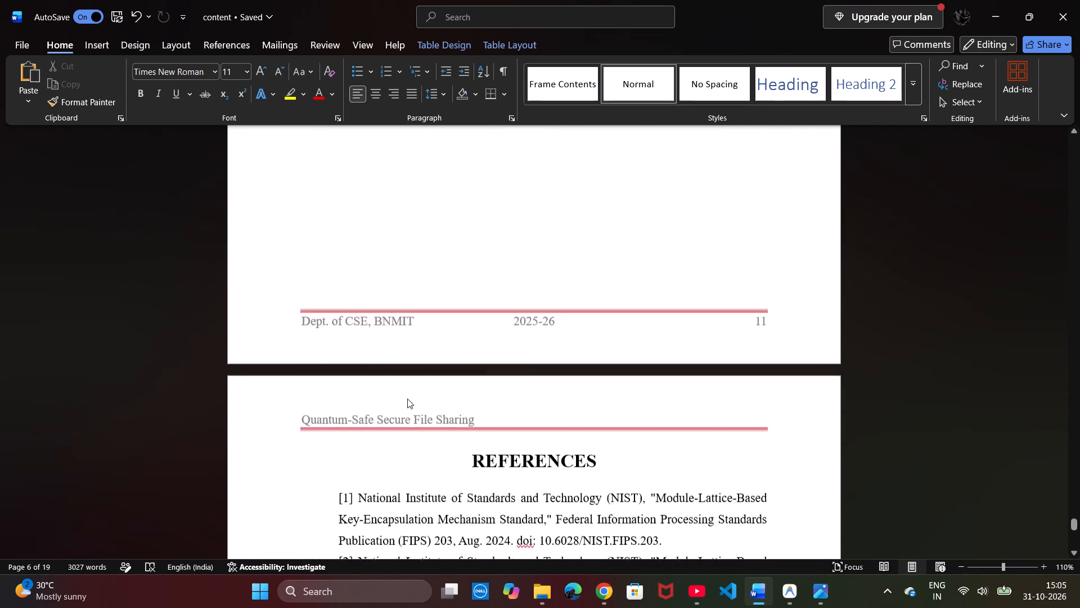
scroll(407, 399, up, 2)
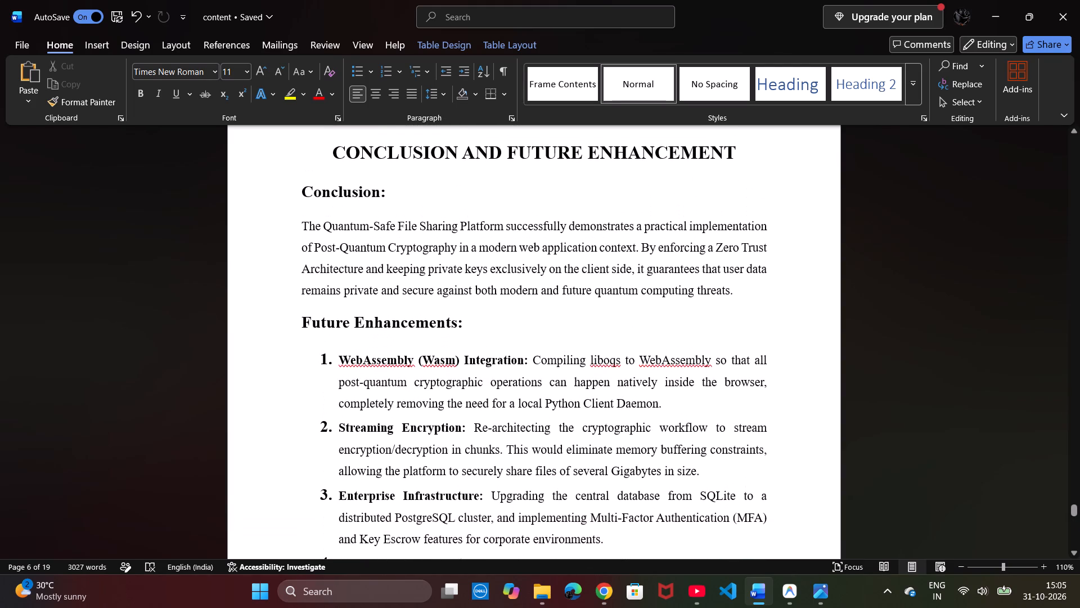
scroll(407, 399, down, 1)
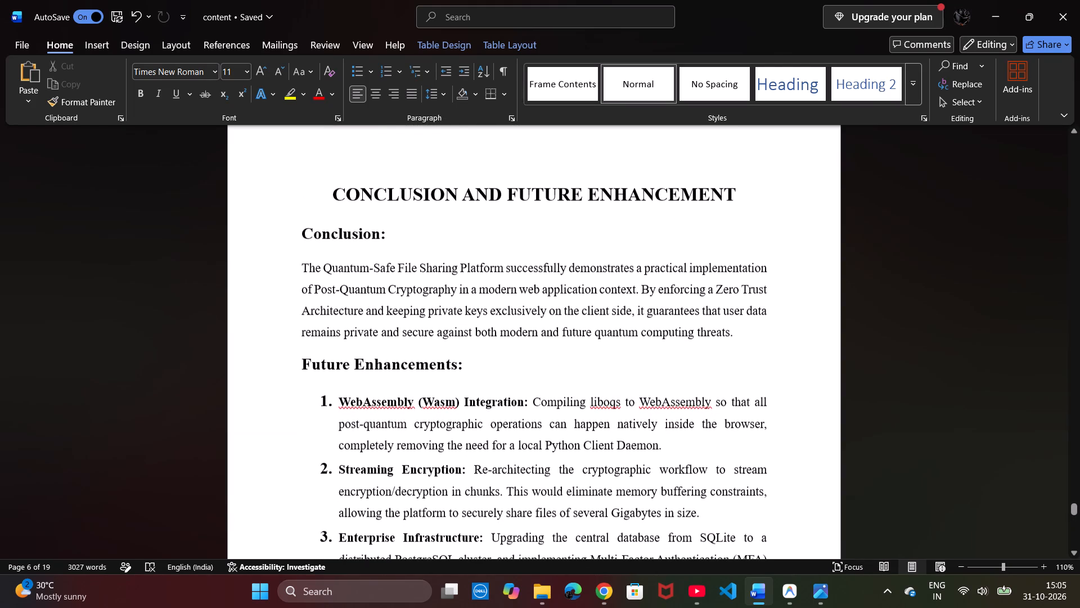
scroll(407, 399, down, 3)
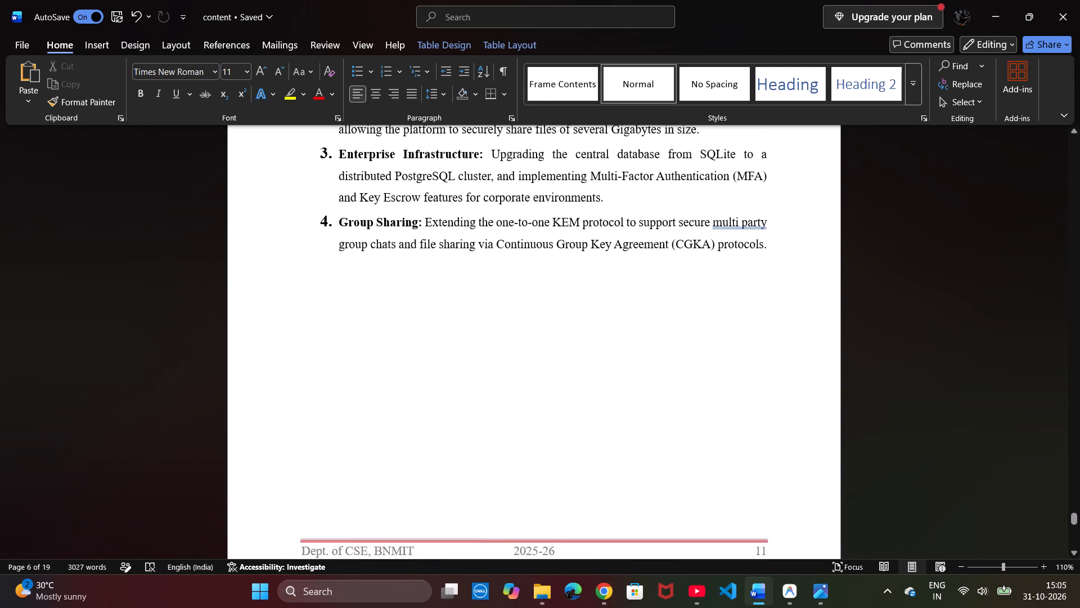
scroll(407, 399, down, 4)
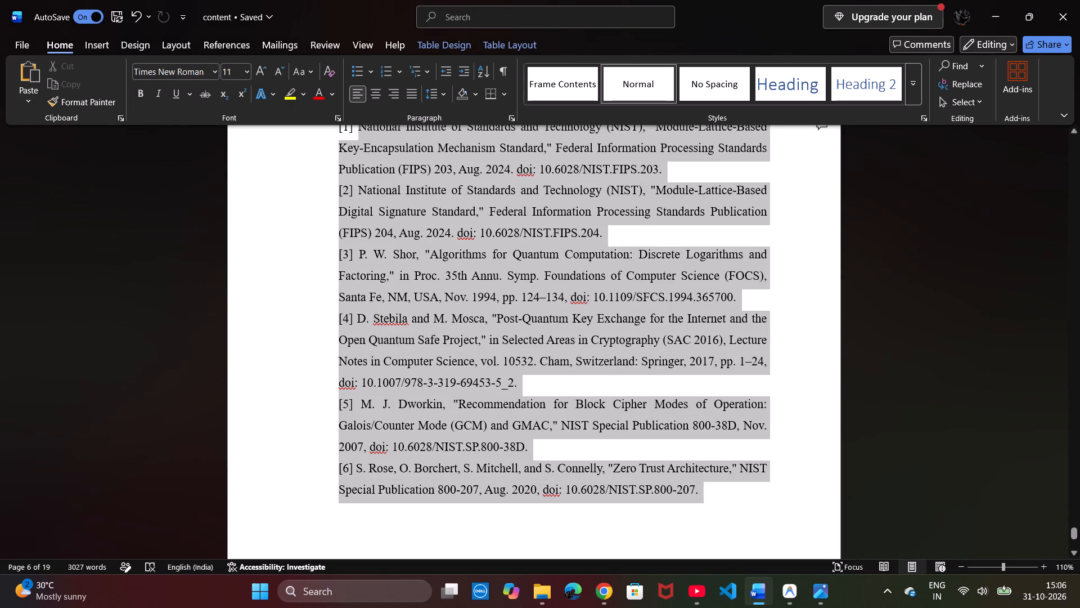
drag(389, 130, 337, 88)
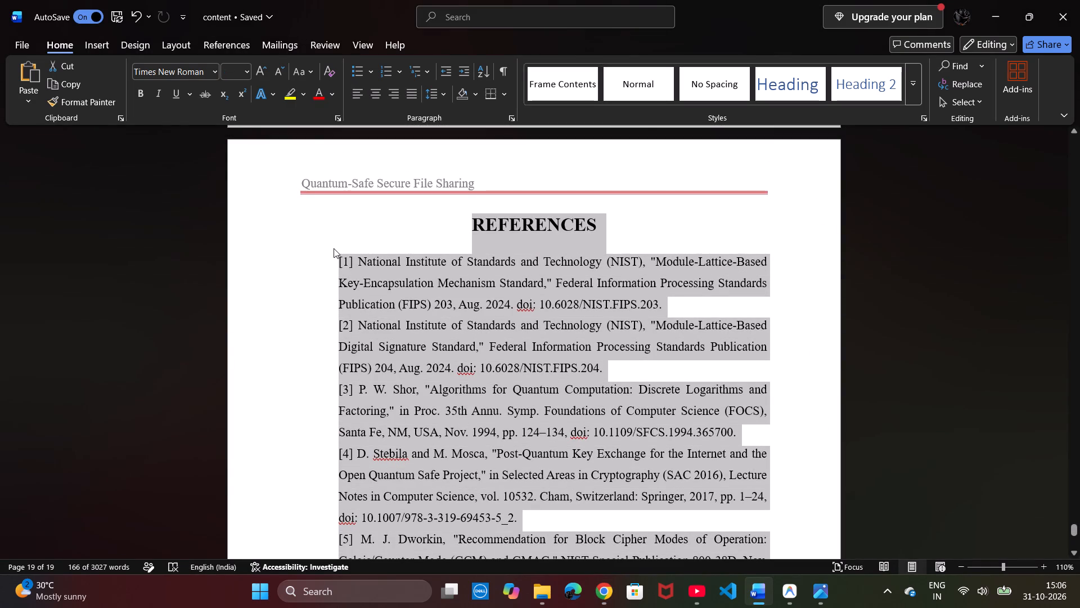
click(331, 265)
drag(331, 265, 495, 404)
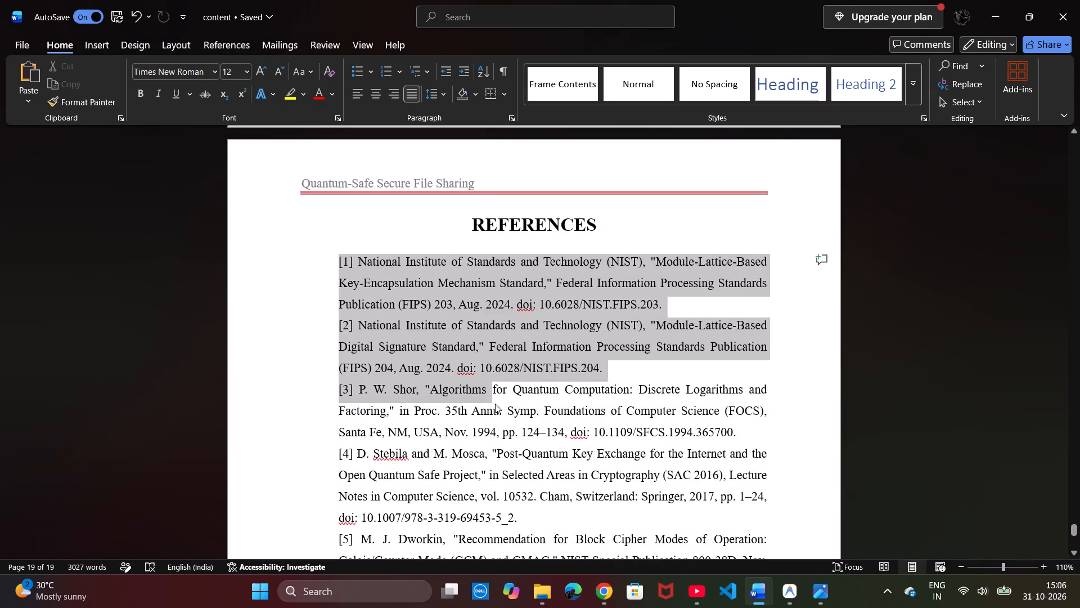
drag(495, 404, 673, 533)
key(BackSpace)
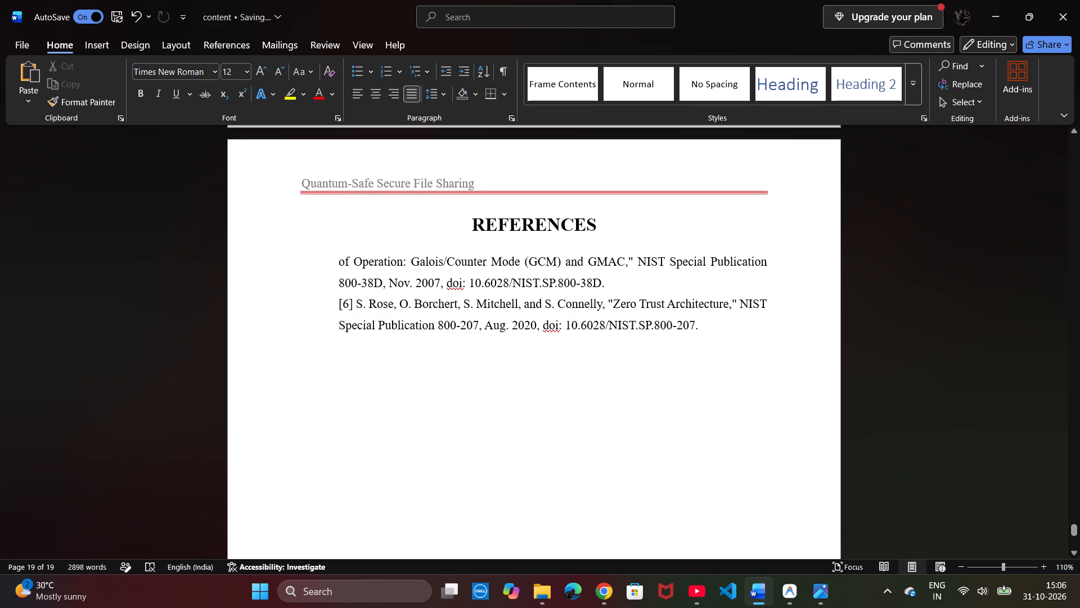
drag(706, 333, 330, 269)
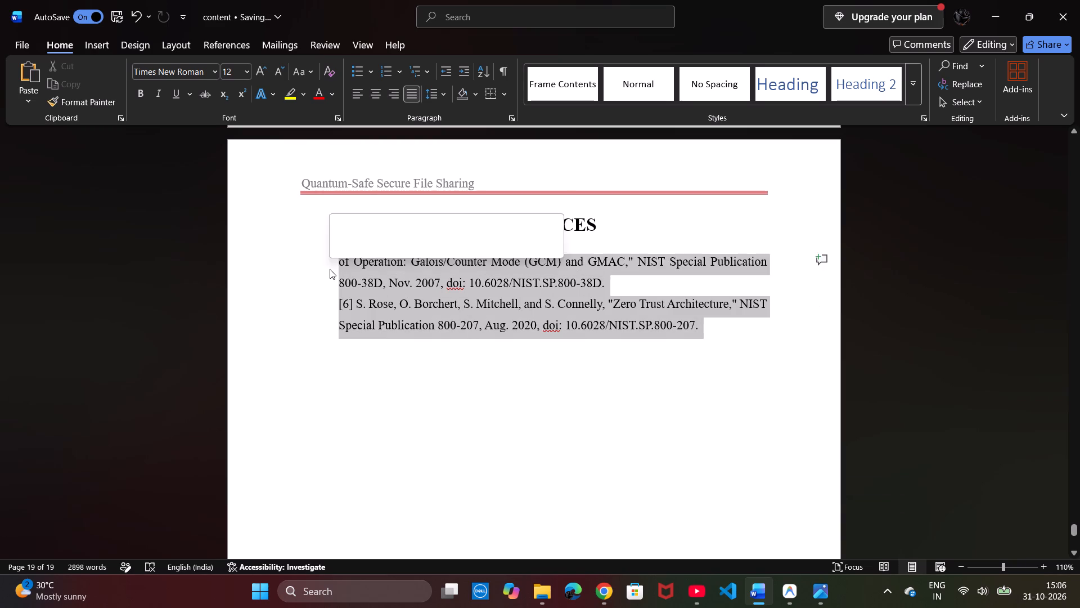
key(BackSpace)
key(BackSpace)
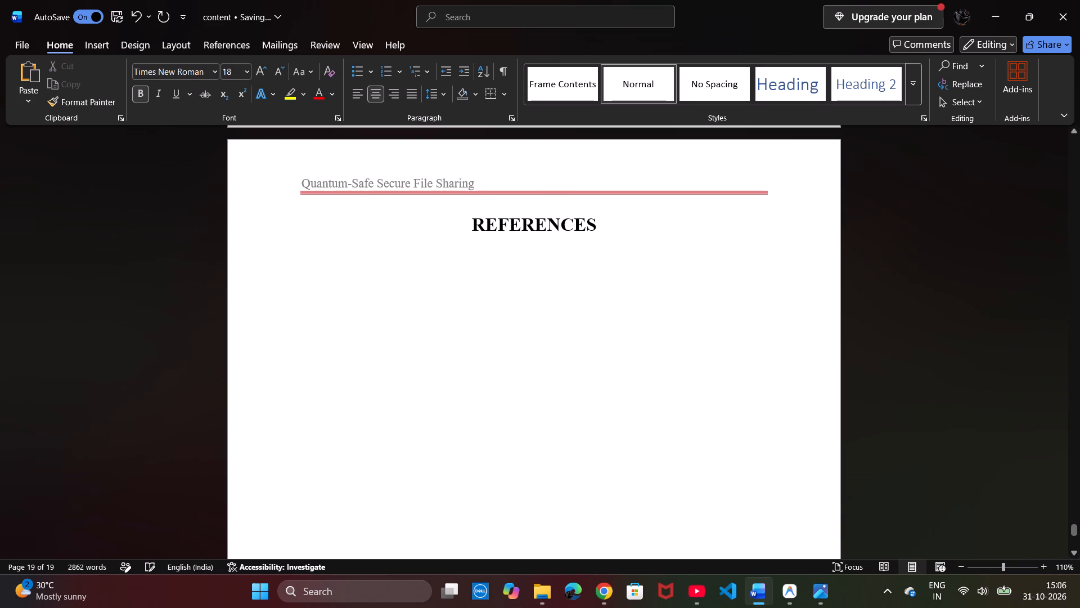
Paste the six copied references at the left margin below the REFERENCES heading.
click(305, 283)
click(305, 283)
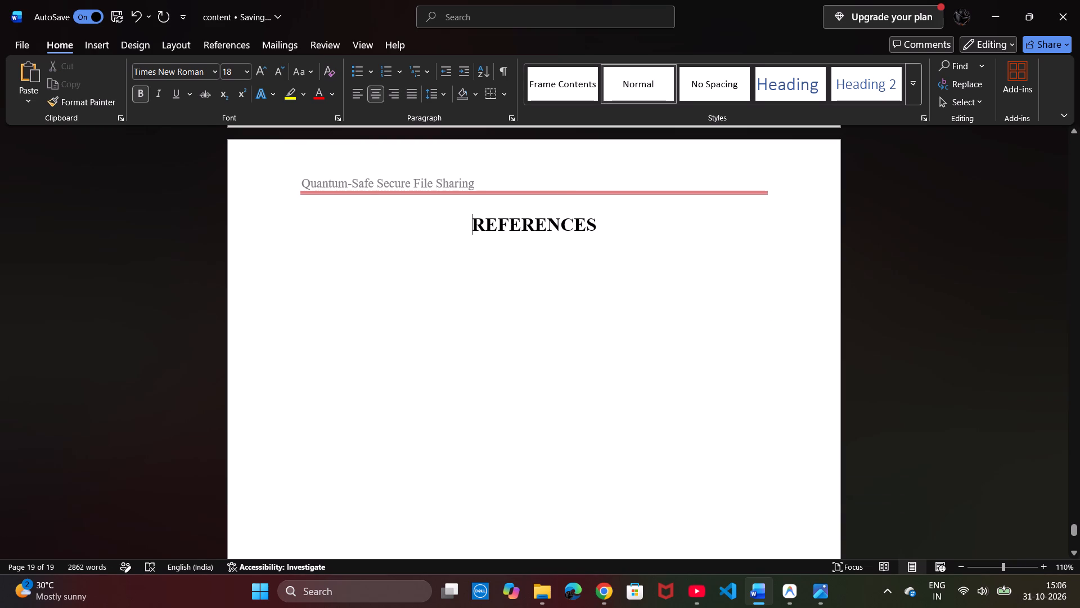
double_click(305, 283)
key(ctrl+v)
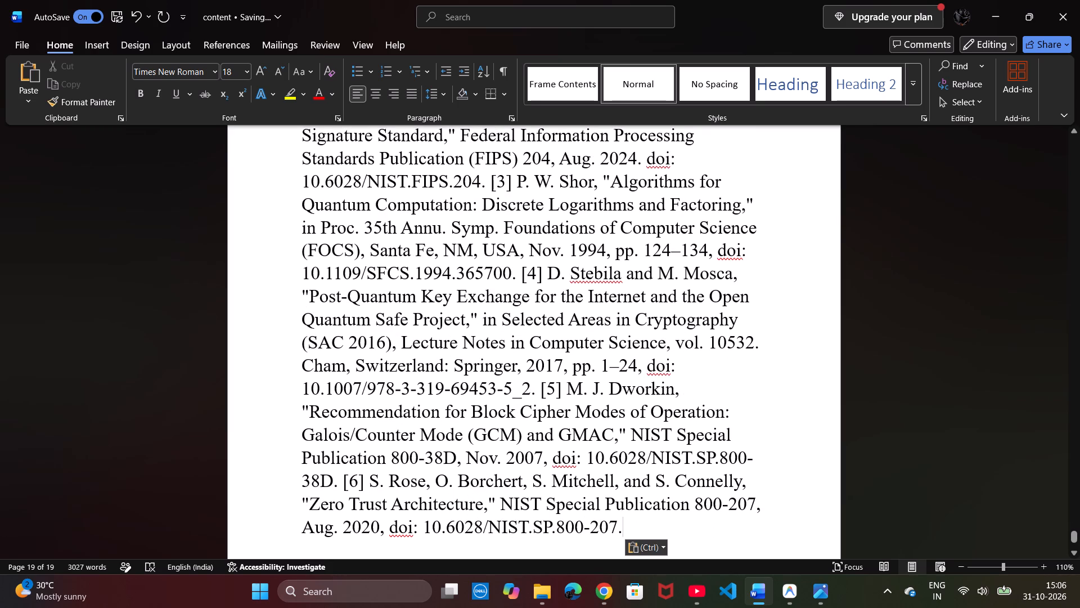
Set the font size of all the pasted reference text to 12.
drag(627, 526, 273, 144)
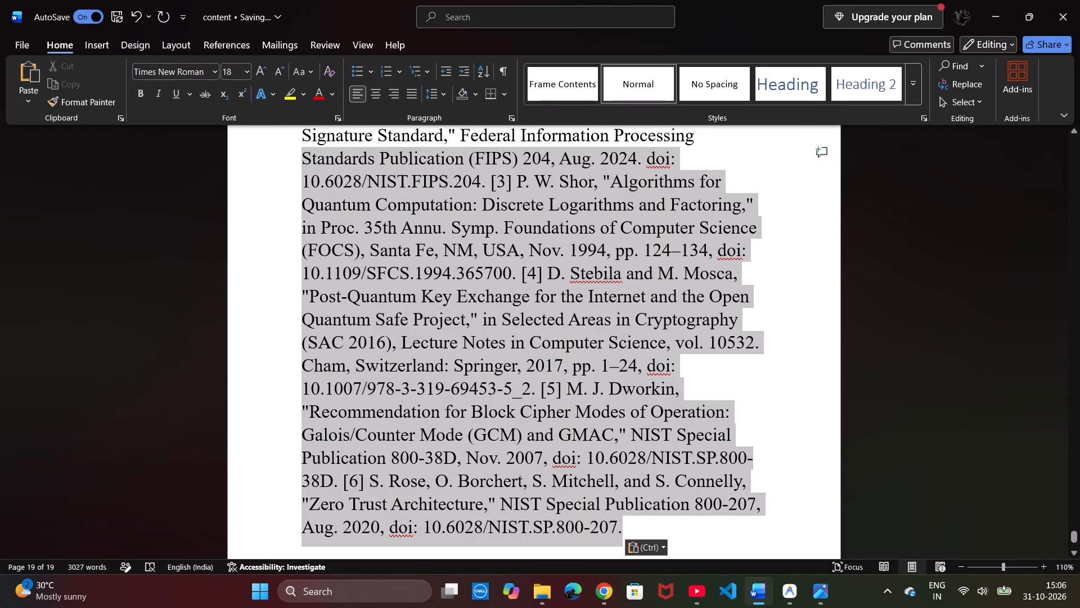
drag(273, 144, 283, 182)
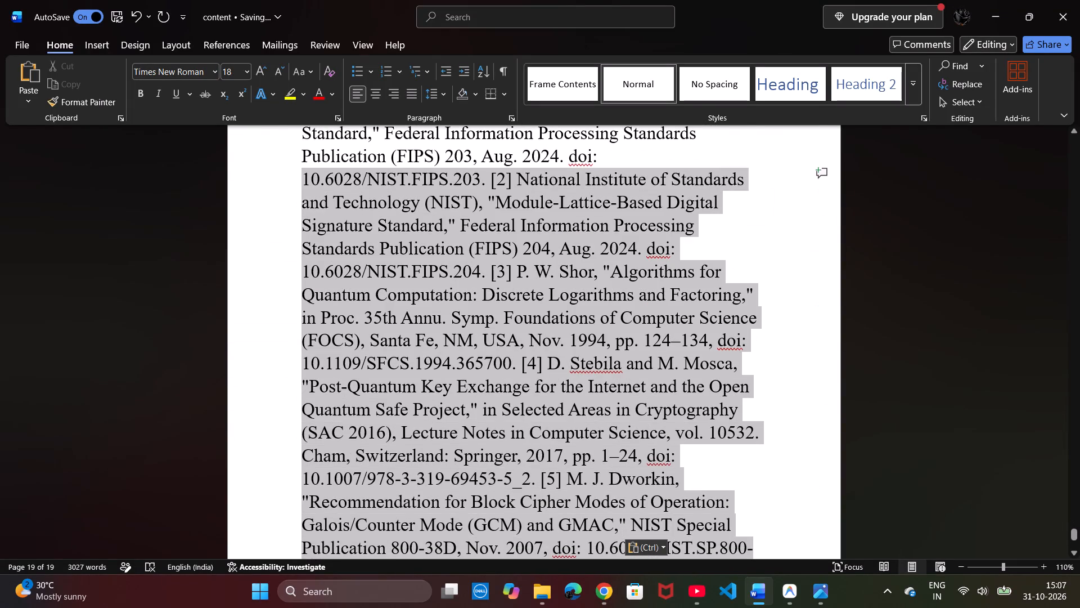
drag(283, 182, 292, 186)
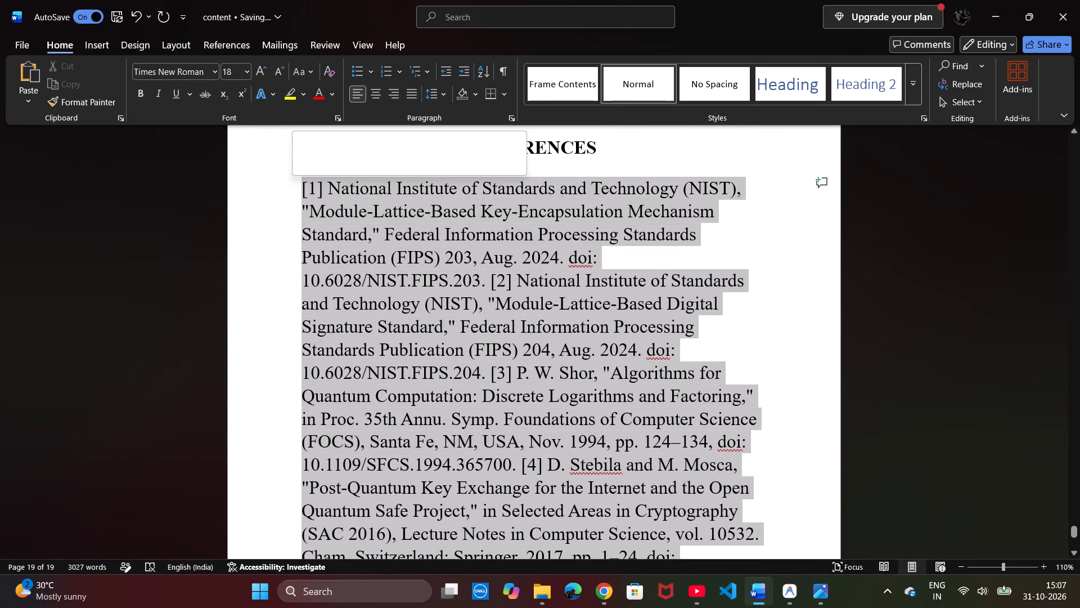
click(400, 138)
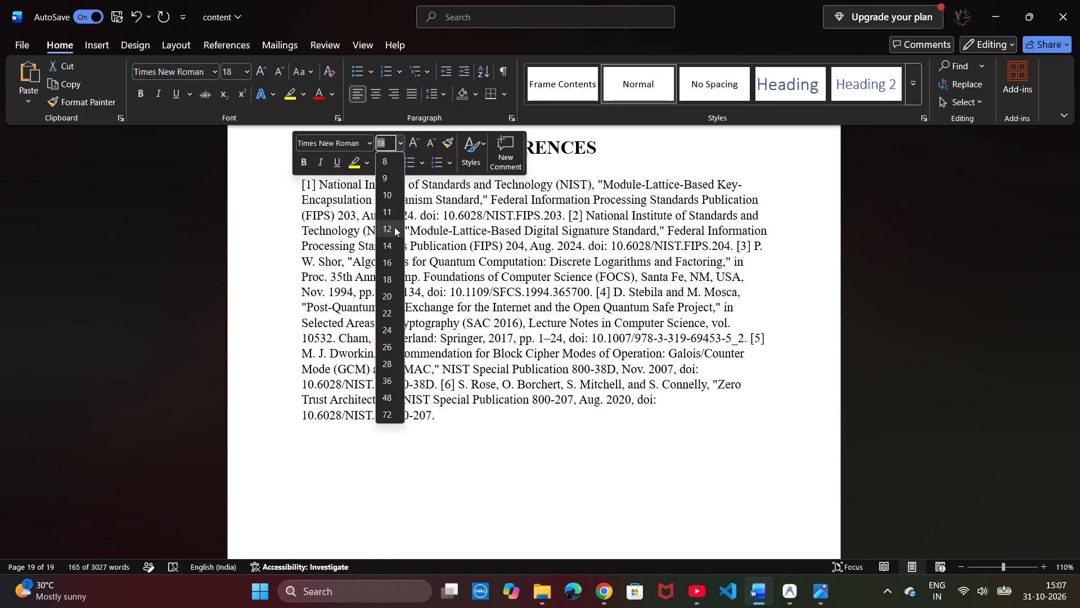
click(394, 227)
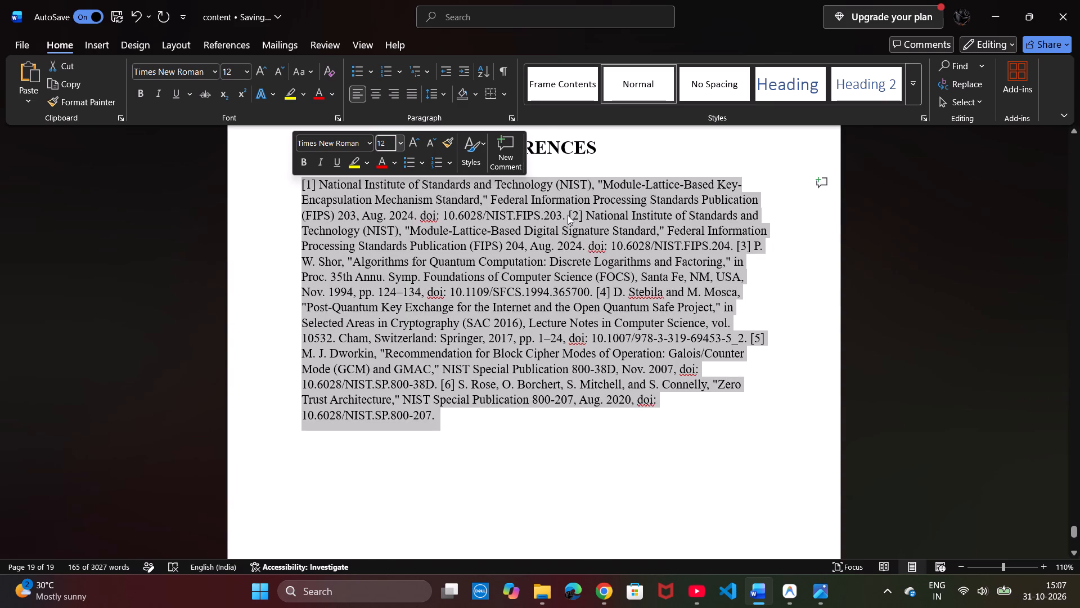
Split the pasted reference text on the REFERENCES page so each of entries [1] to [6] starts its own paragraph.
click(568, 215)
key(Return)
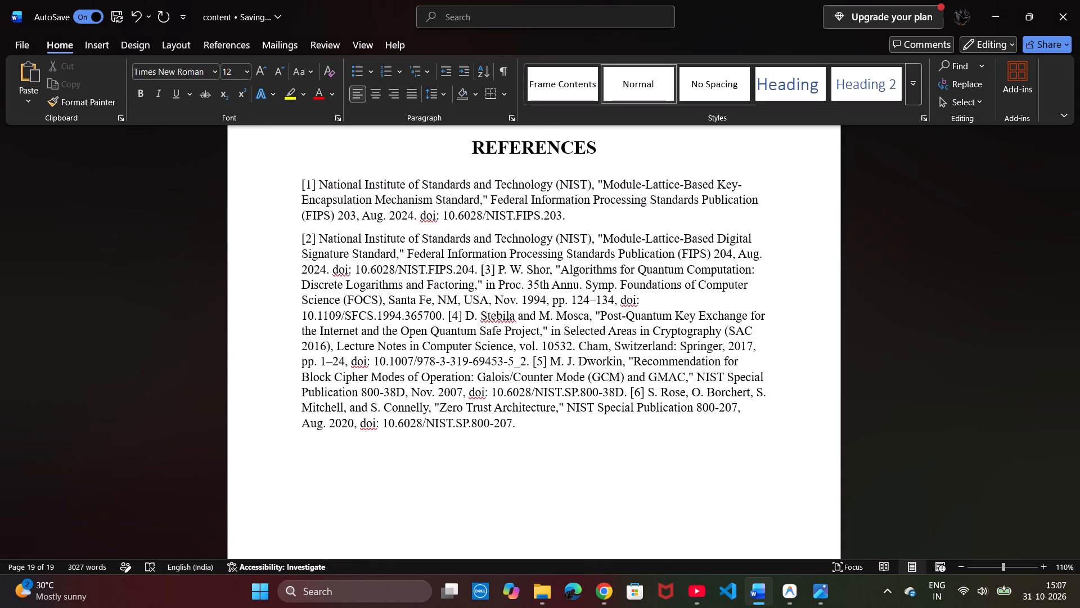
click(480, 274)
key(Return)
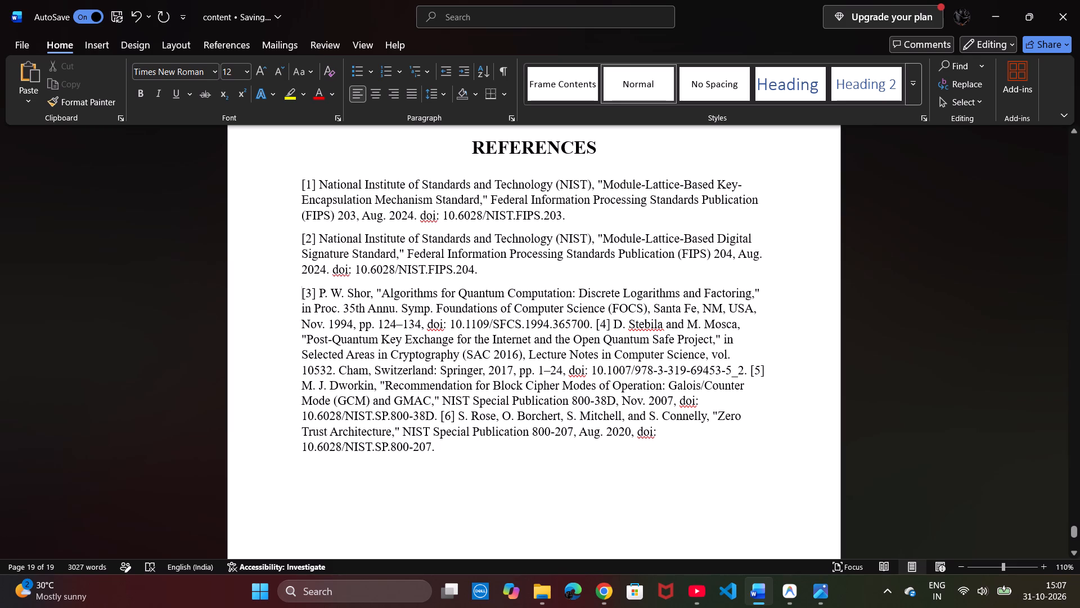
click(592, 326)
key(Return)
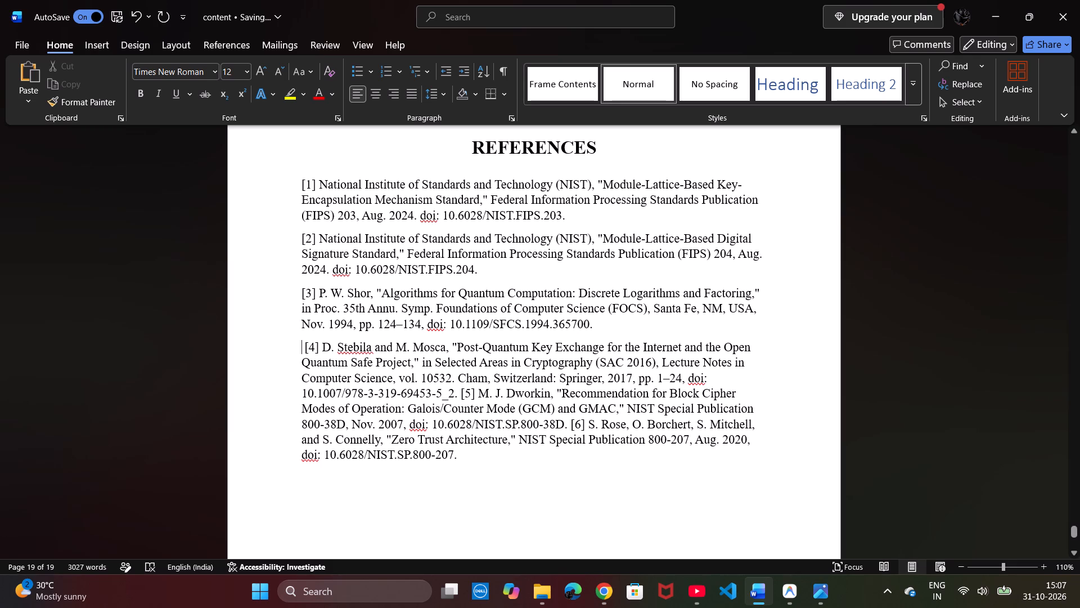
click(461, 396)
key(Return)
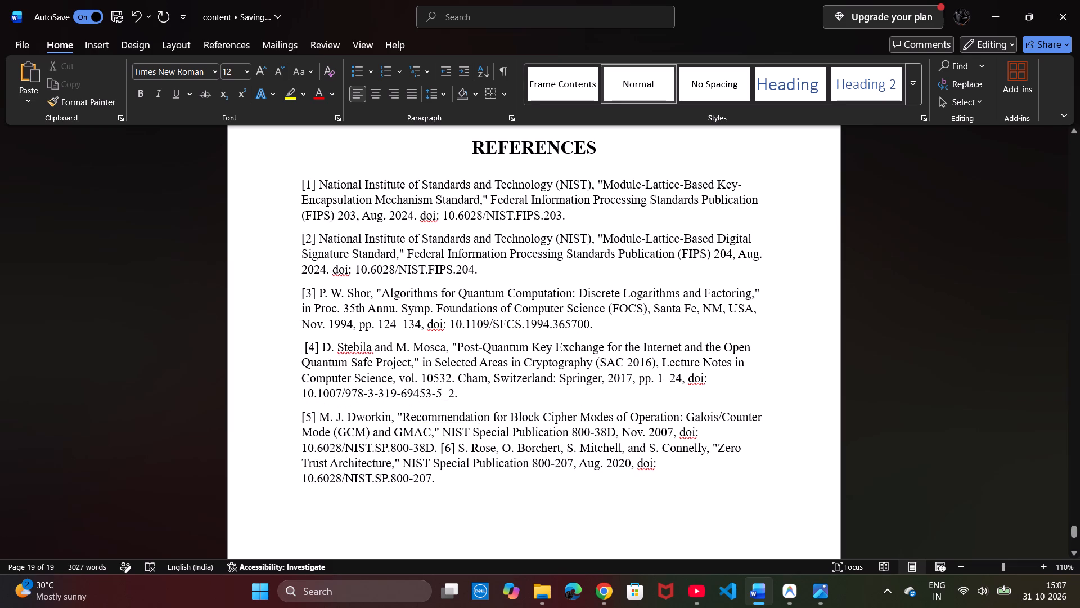
click(438, 448)
key(Return)
Insert a blank line between the REFERENCES heading and entry [1].
scroll(471, 388, up, 1)
scroll(471, 388, down, 1)
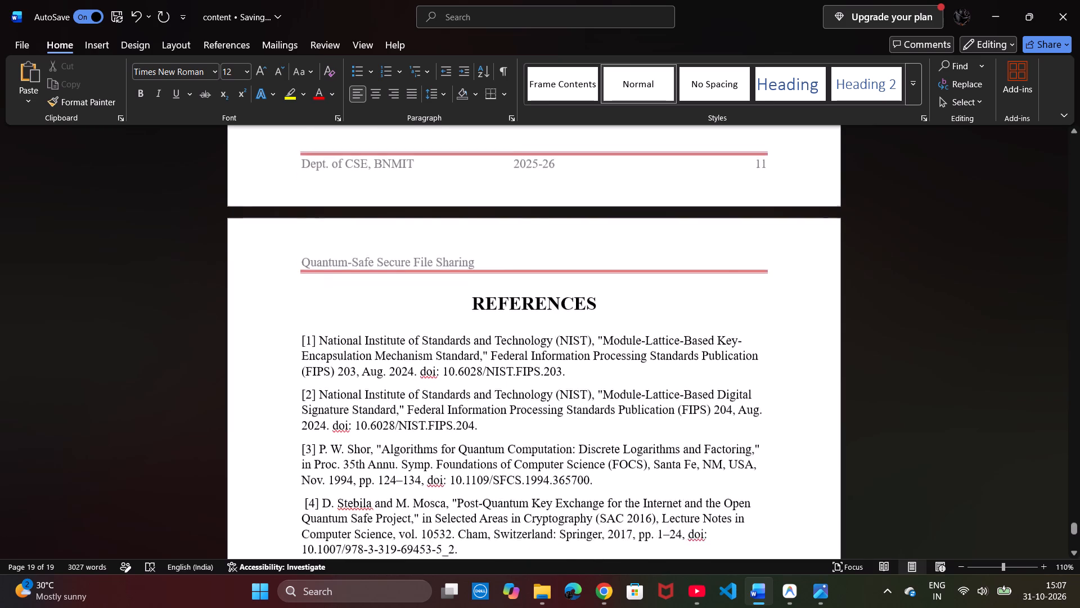
scroll(471, 388, down, 1)
scroll(471, 388, up, 1)
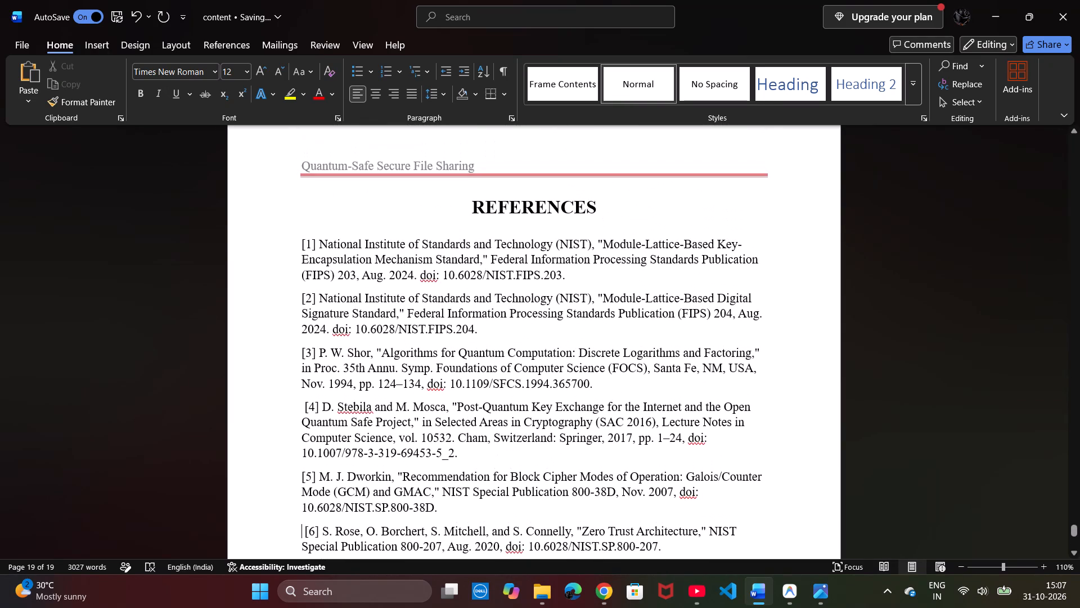
click(296, 249)
key(Return)
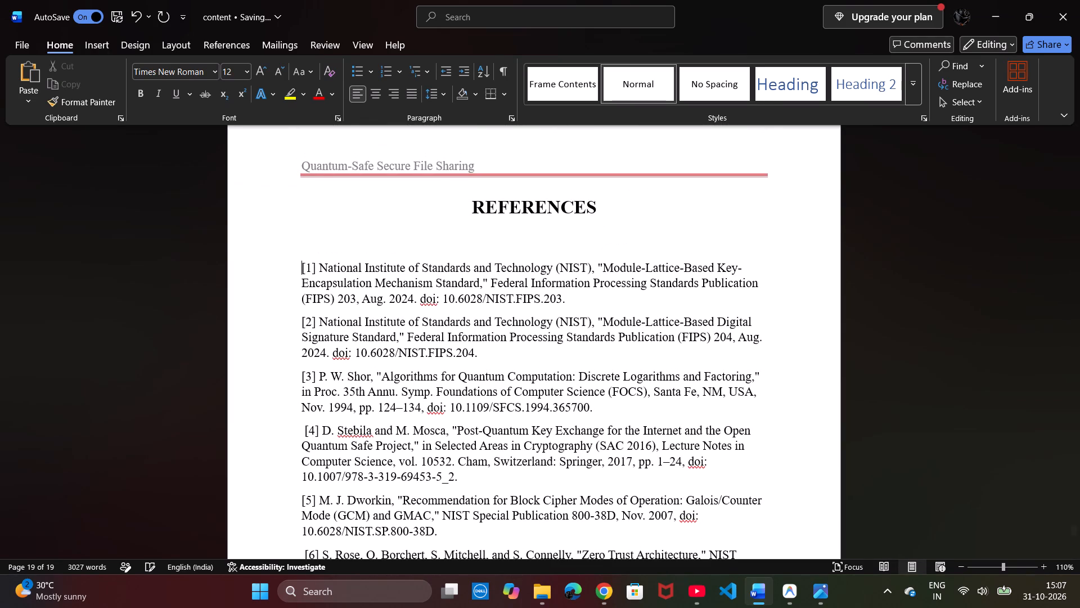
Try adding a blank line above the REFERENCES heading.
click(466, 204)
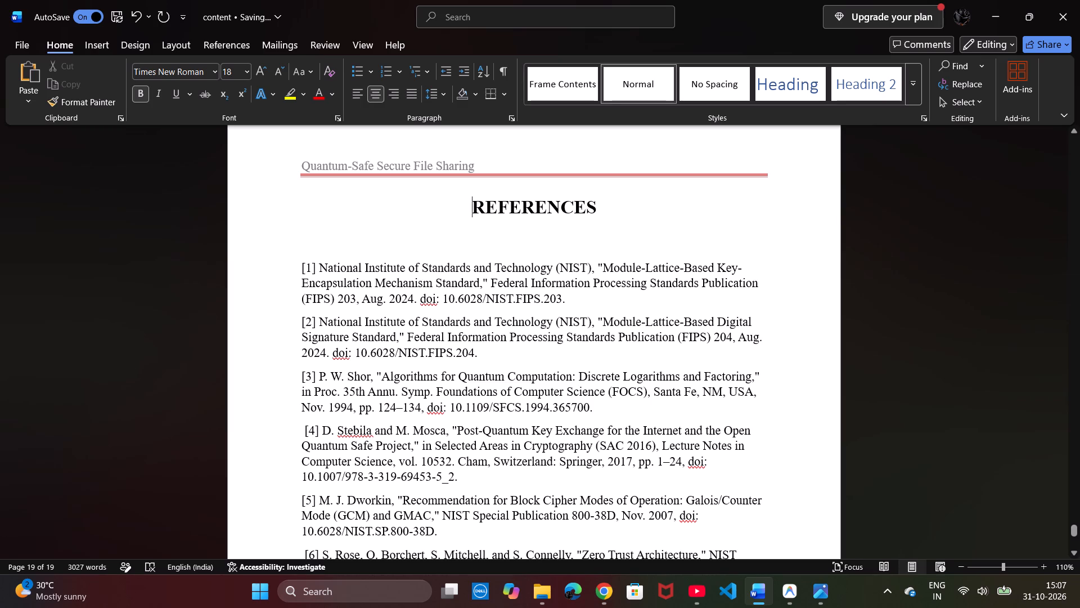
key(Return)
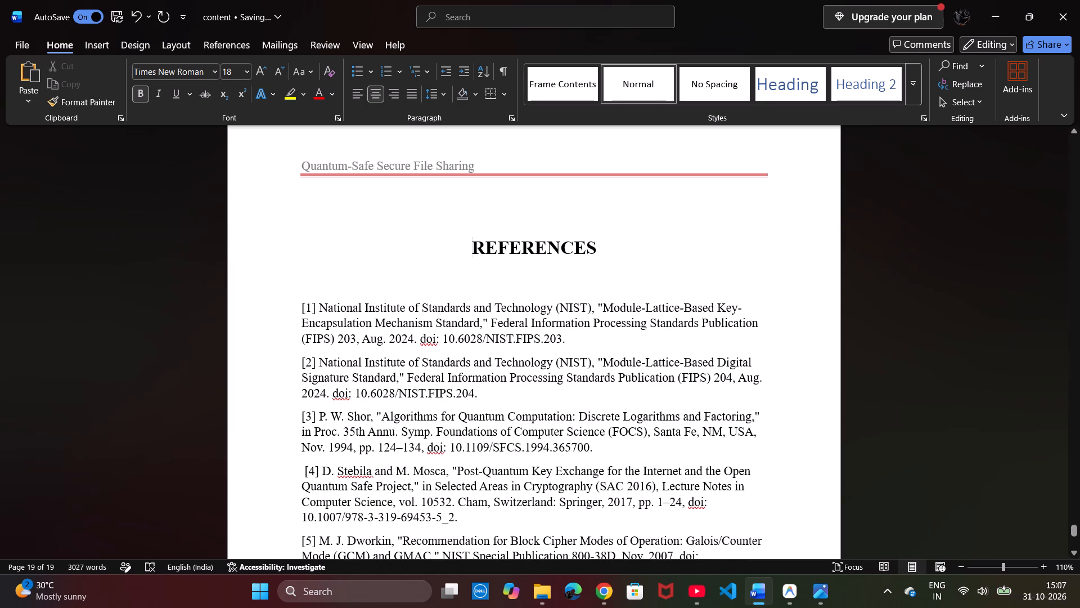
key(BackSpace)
Look over the REFERENCES page and the preceding report pages back to the Literature Survey chapter.
scroll(452, 238, down, 2)
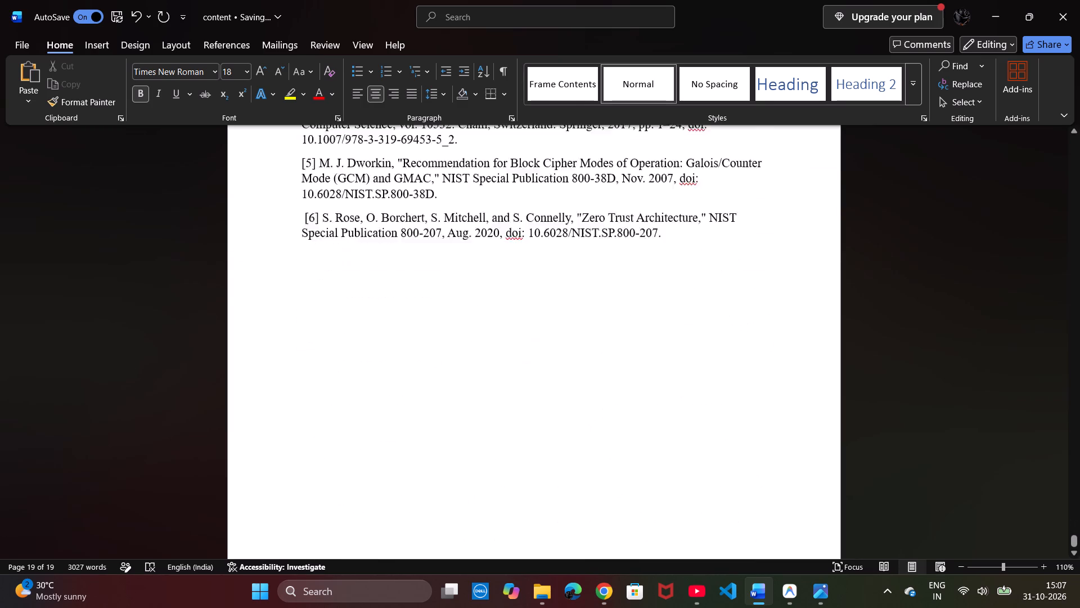
scroll(452, 238, down, 2)
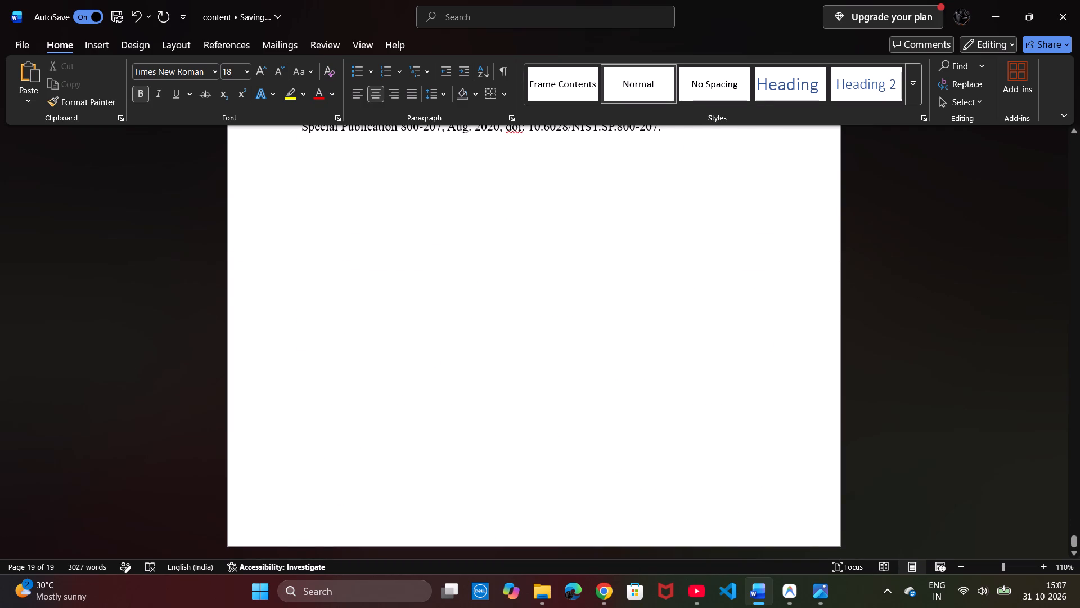
scroll(452, 238, up, 8)
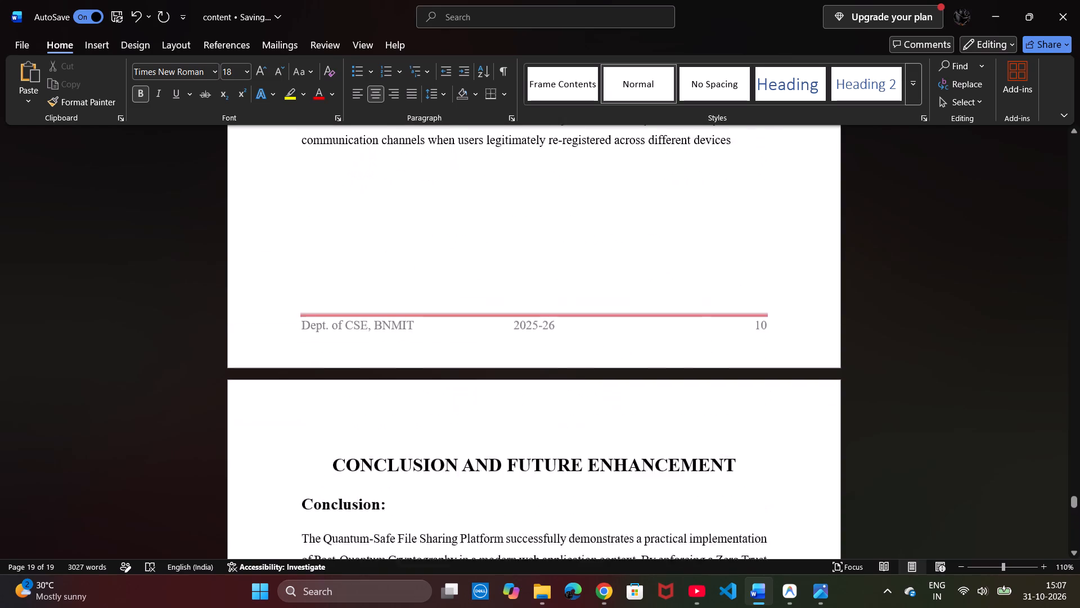
scroll(452, 238, up, 8)
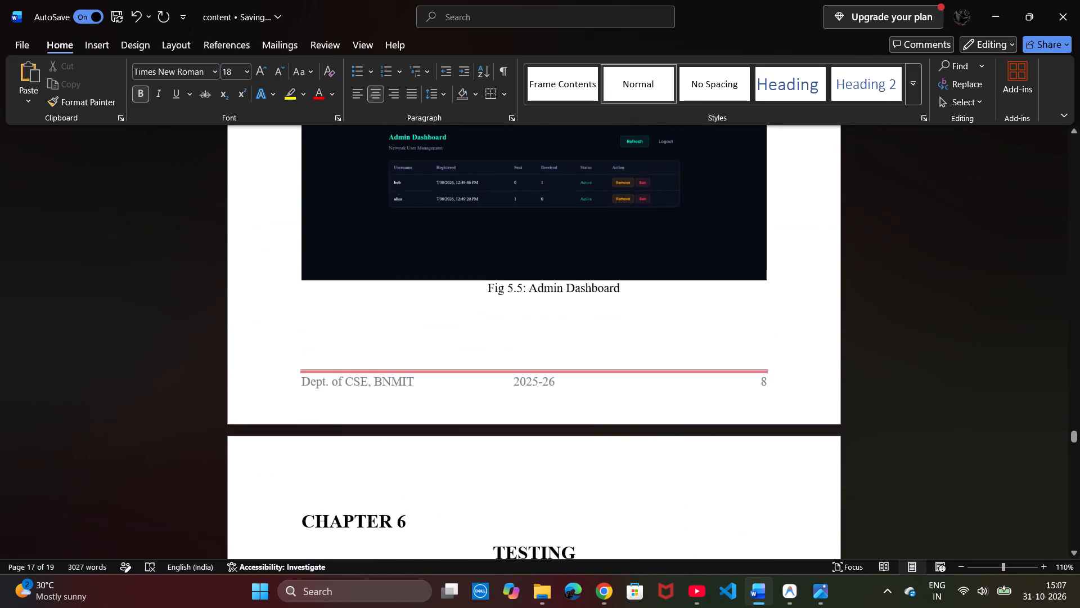
scroll(452, 238, up, 8)
Review the Chapter 2 Literature Survey entries [1] to [6], checking their text, layout and page footers.
scroll(452, 238, down, 4)
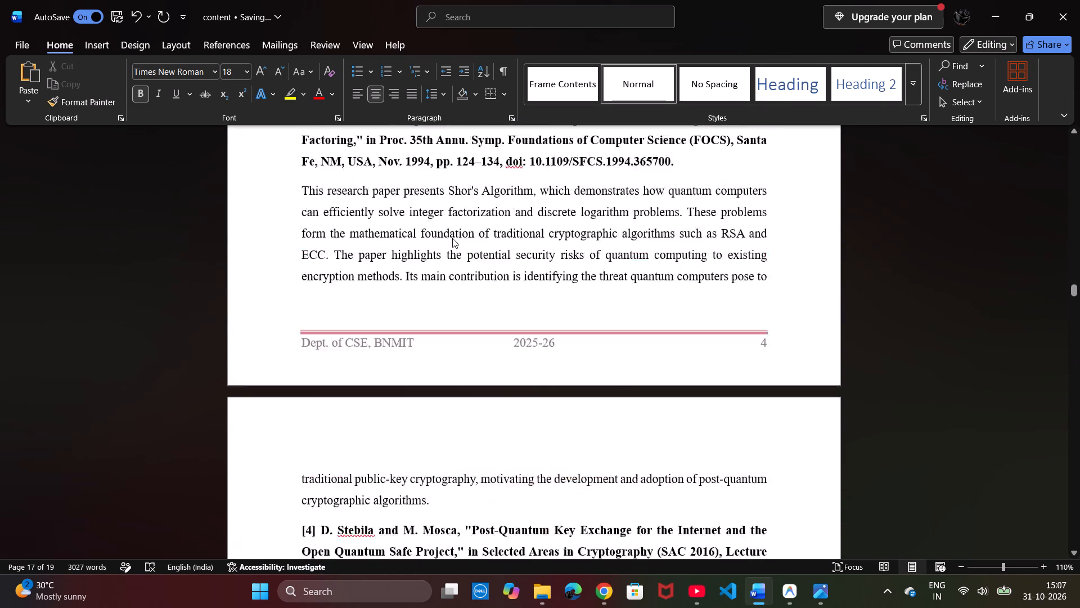
scroll(452, 238, down, 4)
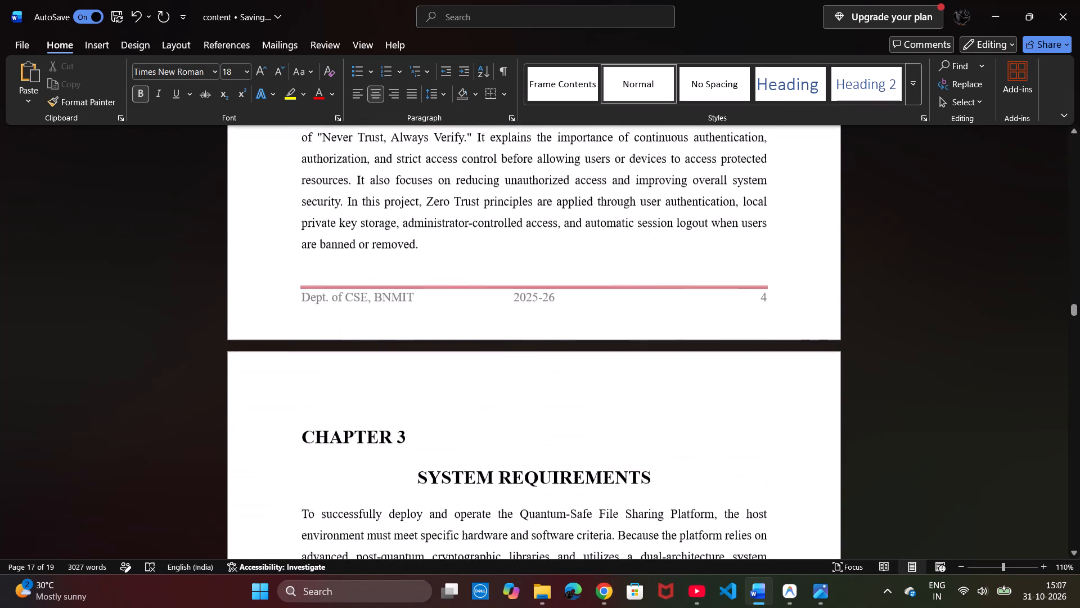
scroll(452, 238, up, 8)
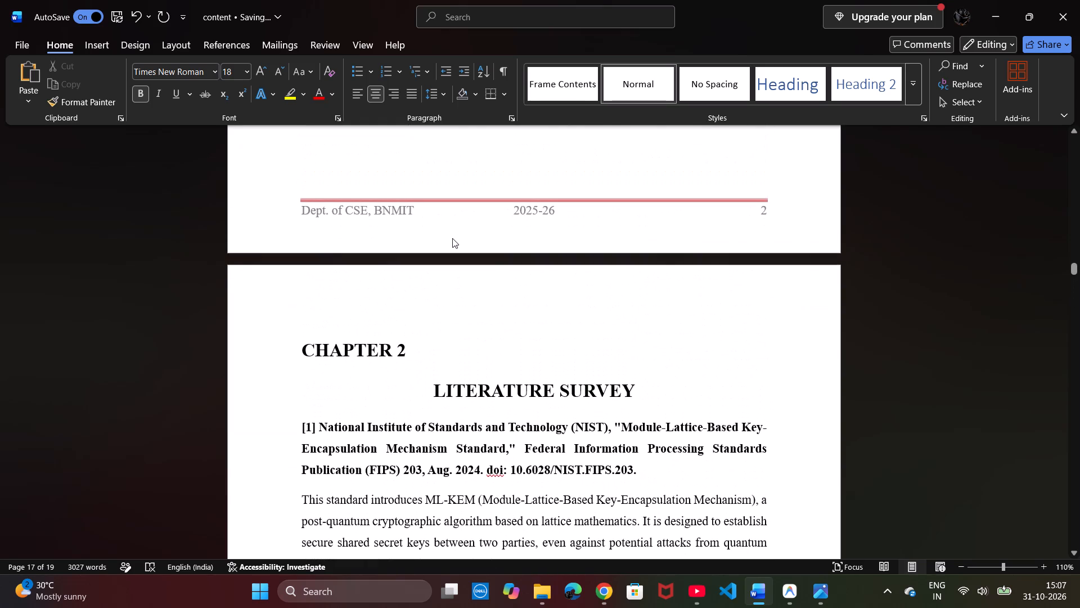
scroll(452, 238, down, 5)
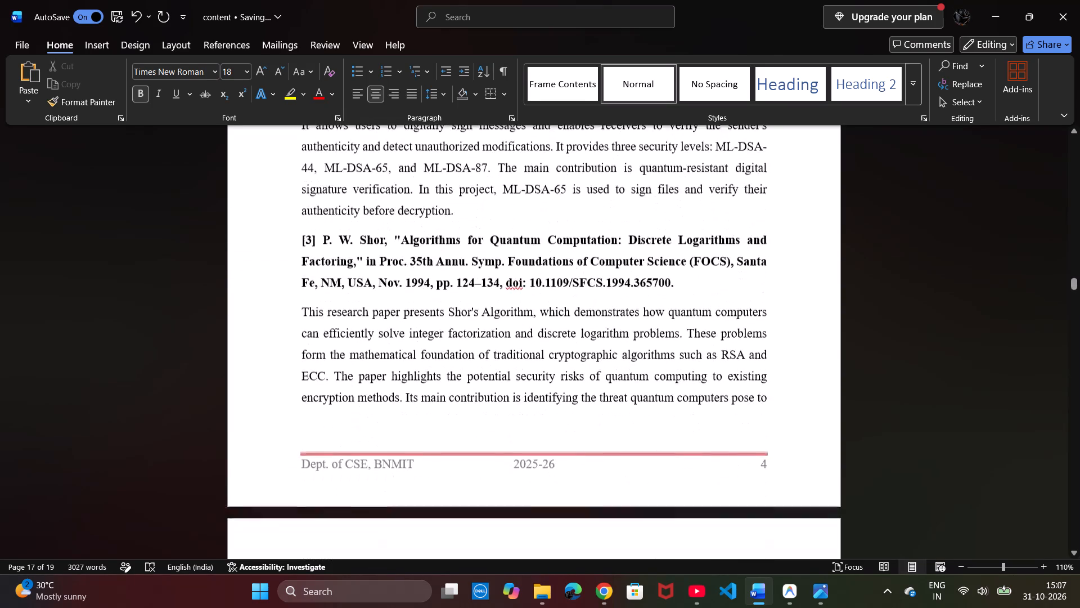
scroll(452, 238, down, 1)
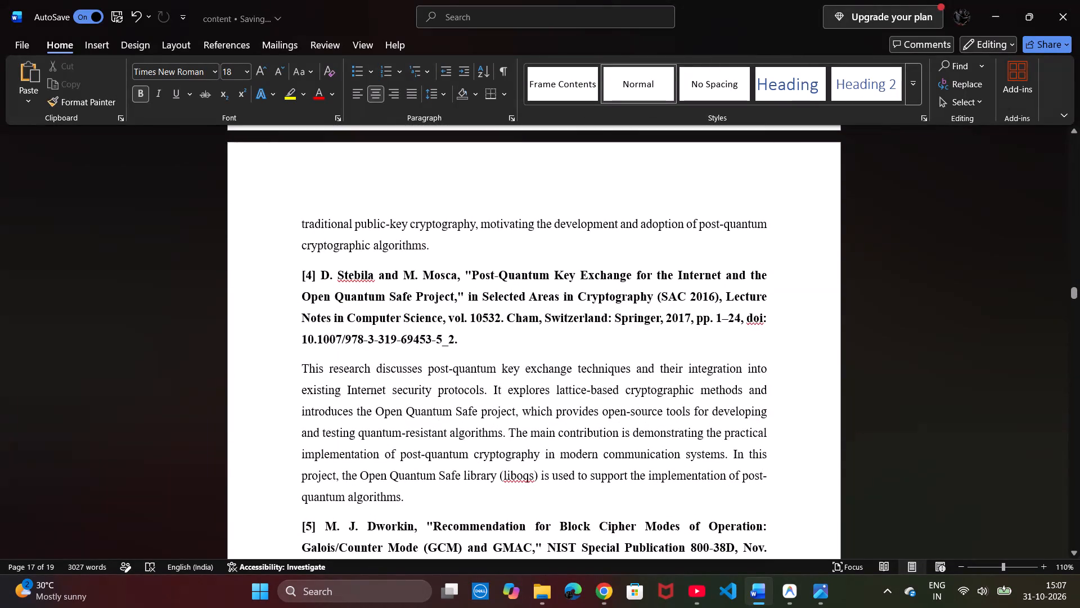
scroll(425, 368, down, 1)
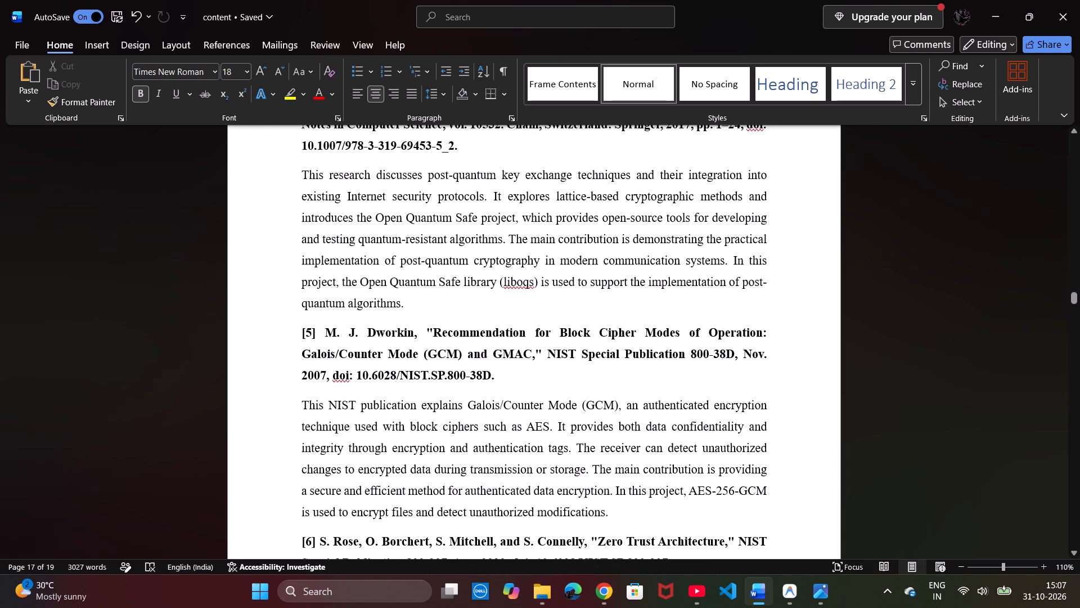
scroll(425, 368, down, 4)
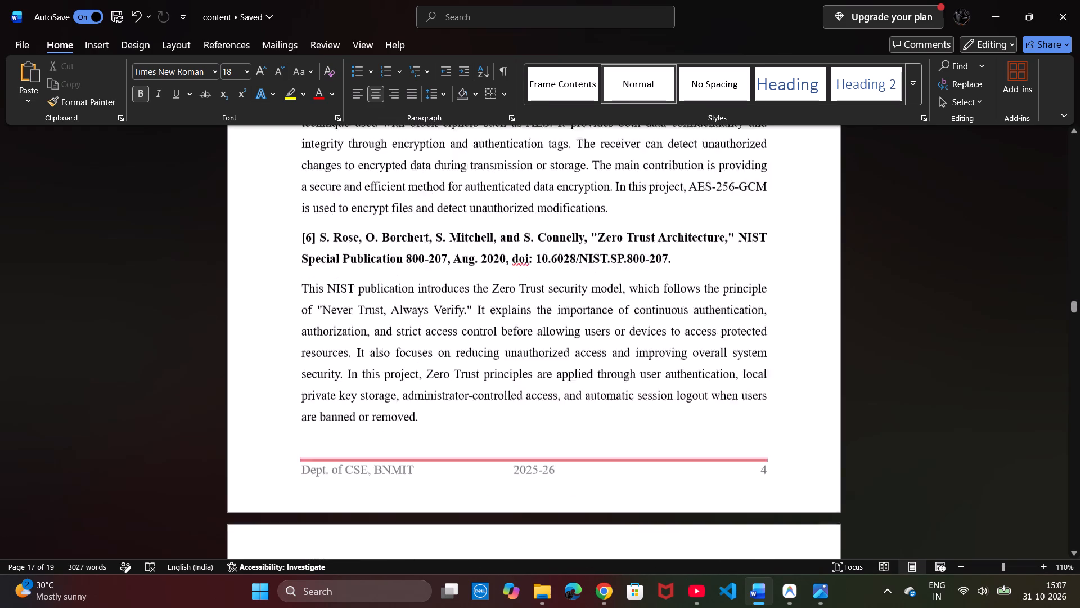
scroll(425, 368, down, 2)
scroll(425, 368, up, 4)
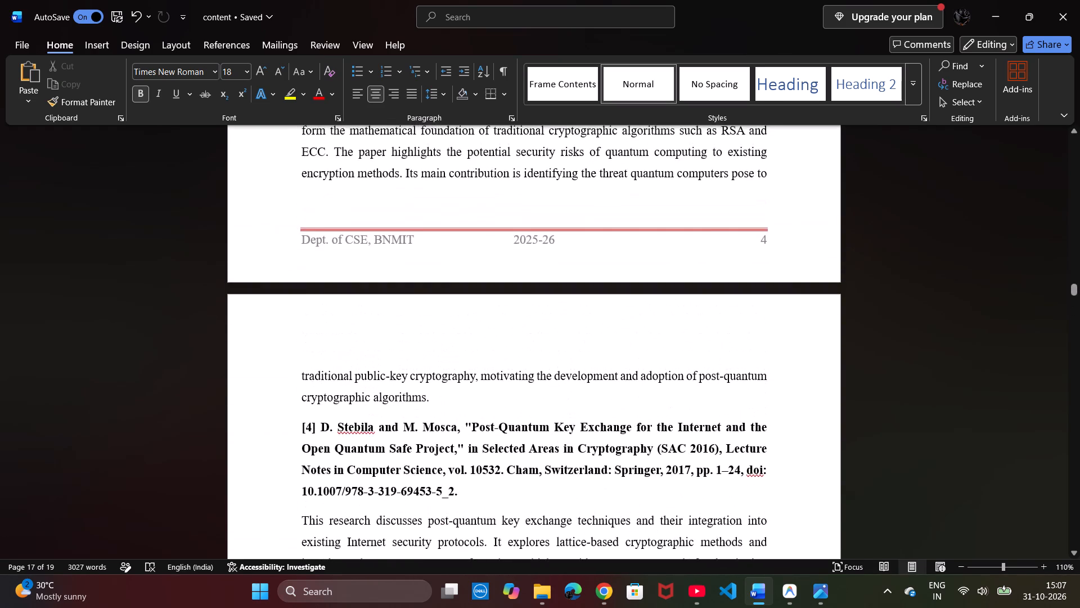
scroll(425, 368, up, 1)
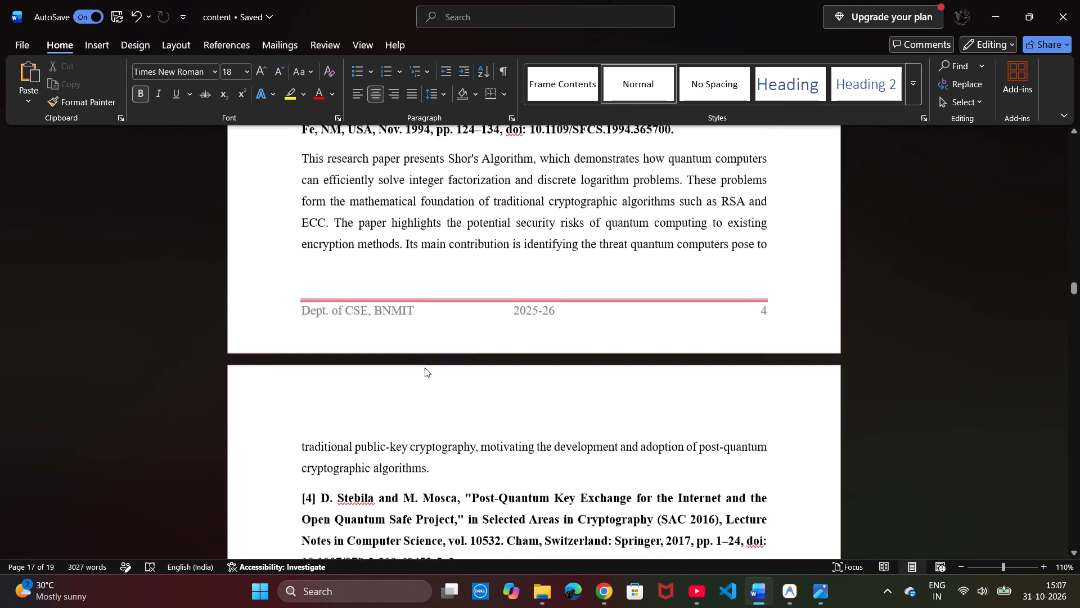
scroll(425, 368, up, 1)
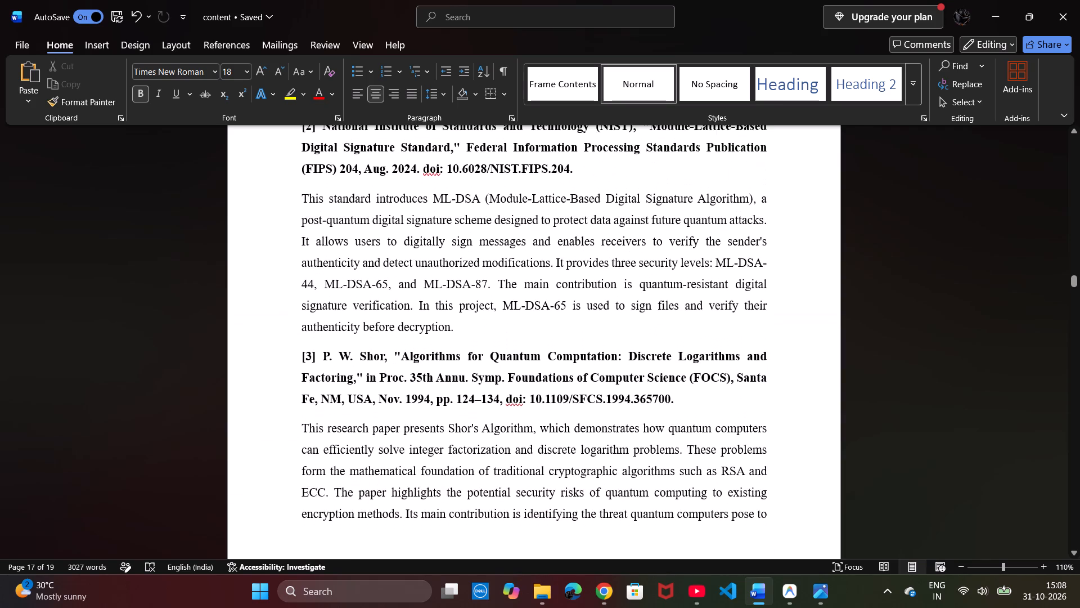
scroll(425, 368, down, 1)
scroll(425, 368, up, 3)
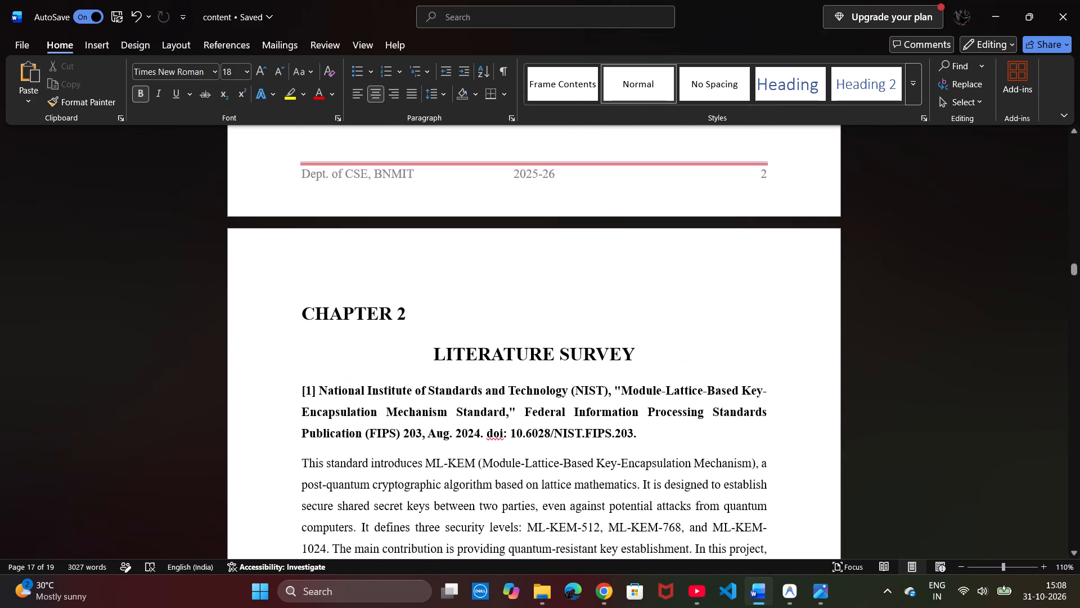
Save the report document.
key(ctrl+s)
key(ctrl+s)
key(ctrl+s)
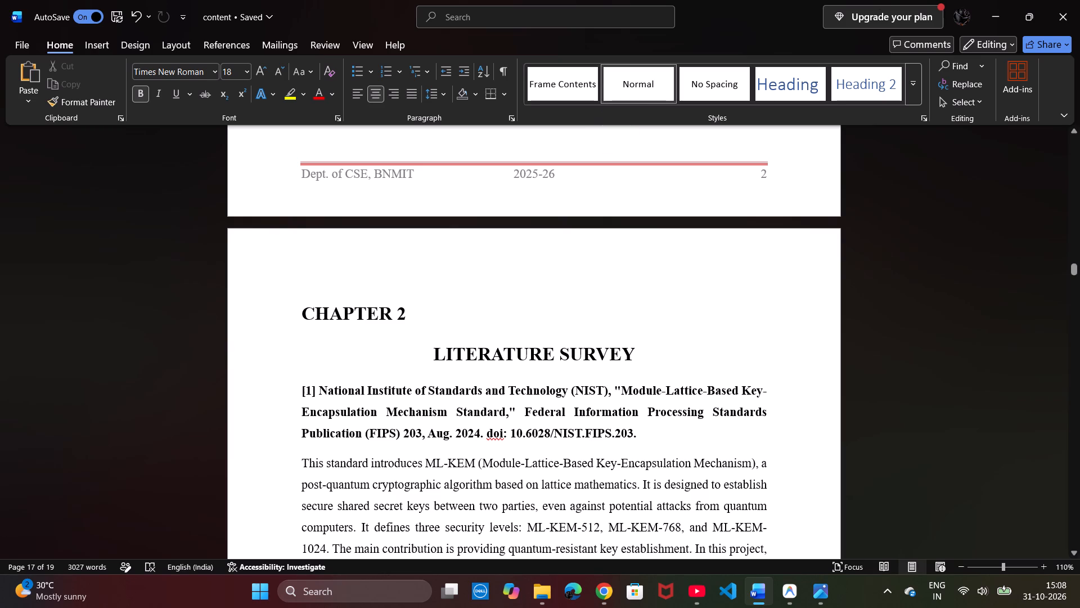
Switch to YouTube, pause the playing song video and close its window.
click(979, 606)
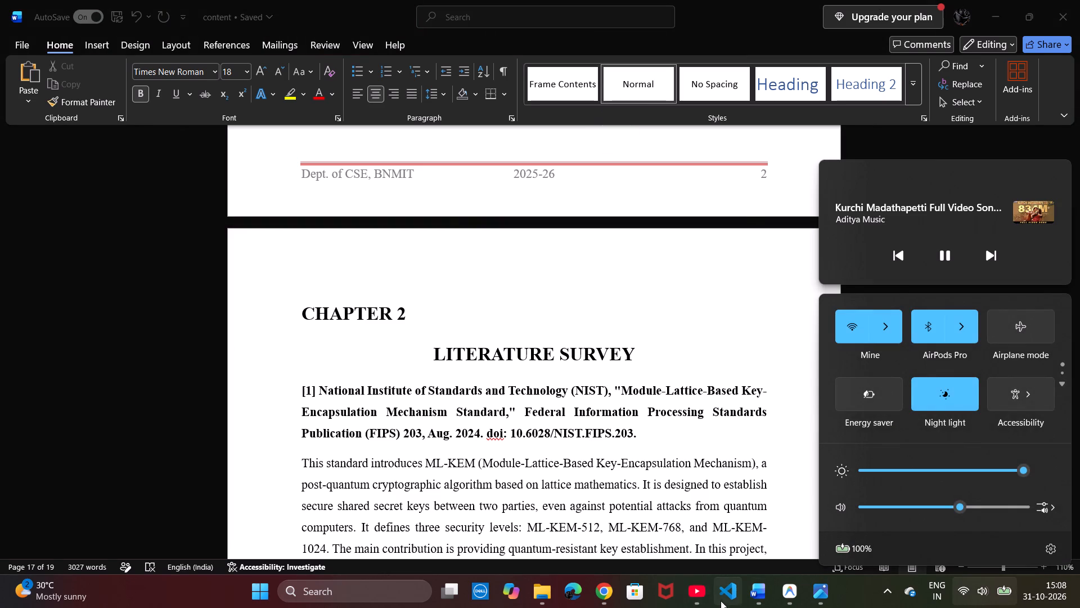
click(705, 598)
click(553, 309)
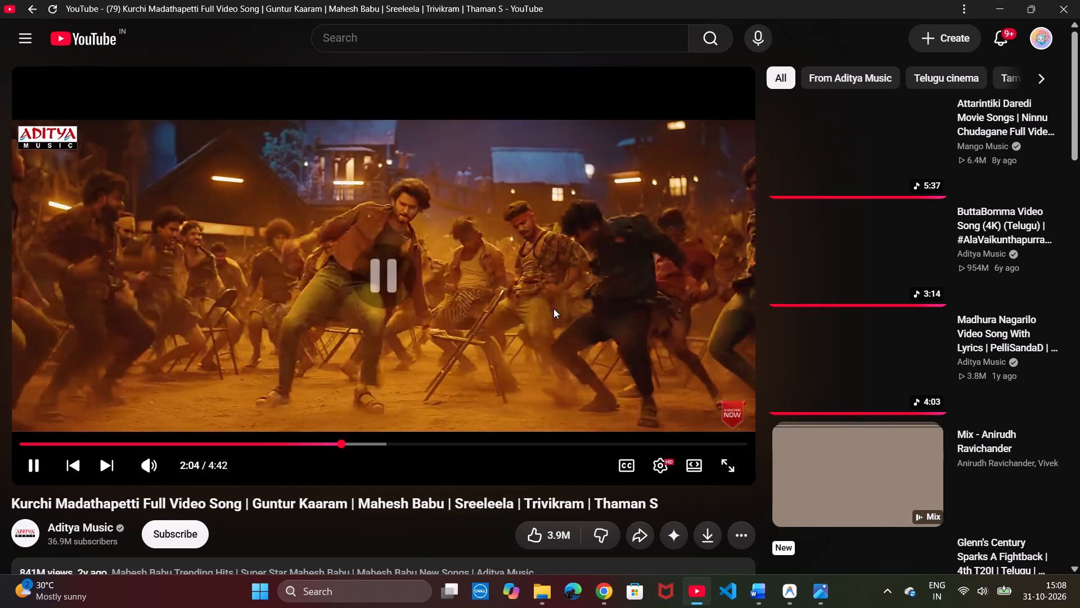
click(1079, 0)
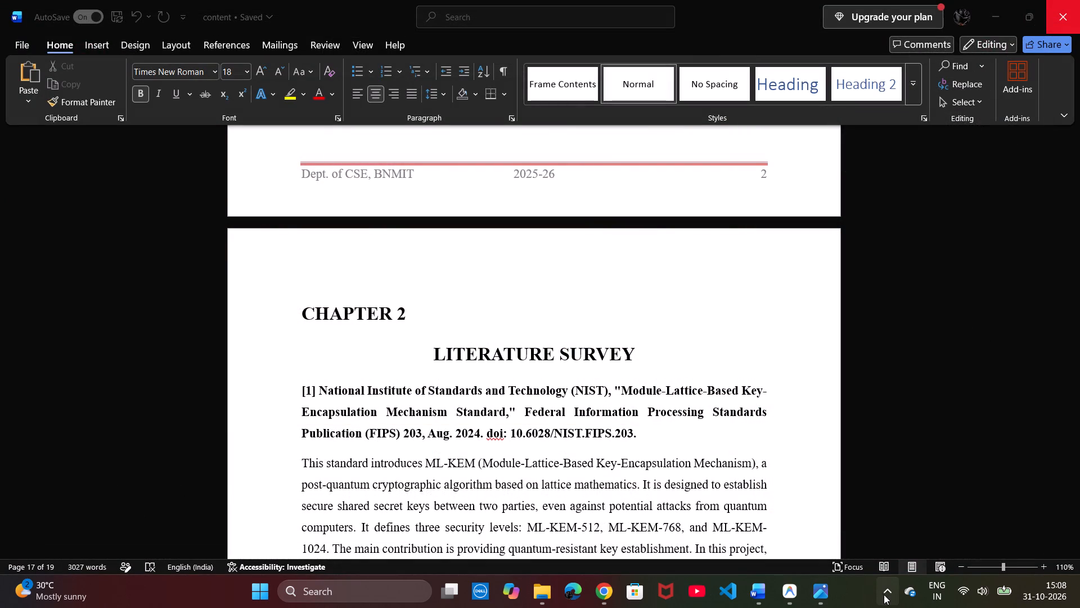
Show the hidden system tray icons.
click(884, 594)
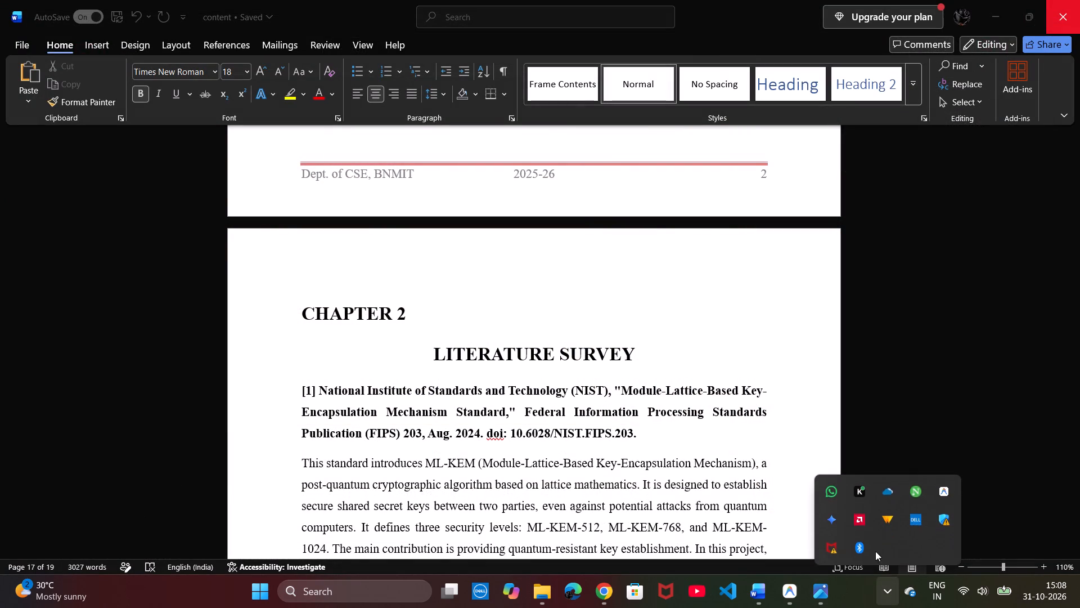